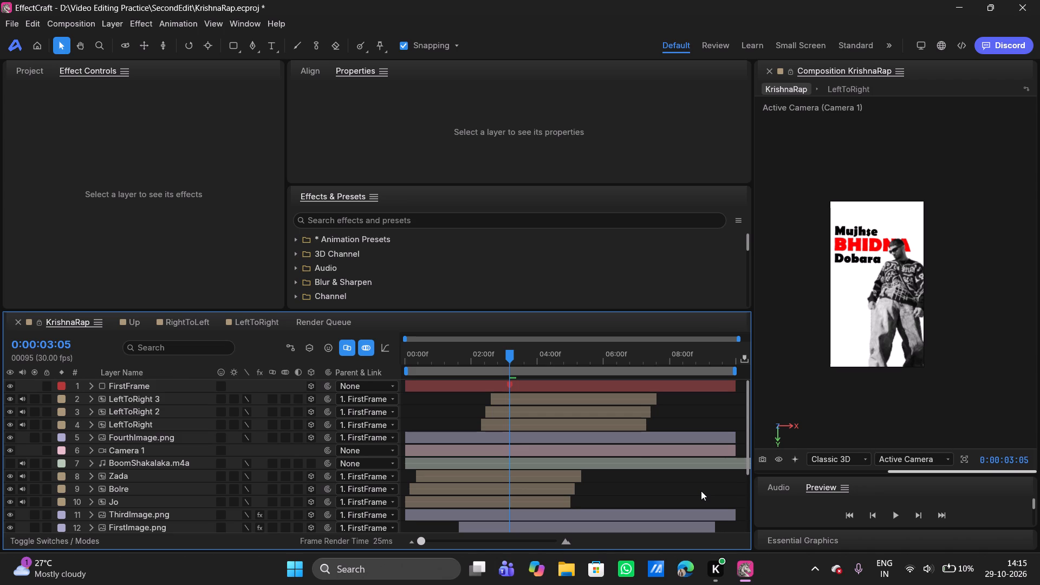
# Check the layers in the KrishnaRap timeline one by one and select the SixthImage.png layer.
pyautogui.click(557, 450)
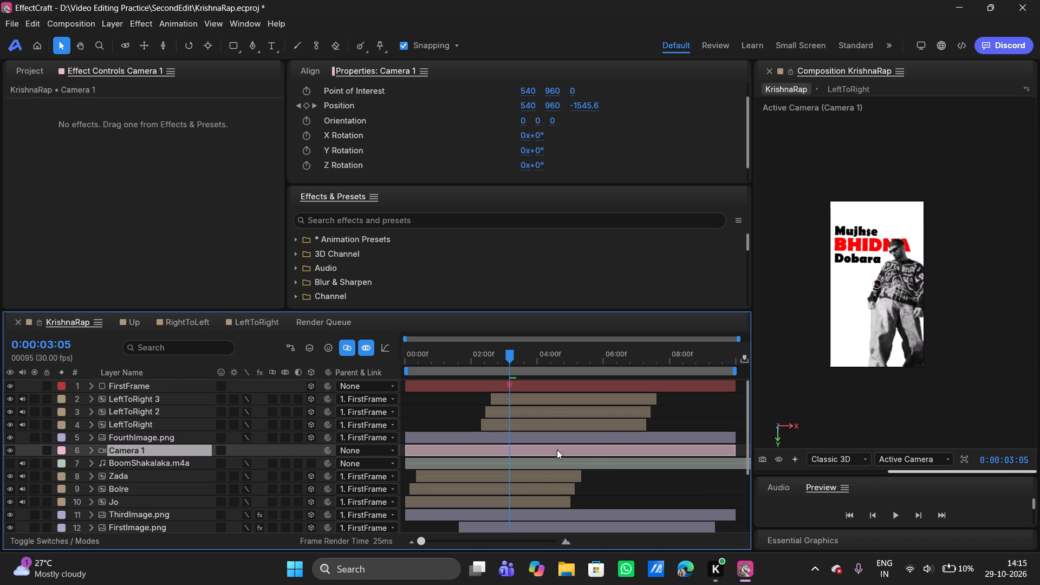
pyautogui.click(541, 468)
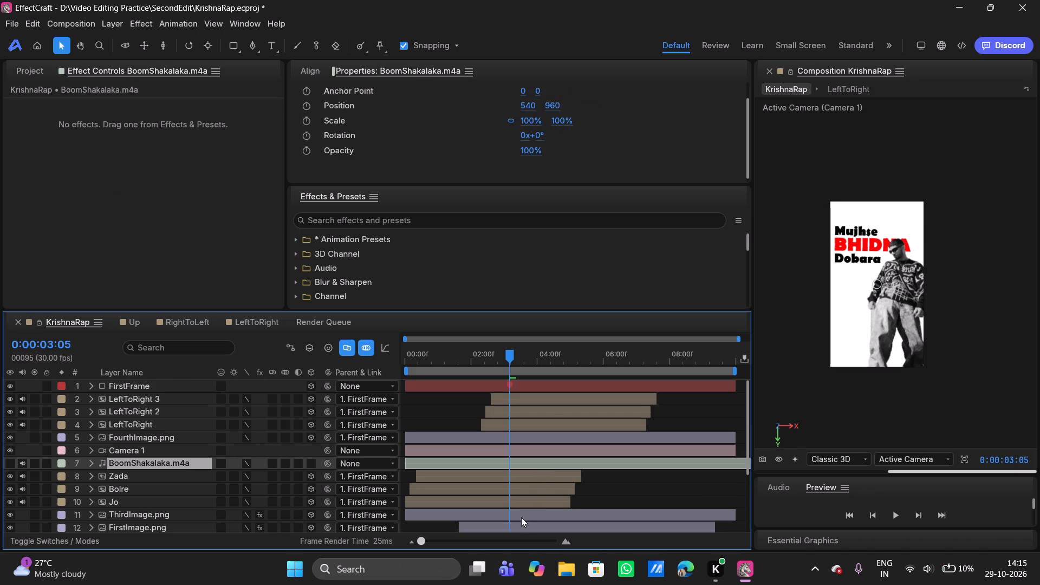
pyautogui.click(509, 509)
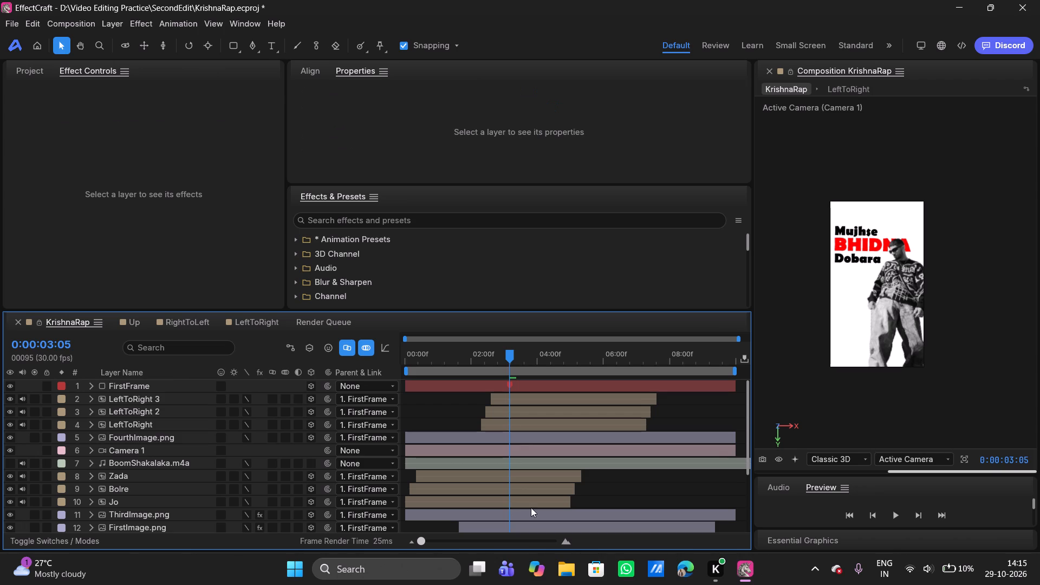
pyautogui.click(527, 515)
pyautogui.scroll(-1, 527, 515)
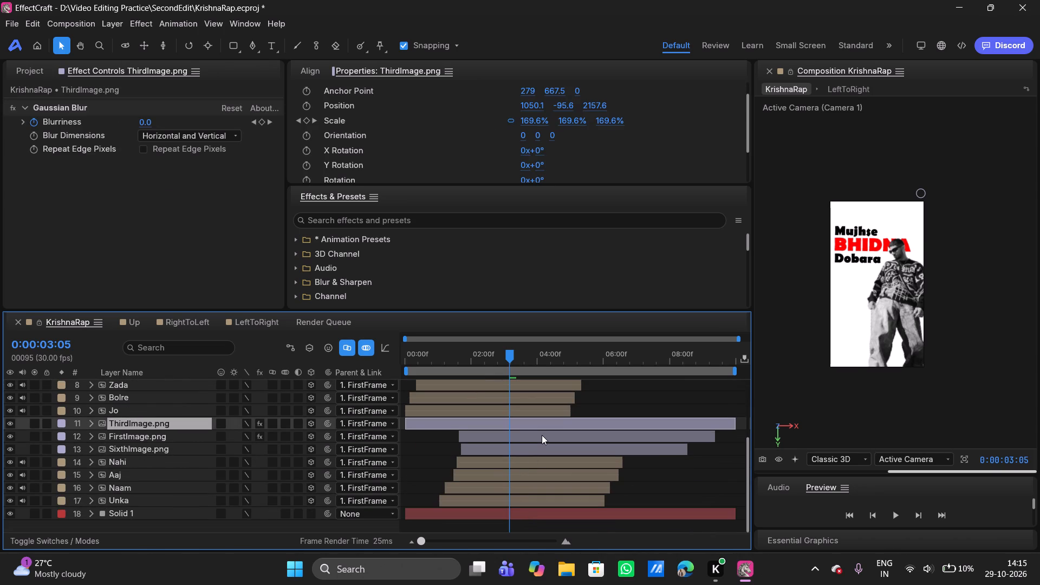
pyautogui.click(542, 435)
pyautogui.click(532, 446)
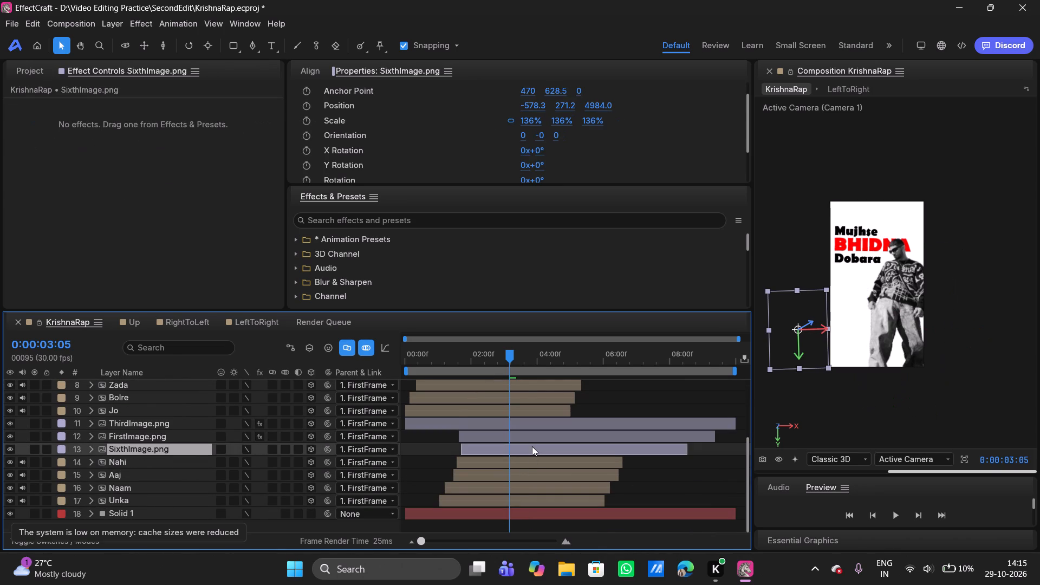
pyautogui.scroll(1, 532, 446)
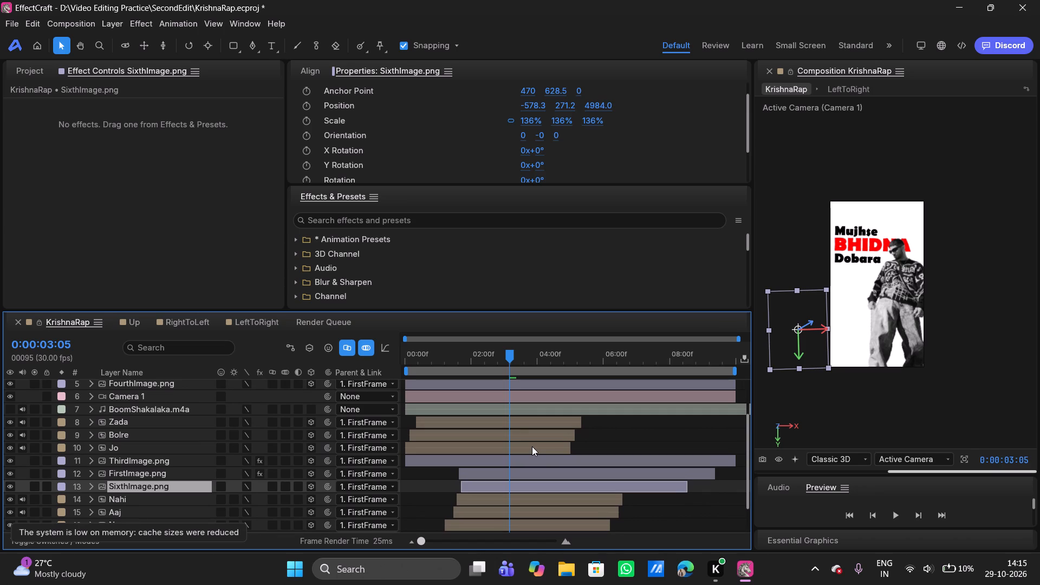
# Scrub the transition between about 0:00:01:20 and 0:00:02:25 to examine where SixthImage.png enters and leaves the frame.
pyautogui.moveTo(510, 355); pyautogui.dragTo(484, 355)
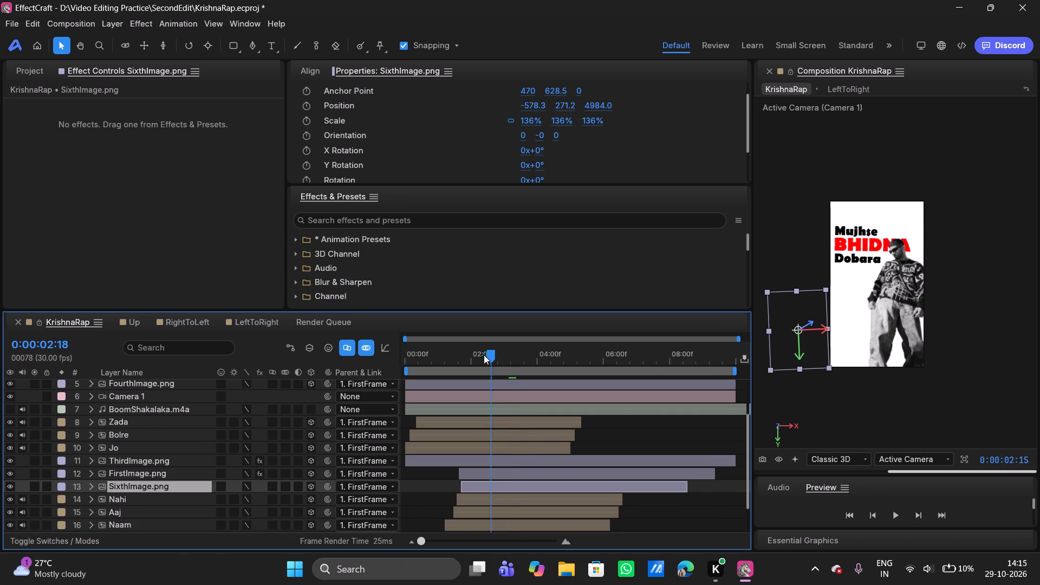
pyautogui.moveTo(484, 355); pyautogui.dragTo(494, 351)
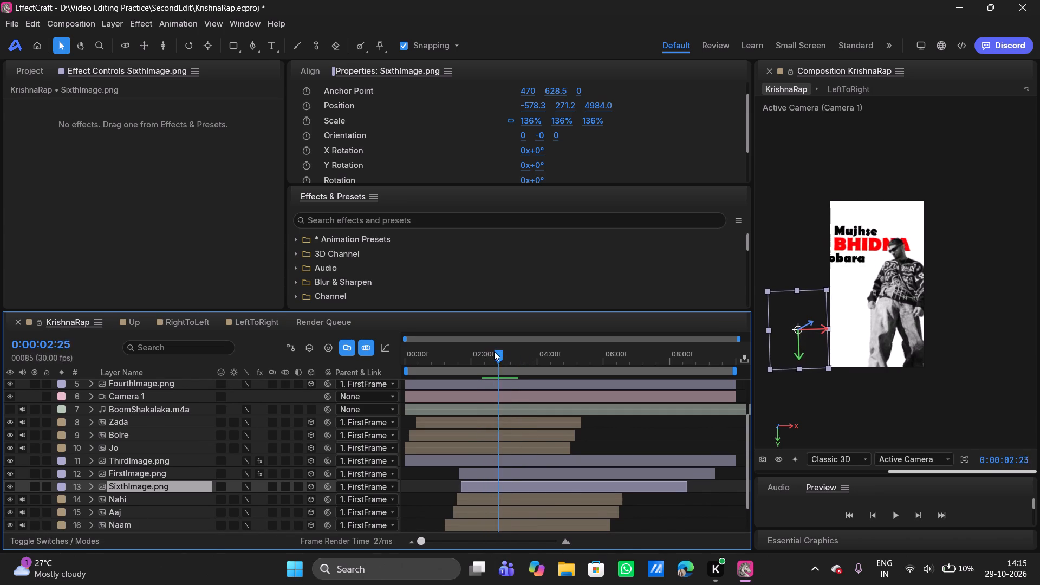
pyautogui.moveTo(494, 351); pyautogui.dragTo(471, 347)
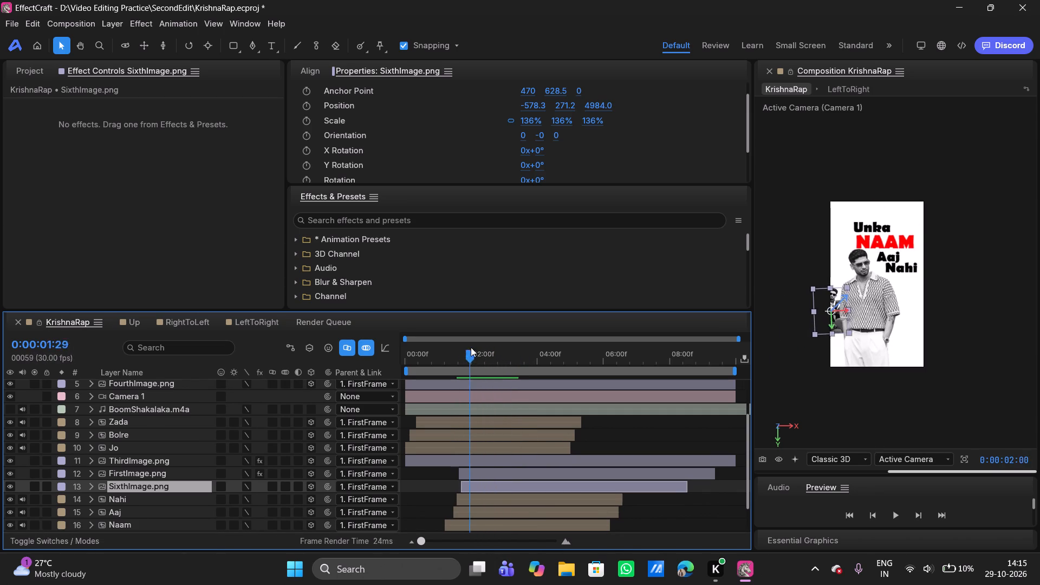
pyautogui.moveTo(471, 347); pyautogui.dragTo(471, 352)
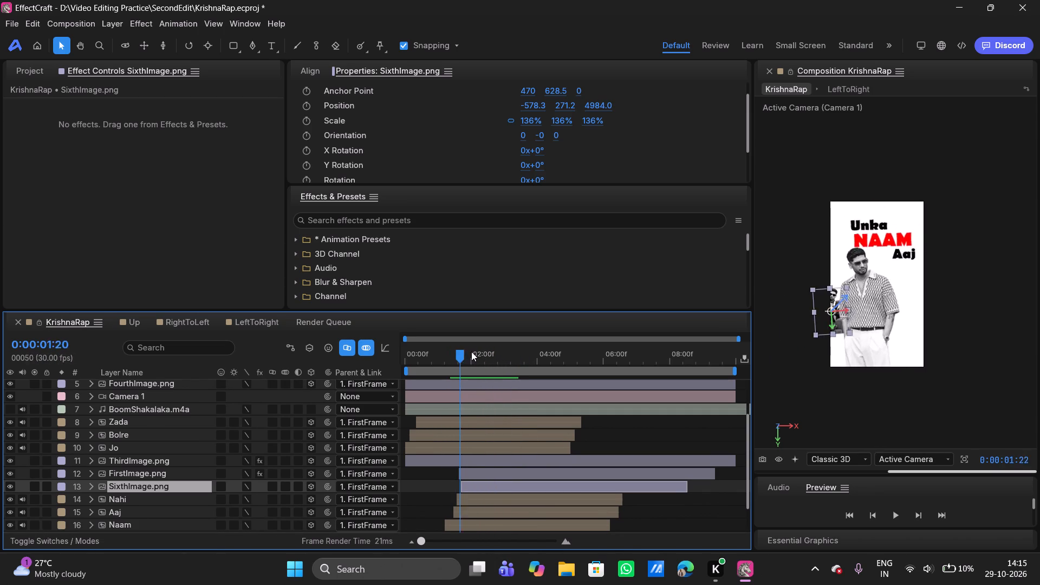
pyautogui.moveTo(471, 352); pyautogui.dragTo(478, 352)
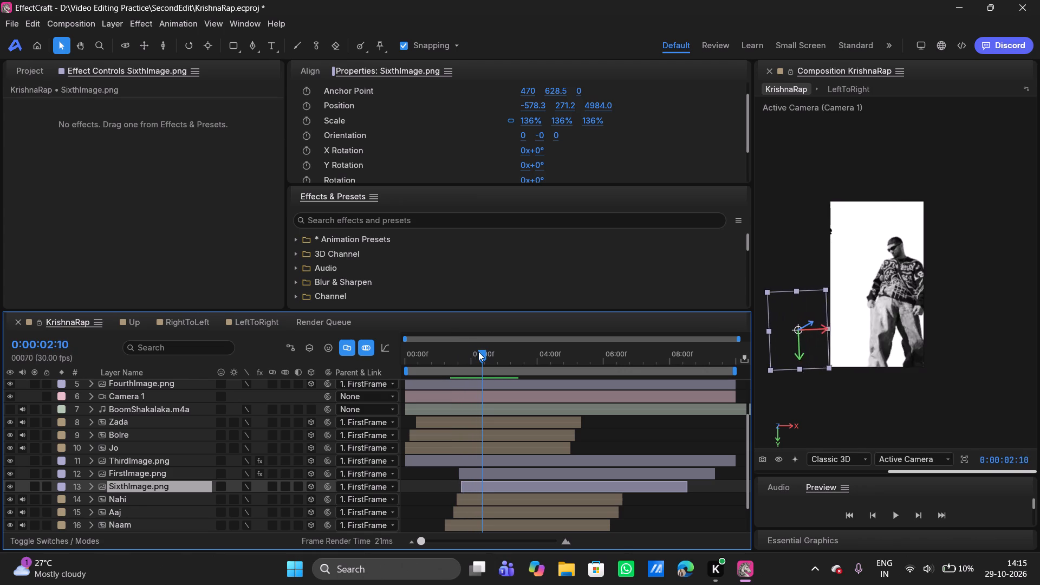
pyautogui.moveTo(478, 352); pyautogui.dragTo(465, 352)
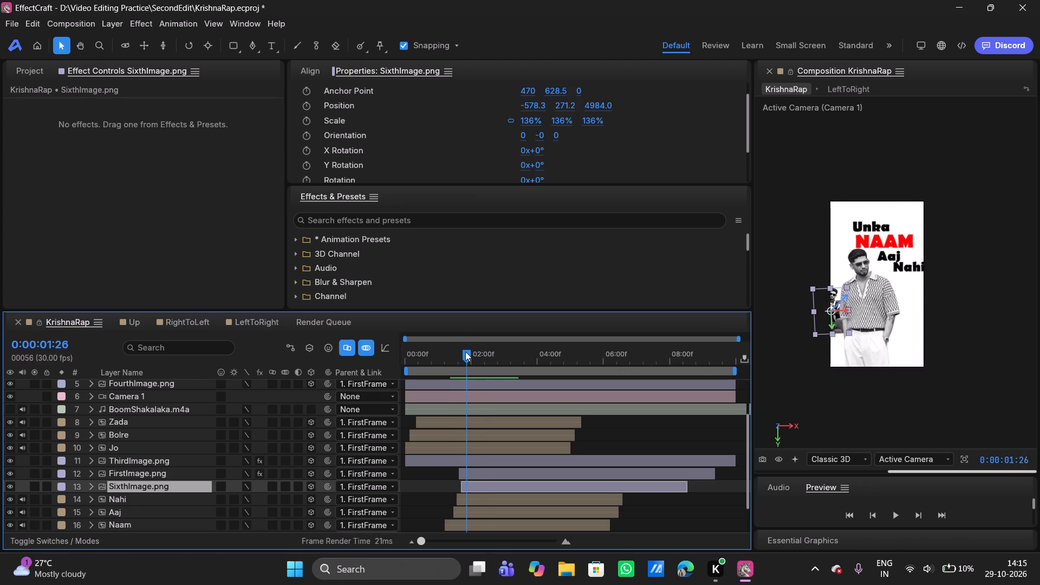
pyautogui.moveTo(465, 352); pyautogui.dragTo(460, 350)
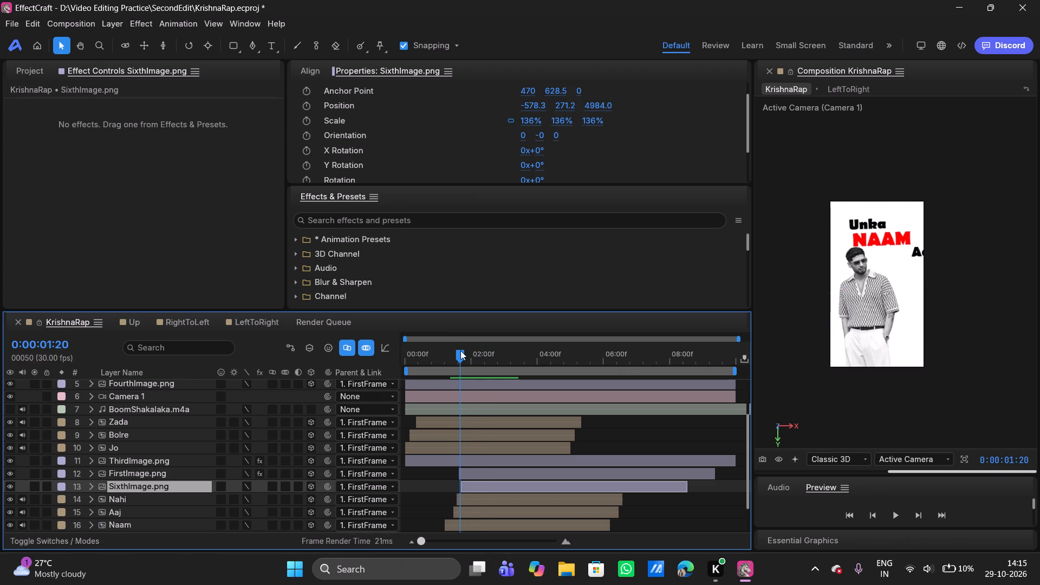
pyautogui.moveTo(460, 350); pyautogui.dragTo(463, 350)
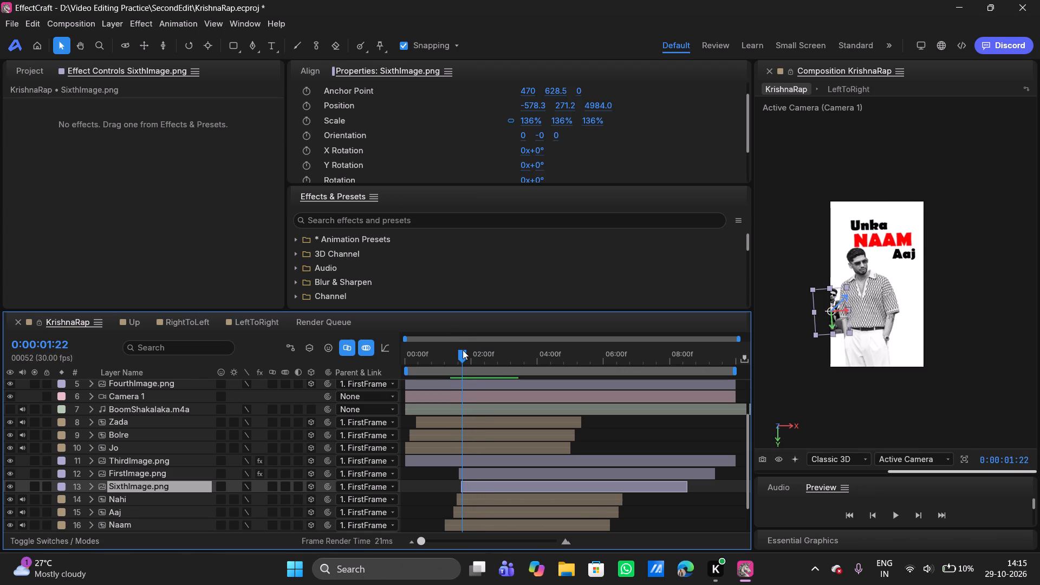
pyautogui.moveTo(463, 350); pyautogui.dragTo(462, 350)
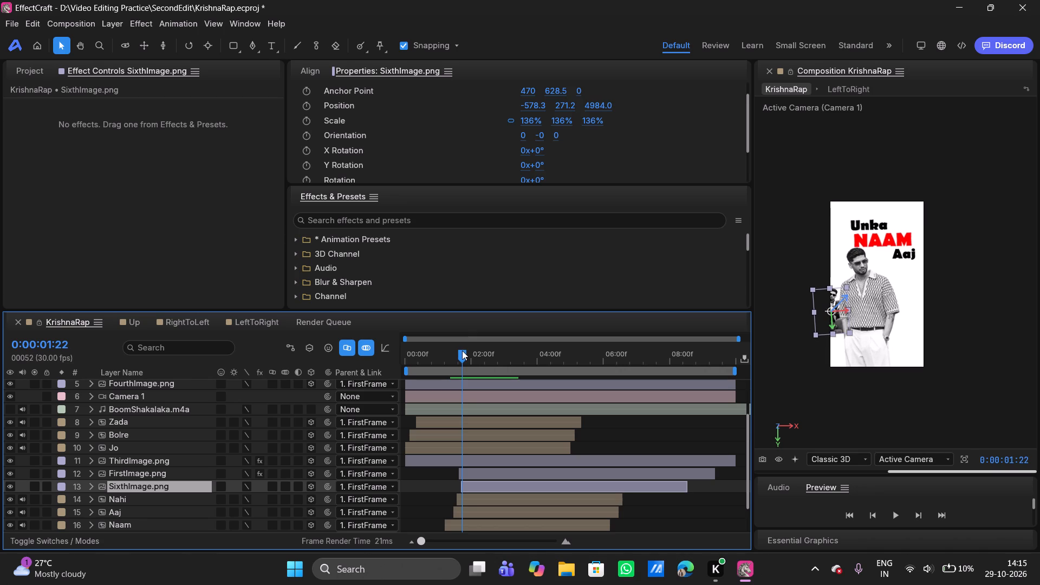
# Keyframe the opacity of SixthImage.png at 0% at the layer's in point, 0:00:01:21.
pyautogui.click(462, 350)
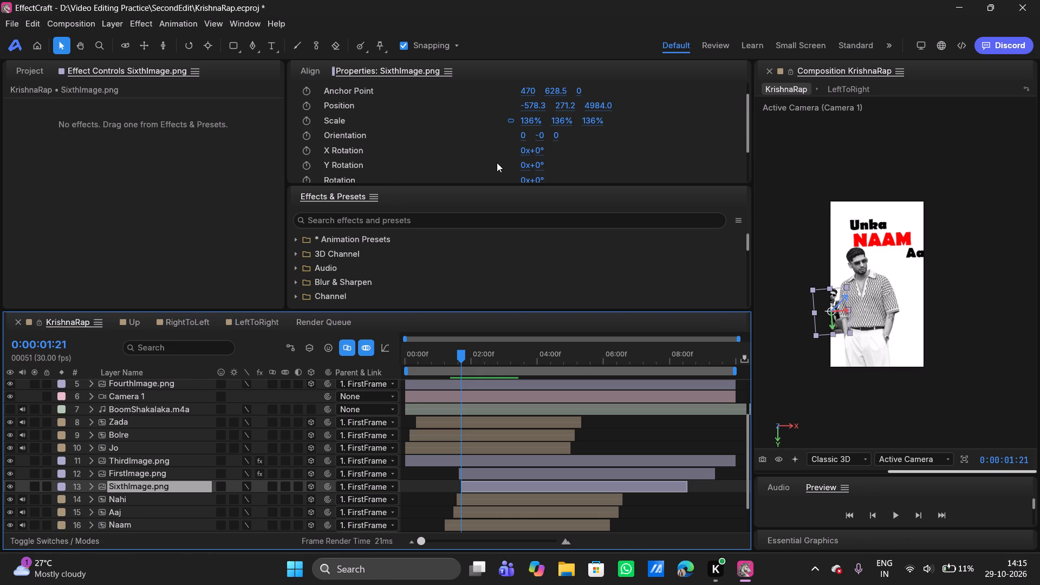
pyautogui.press('i')
pyautogui.scroll(-1, 463, 164)
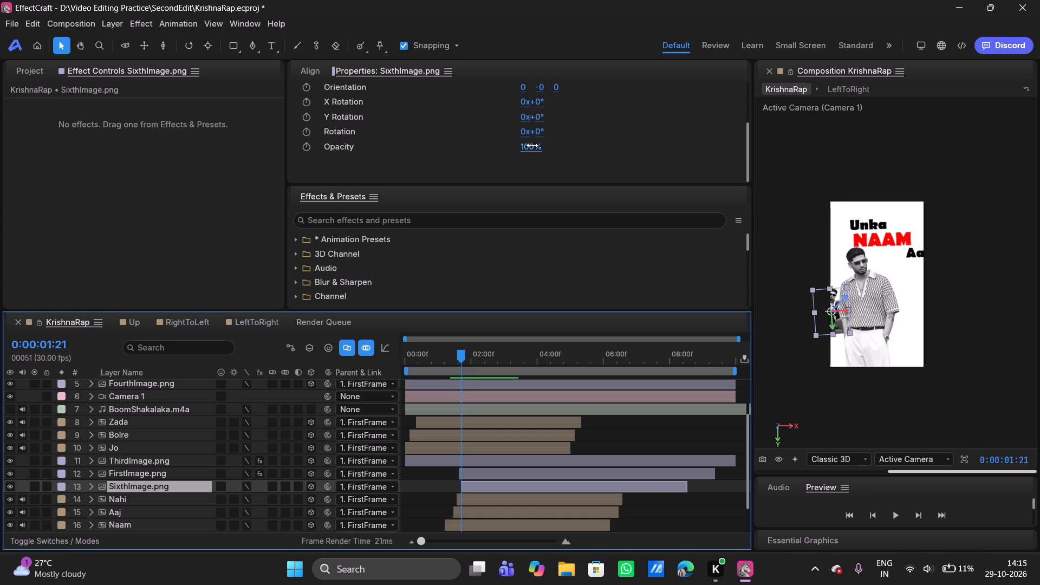
pyautogui.moveTo(532, 145); pyautogui.dragTo(312, 152)
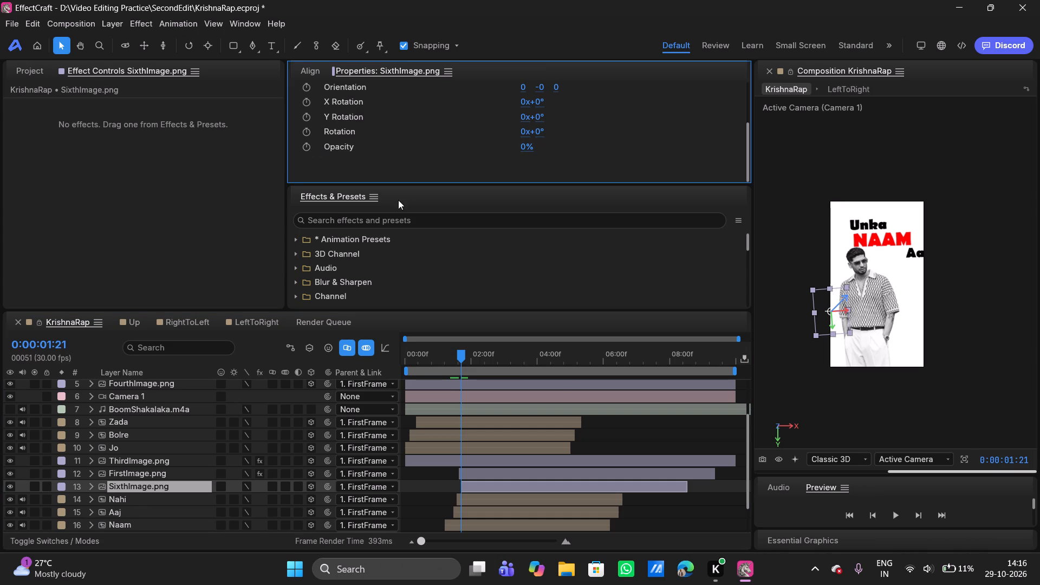
pyautogui.click(304, 146)
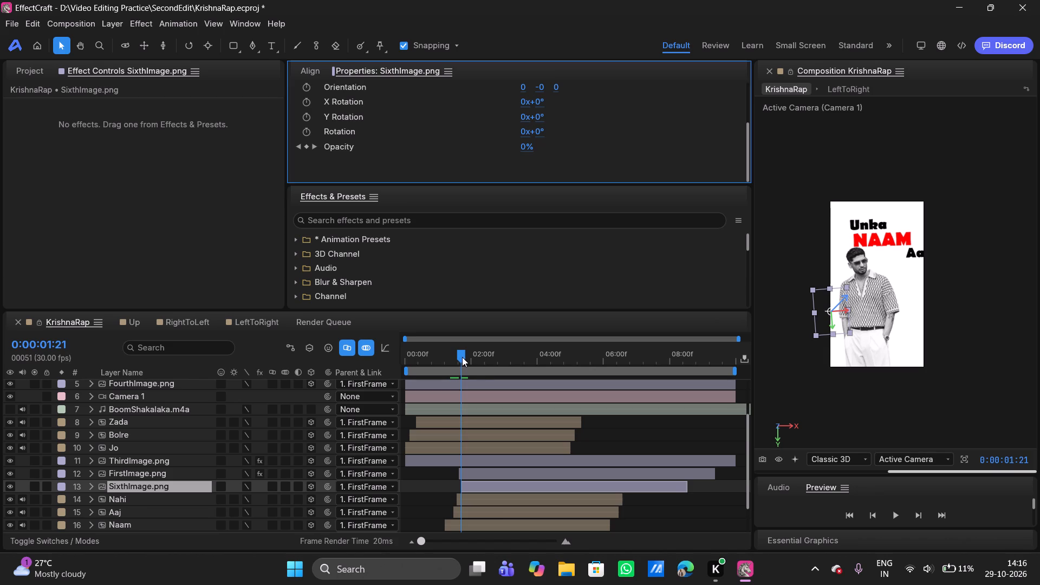
# Add an opacity keyframe of 100% to SixthImage.png at 0:00:02:10.
pyautogui.moveTo(462, 357); pyautogui.dragTo(476, 355)
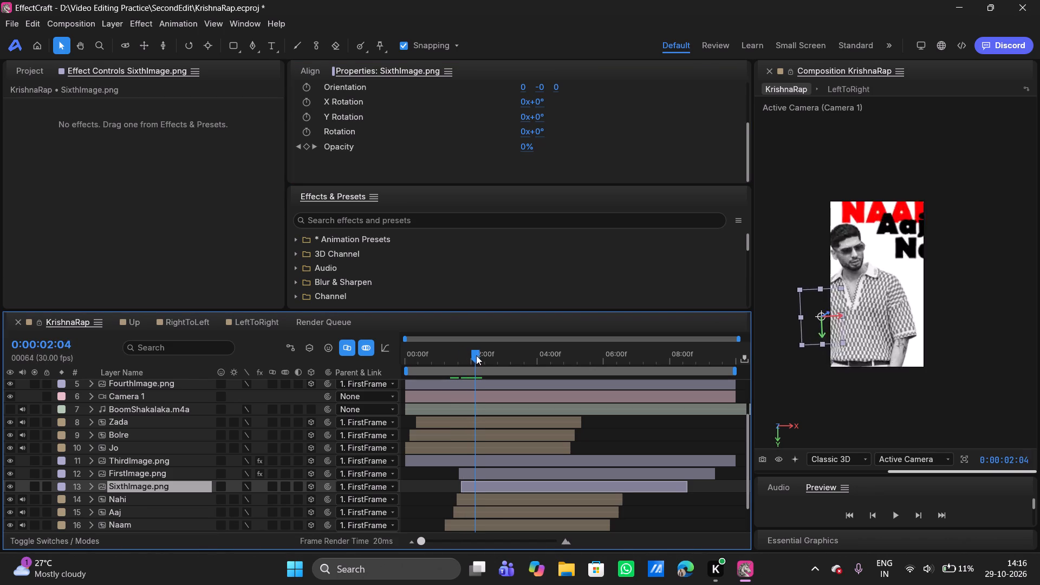
pyautogui.moveTo(476, 355); pyautogui.dragTo(486, 358)
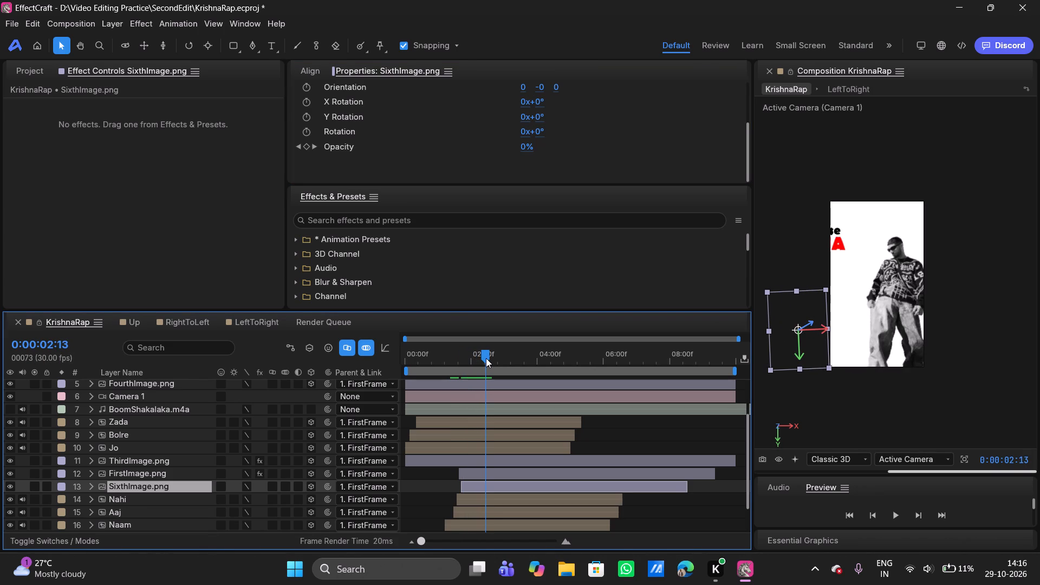
pyautogui.moveTo(486, 358); pyautogui.dragTo(483, 357)
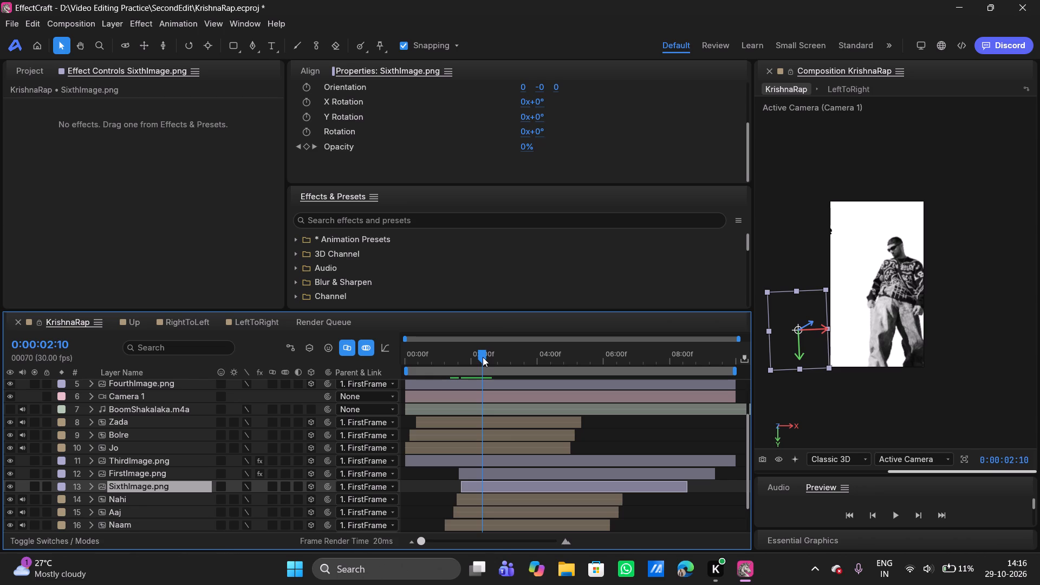
pyautogui.click(307, 142)
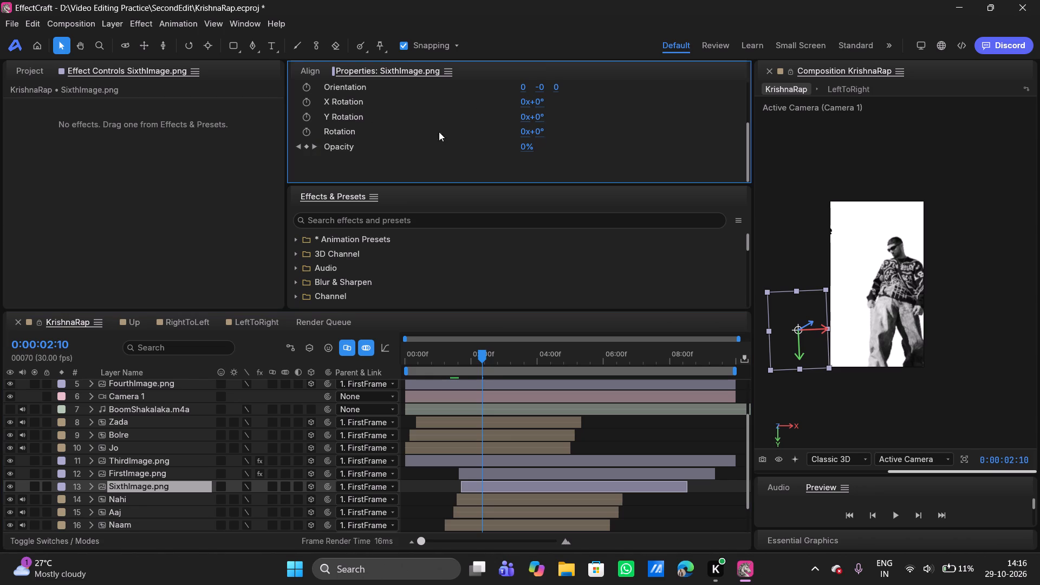
pyautogui.moveTo(529, 147); pyautogui.dragTo(857, 148)
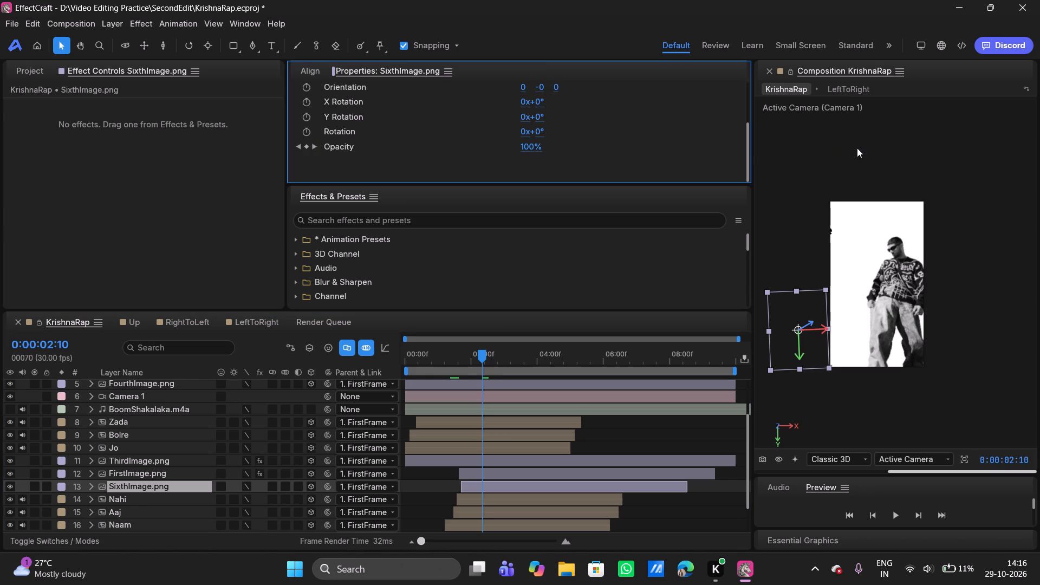
# Reveal the opacity keyframes of SixthImage.png, change the first one to Bezier, and scrub through the fade-in.
pyautogui.moveTo(483, 352); pyautogui.dragTo(470, 352)
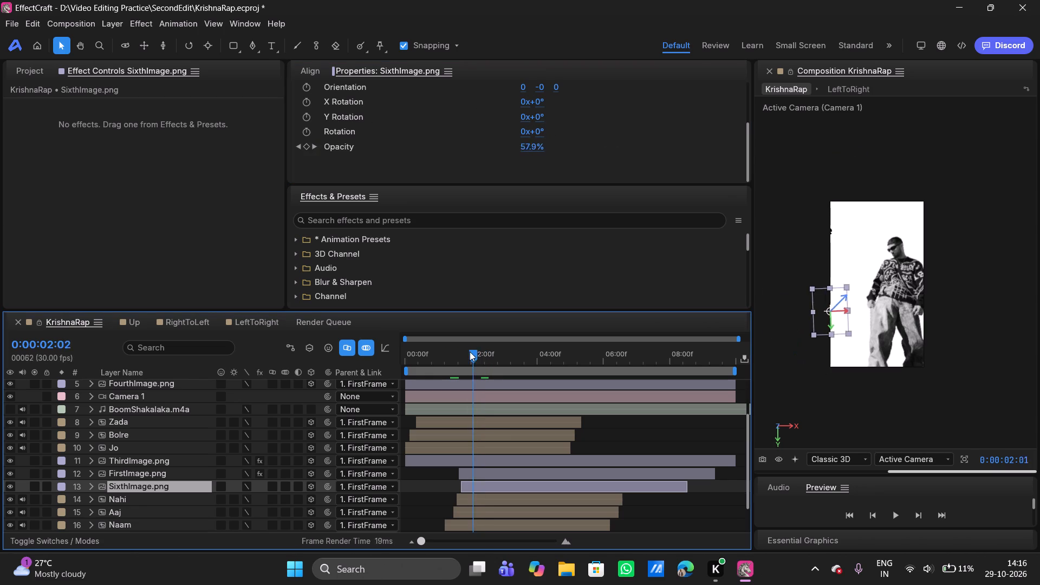
pyautogui.moveTo(470, 352); pyautogui.dragTo(484, 348)
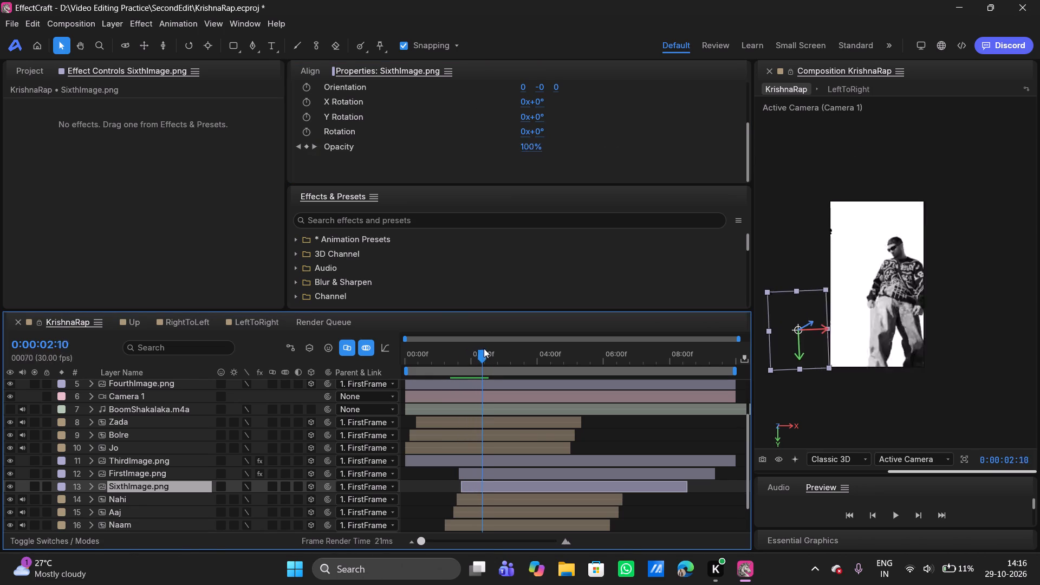
pyautogui.moveTo(484, 348); pyautogui.dragTo(476, 347)
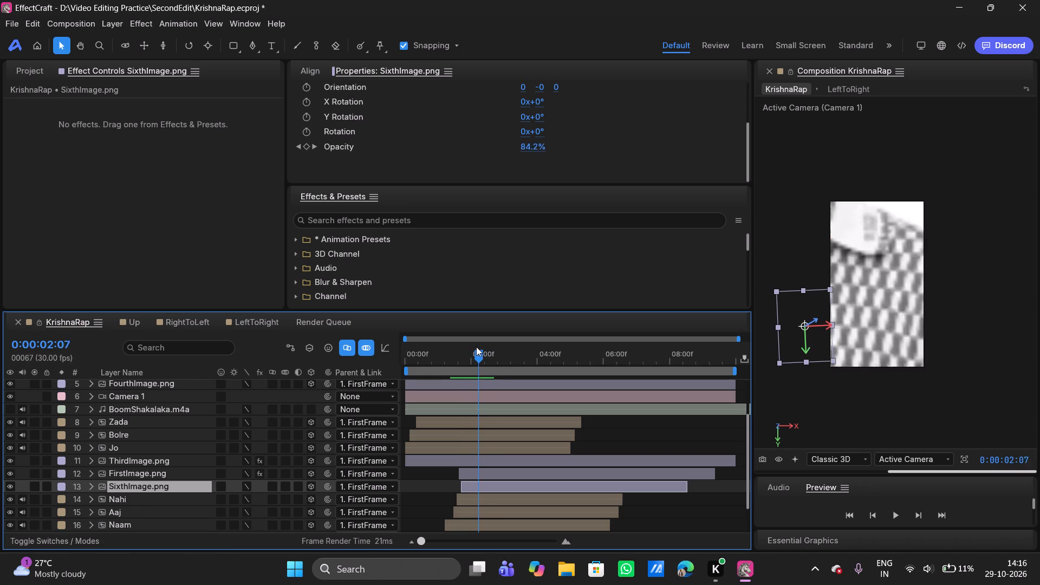
pyautogui.moveTo(476, 347); pyautogui.dragTo(462, 346)
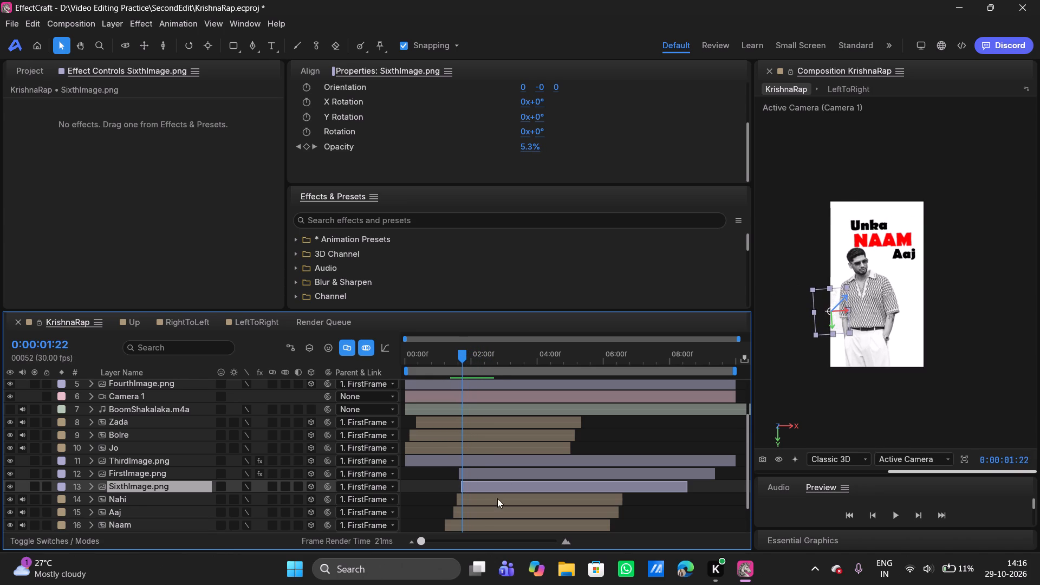
pyautogui.click(493, 485)
pyautogui.press('u')
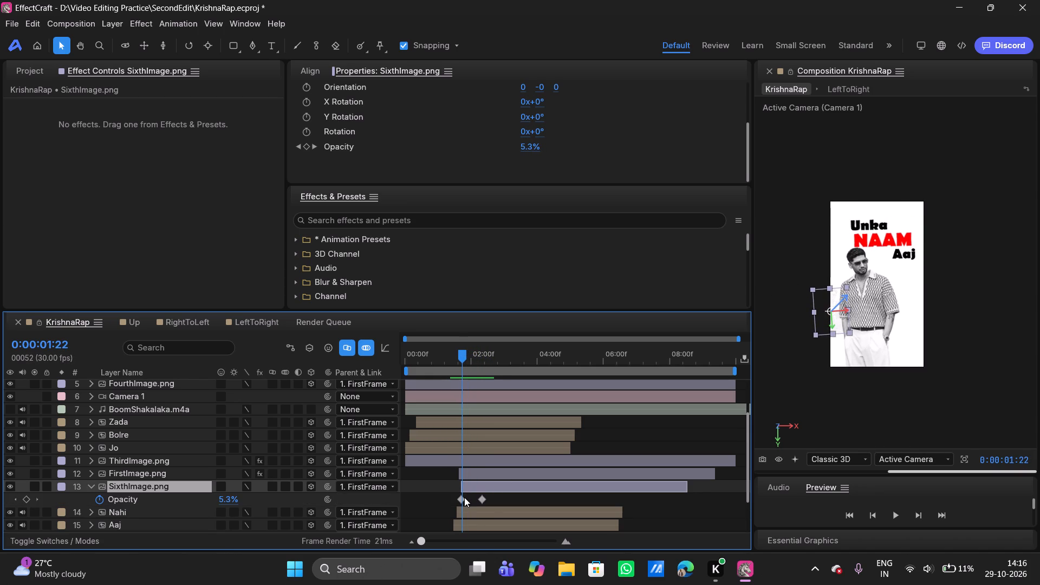
pyautogui.click(464, 498)
pyautogui.rightClick(464, 498)
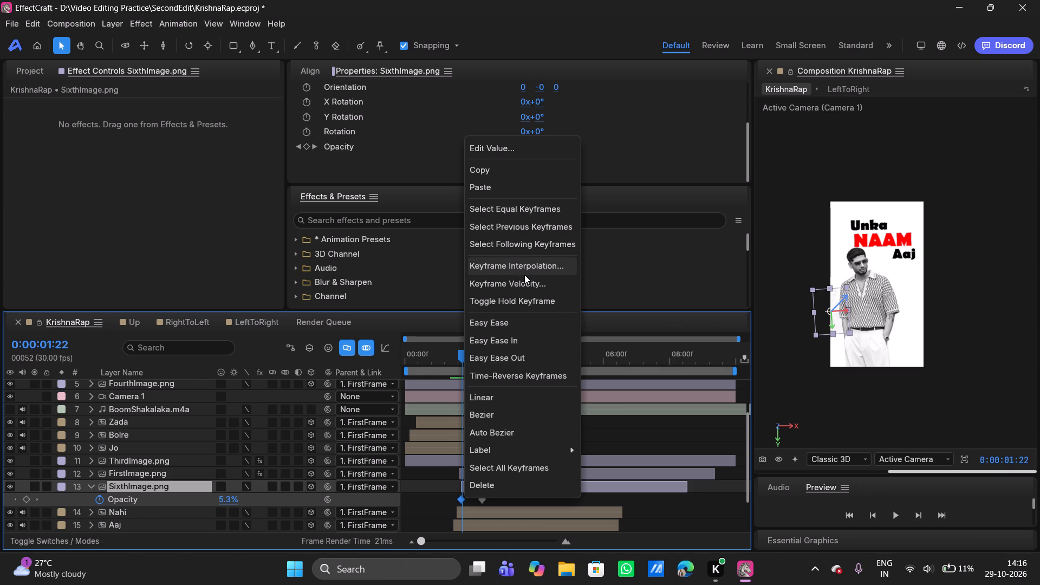
pyautogui.click(498, 420)
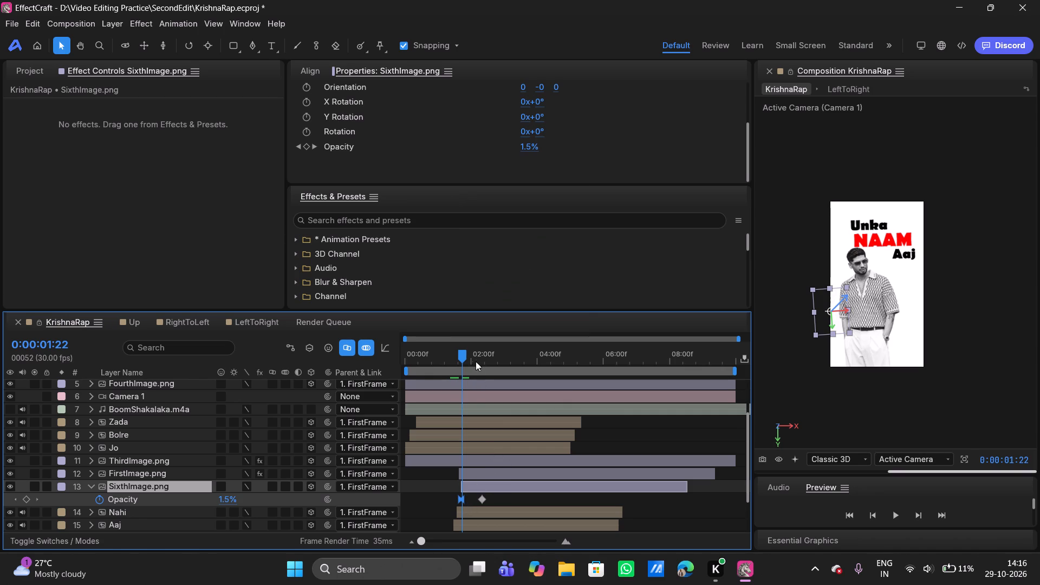
pyautogui.moveTo(460, 355); pyautogui.dragTo(467, 353)
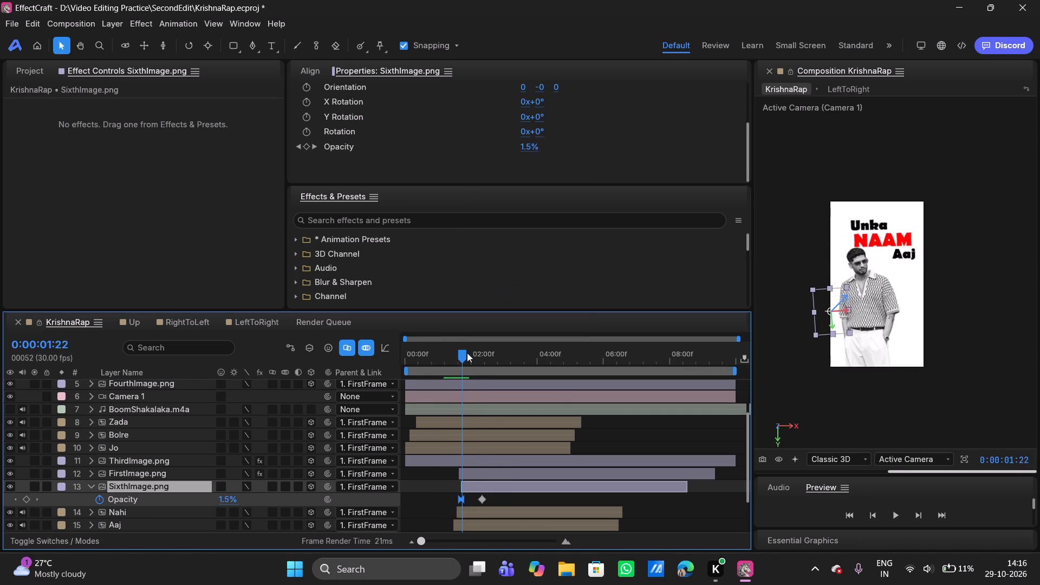
pyautogui.moveTo(467, 353); pyautogui.dragTo(485, 349)
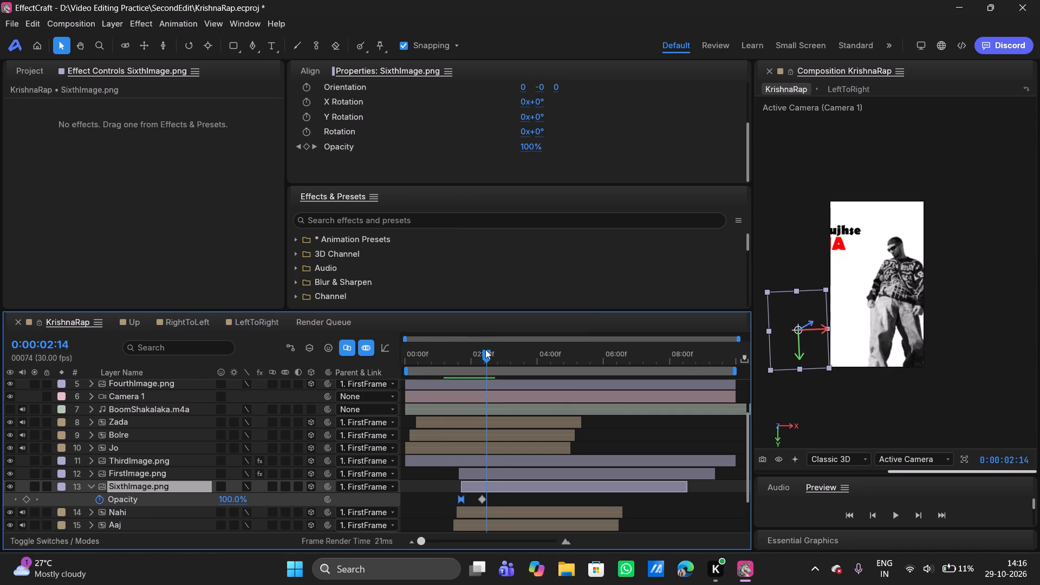
pyautogui.moveTo(485, 349); pyautogui.dragTo(459, 349)
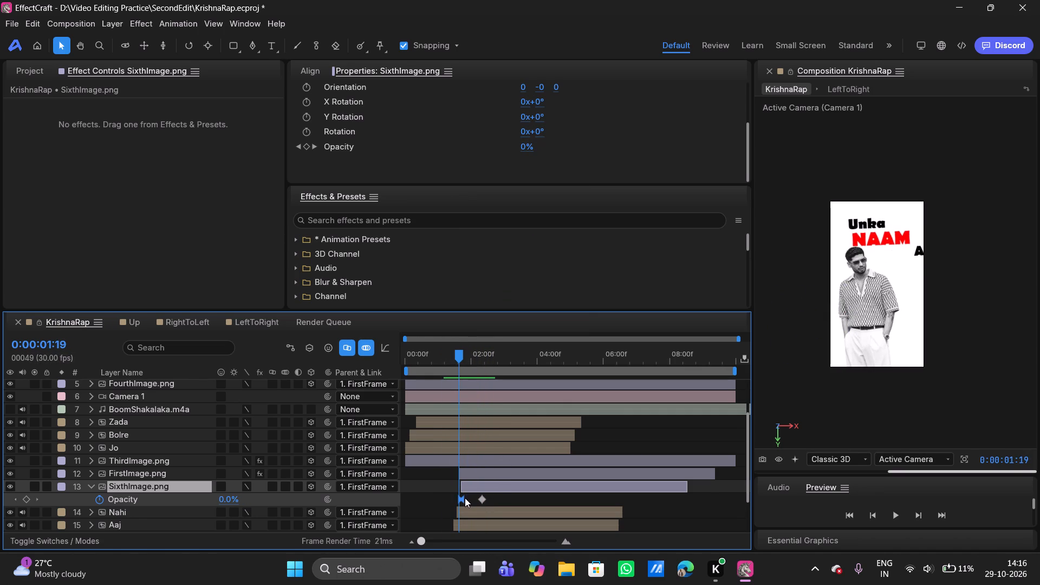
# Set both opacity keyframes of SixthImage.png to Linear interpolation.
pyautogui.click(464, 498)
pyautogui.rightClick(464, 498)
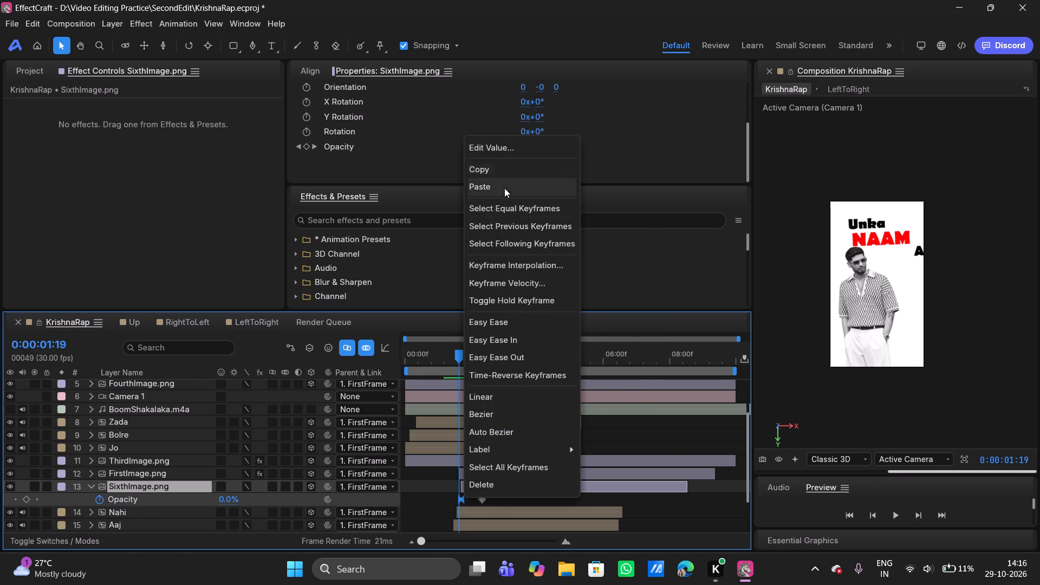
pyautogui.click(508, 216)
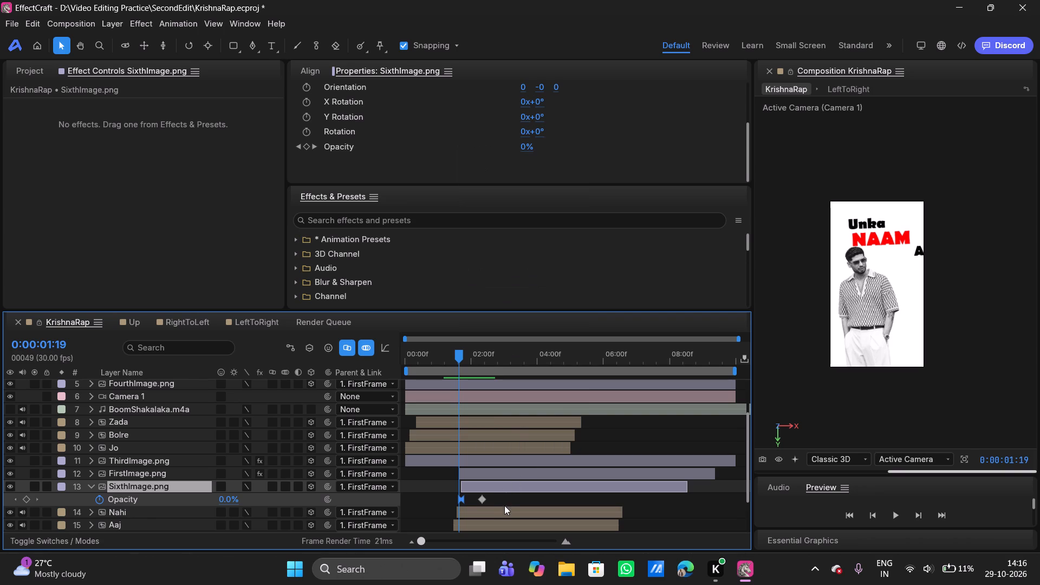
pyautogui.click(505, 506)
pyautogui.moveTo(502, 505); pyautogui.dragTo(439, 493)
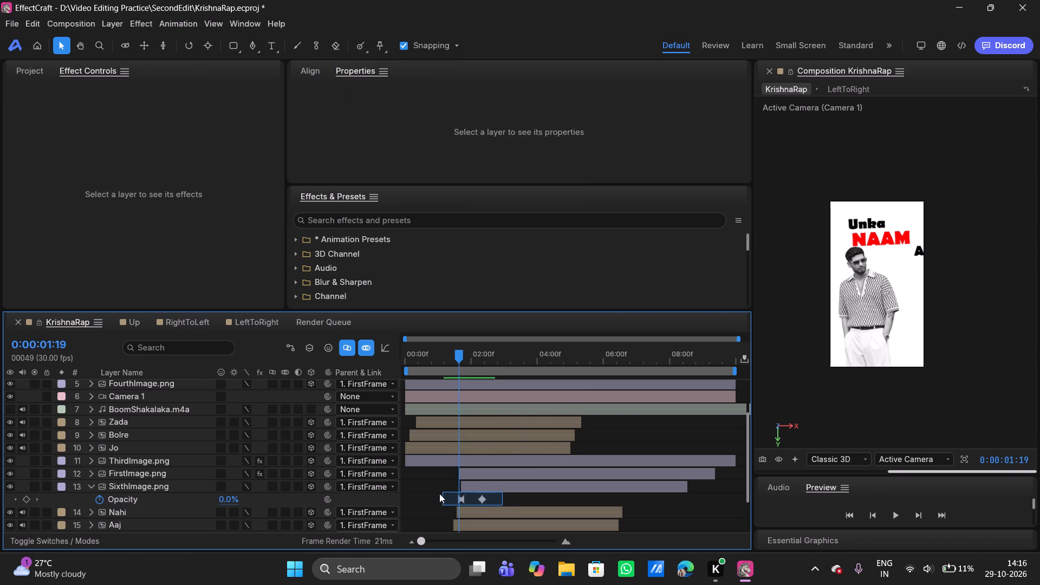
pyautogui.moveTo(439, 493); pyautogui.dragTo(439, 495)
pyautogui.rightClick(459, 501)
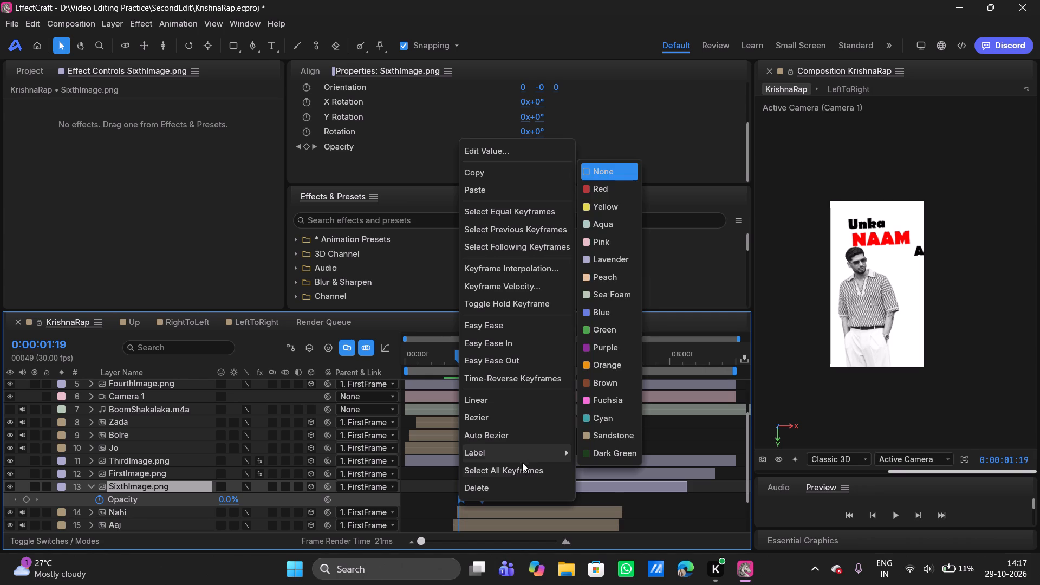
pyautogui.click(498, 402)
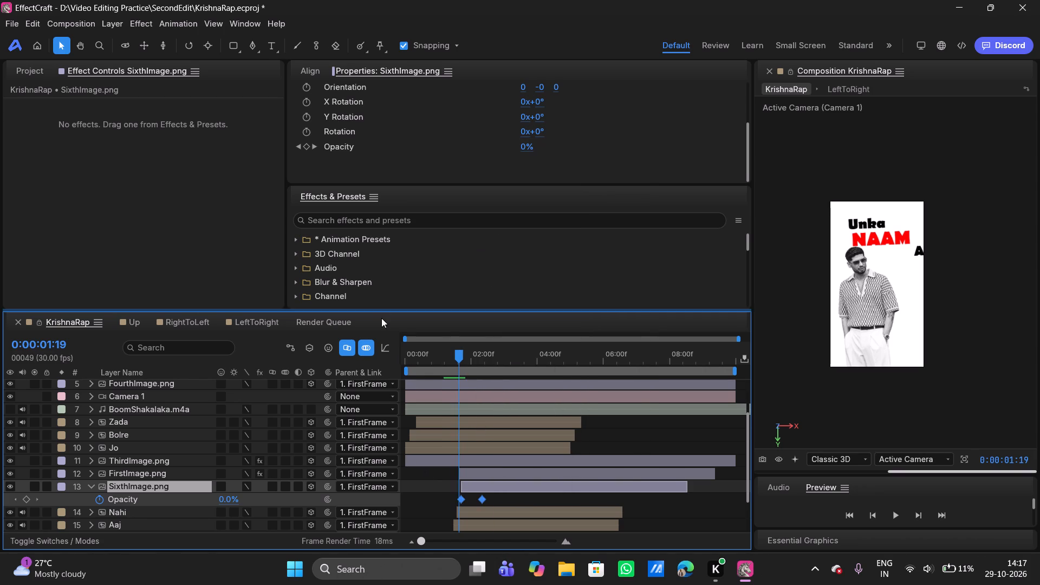
# In the opacity graph of SixthImage.png, apply Easy Ease to the first keyframe and extend its handle nearly flat to the second keyframe's time.
pyautogui.click(388, 347)
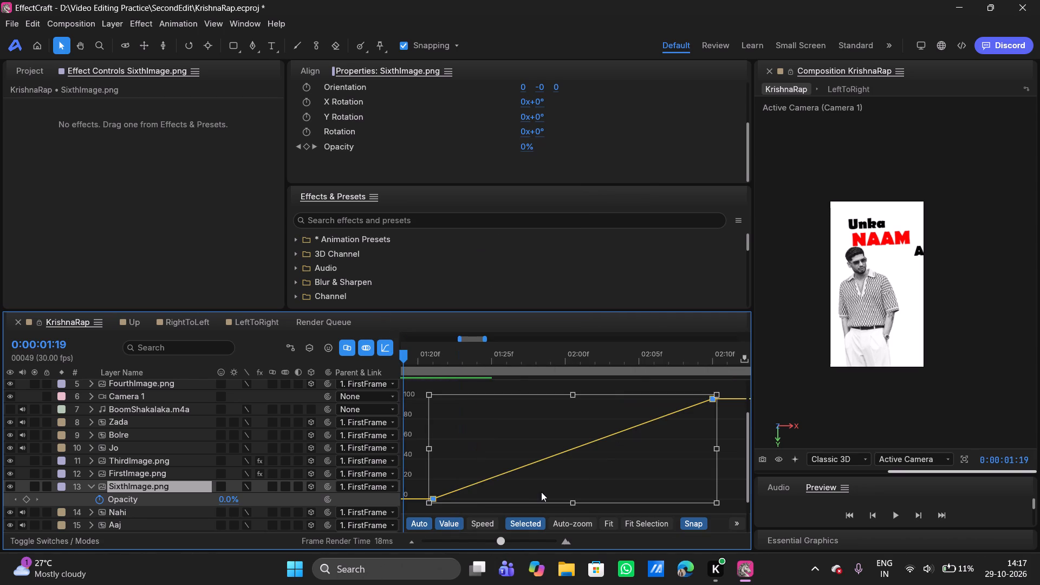
pyautogui.click(433, 499)
pyautogui.click(490, 447)
pyautogui.click(613, 459)
pyautogui.click(419, 451)
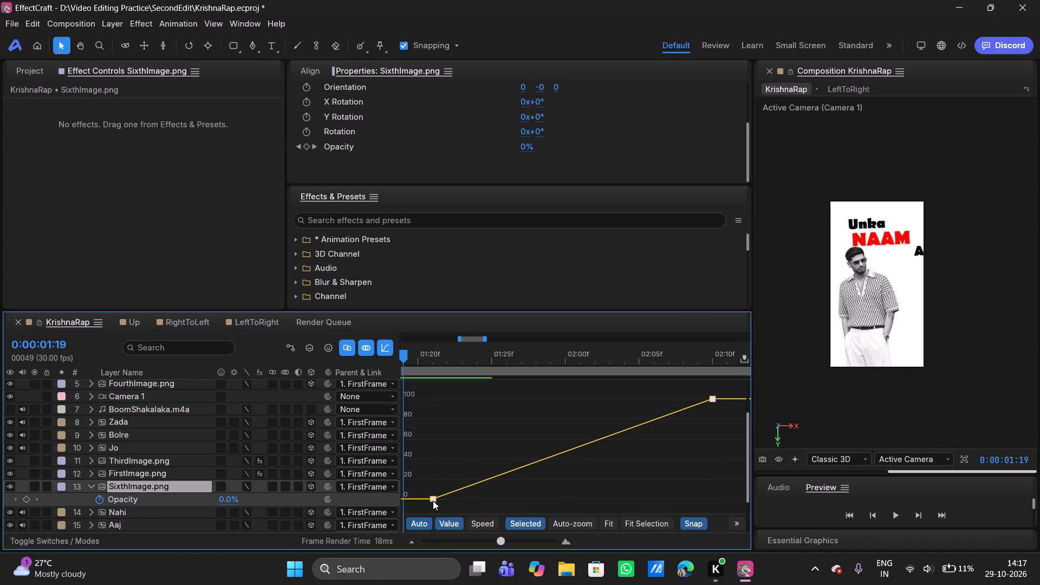
pyautogui.click(433, 500)
pyautogui.moveTo(469, 484); pyautogui.dragTo(509, 490)
pyautogui.moveTo(422, 478); pyautogui.dragTo(450, 518)
pyautogui.press('F9')
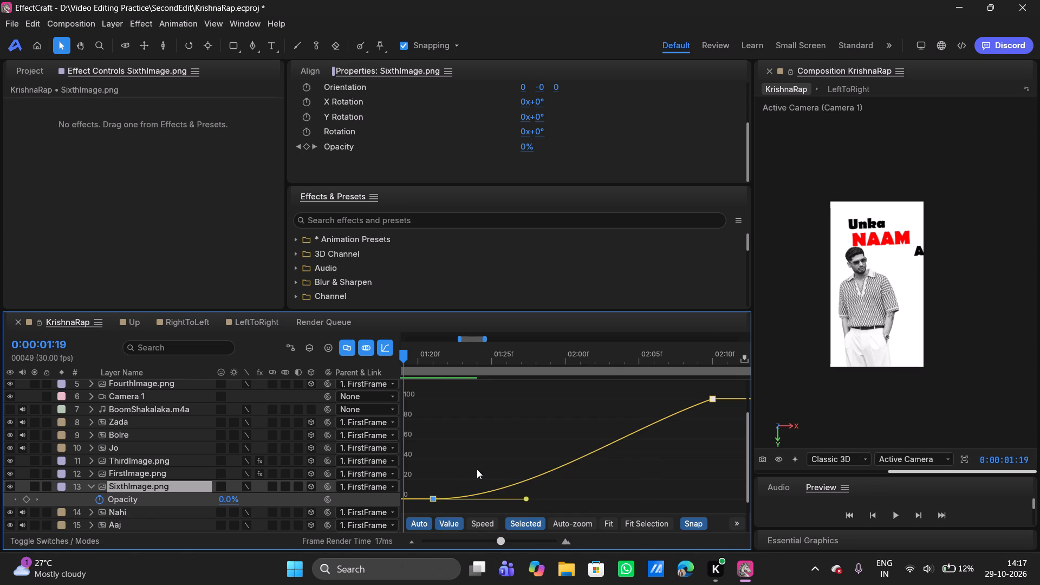
pyautogui.moveTo(526, 500); pyautogui.dragTo(737, 499)
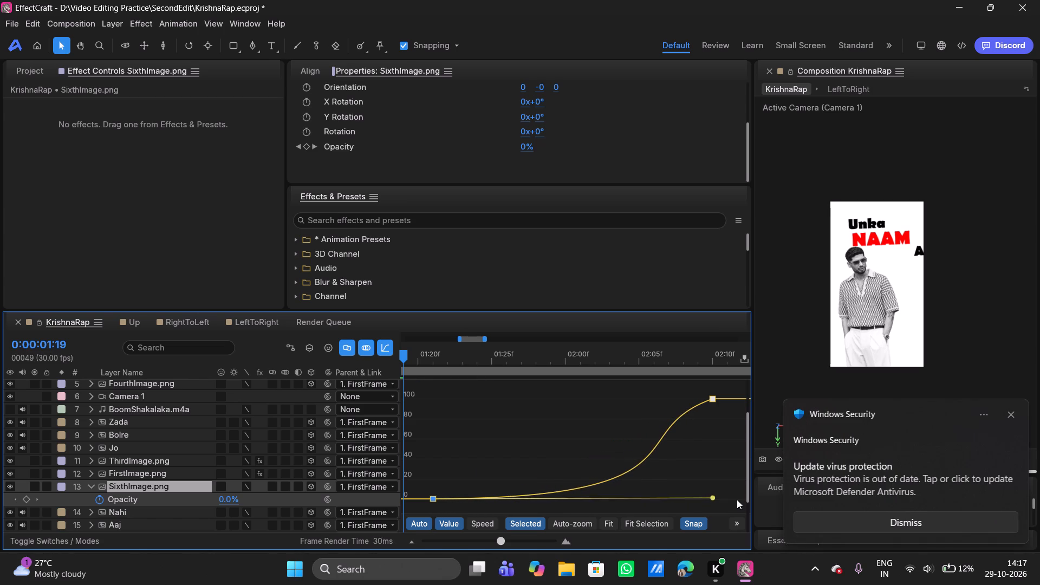
pyautogui.moveTo(737, 499); pyautogui.dragTo(740, 509)
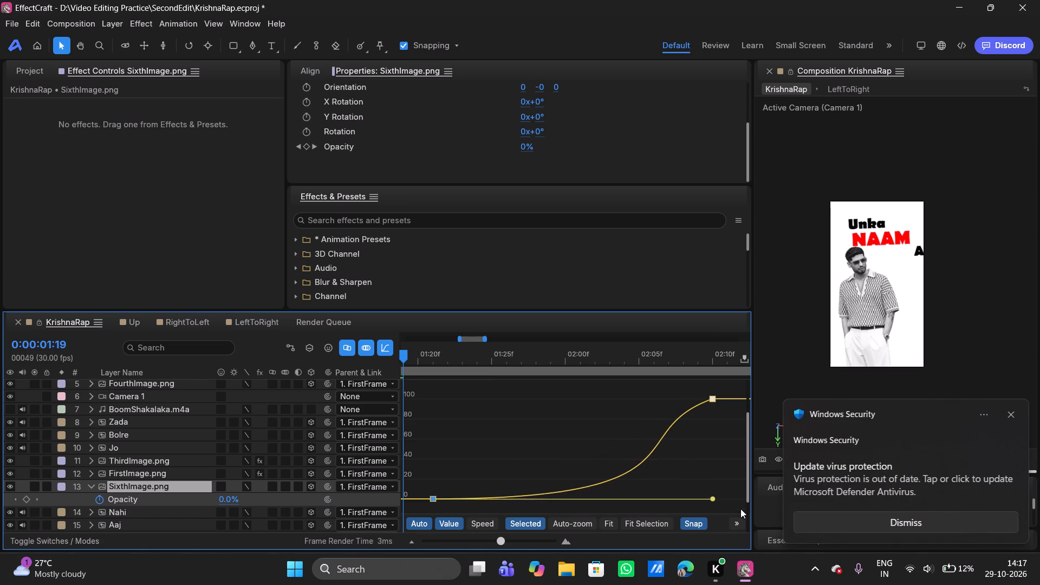
pyautogui.moveTo(740, 509); pyautogui.dragTo(733, 489)
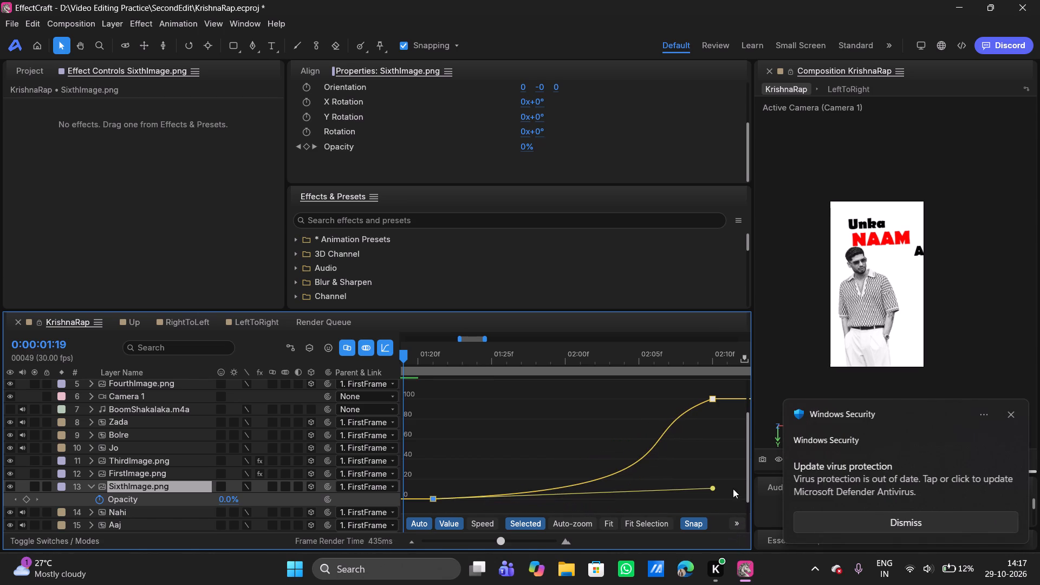
pyautogui.moveTo(733, 489); pyautogui.dragTo(736, 499)
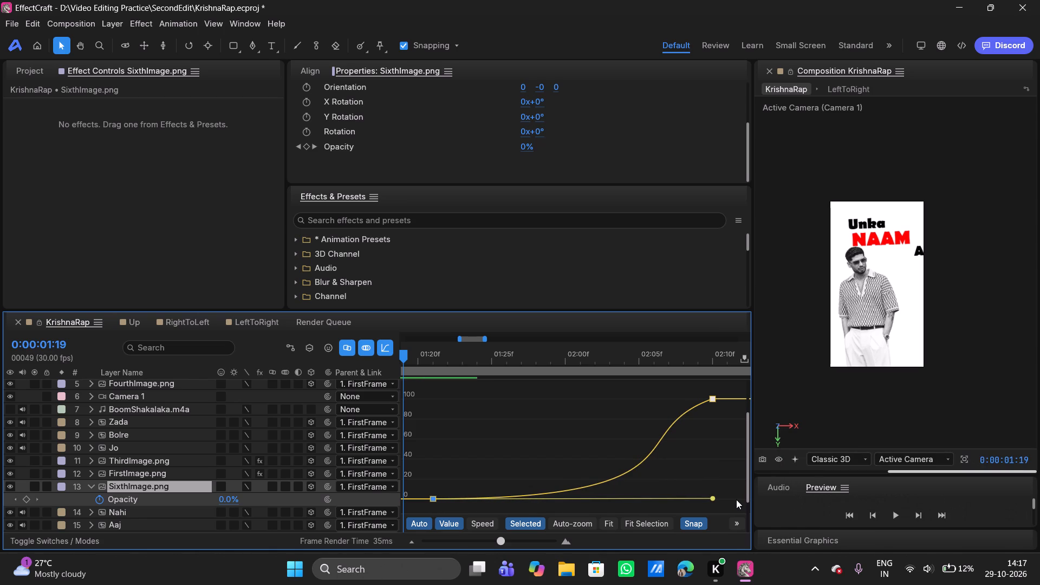
# Apply Easy Ease to the second opacity keyframe, pull its handle straight down past the 0% line, and return to the layer view.
pyautogui.moveTo(670, 386); pyautogui.dragTo(746, 415)
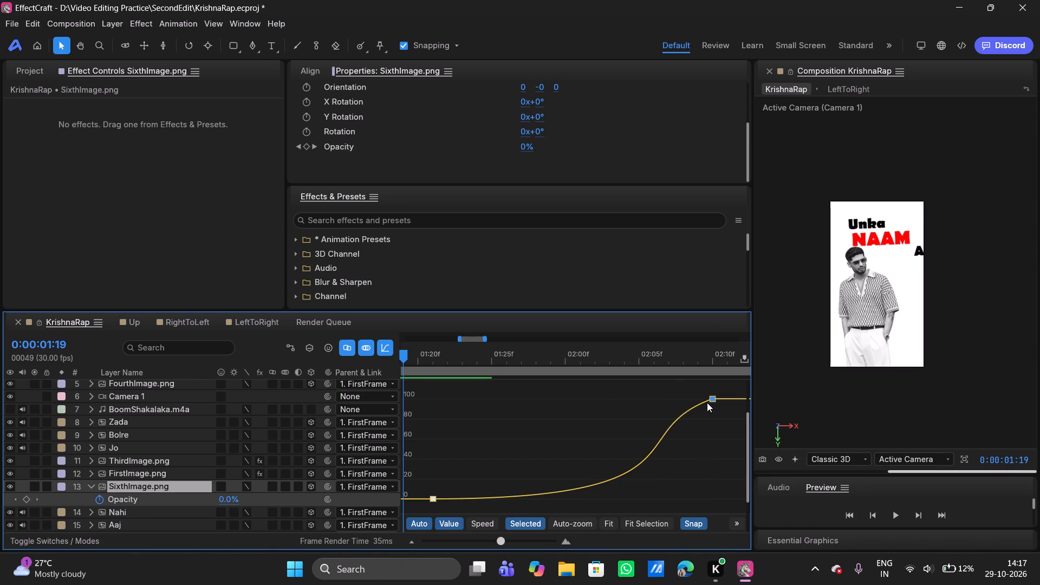
pyautogui.press('F9')
pyautogui.moveTo(620, 396); pyautogui.dragTo(739, 479)
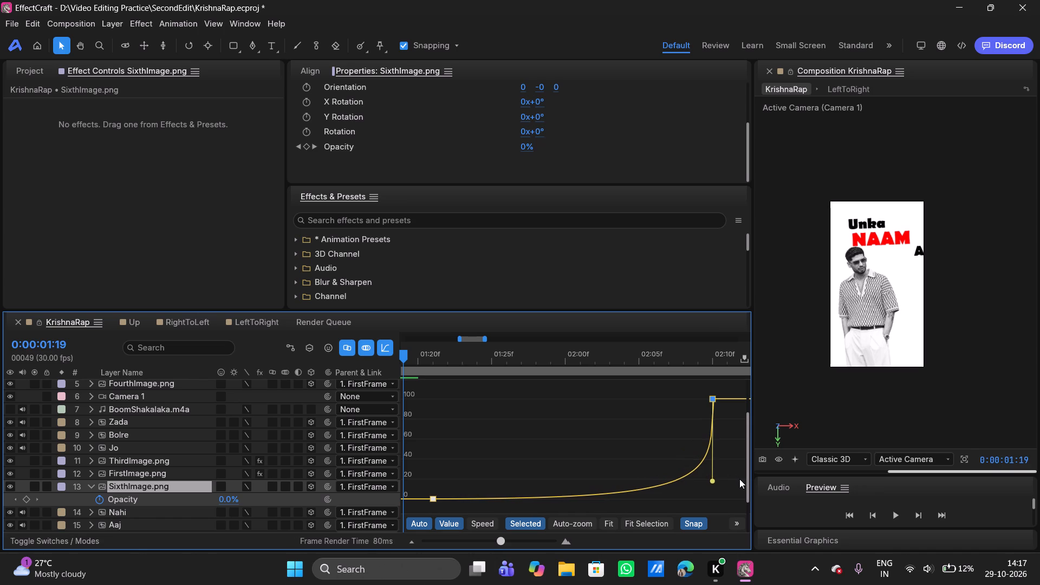
pyautogui.moveTo(739, 479); pyautogui.dragTo(739, 510)
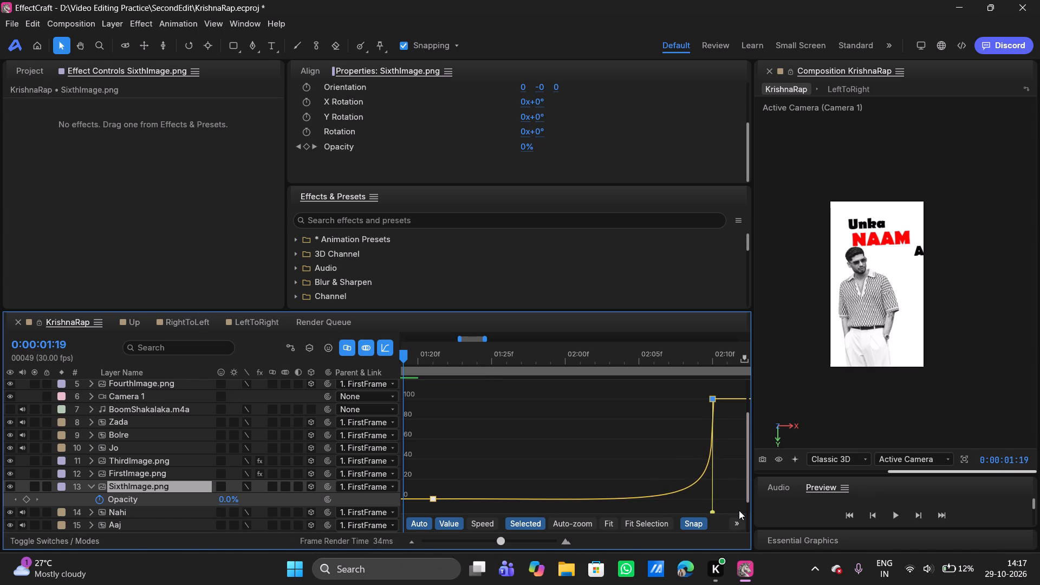
pyautogui.moveTo(739, 510); pyautogui.dragTo(740, 516)
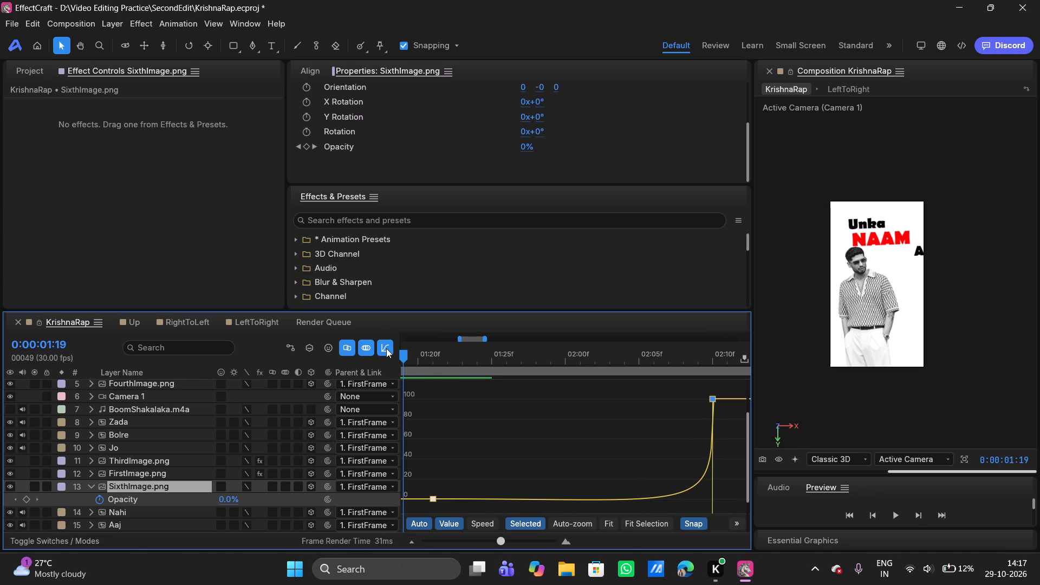
pyautogui.click(386, 348)
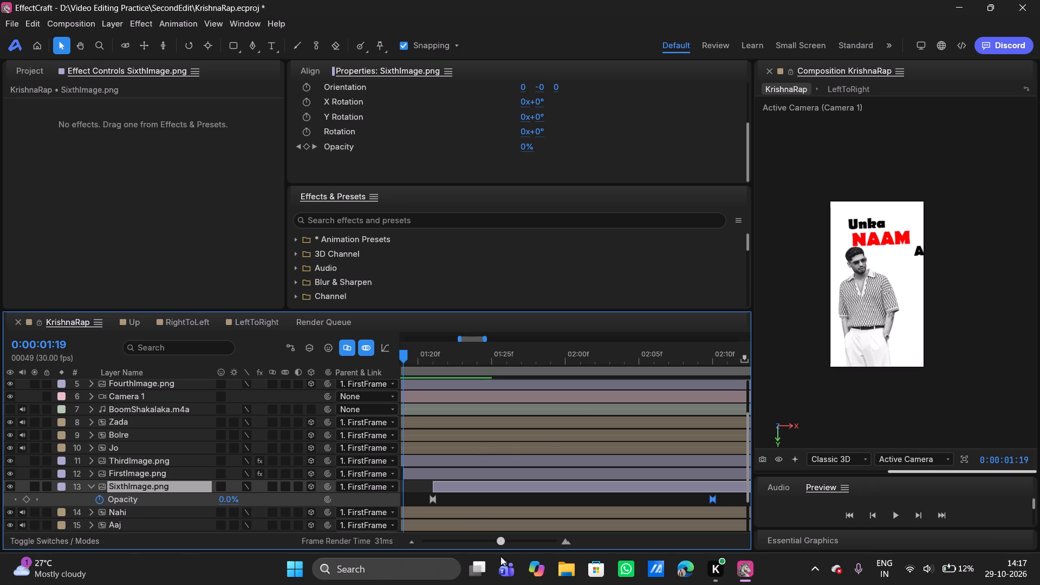
# Play and scrub the SixthImage.png fade-in between about 0:00:01:28 and 0:00:02:20 to check the eased opacity.
pyautogui.moveTo(500, 539); pyautogui.dragTo(344, 544)
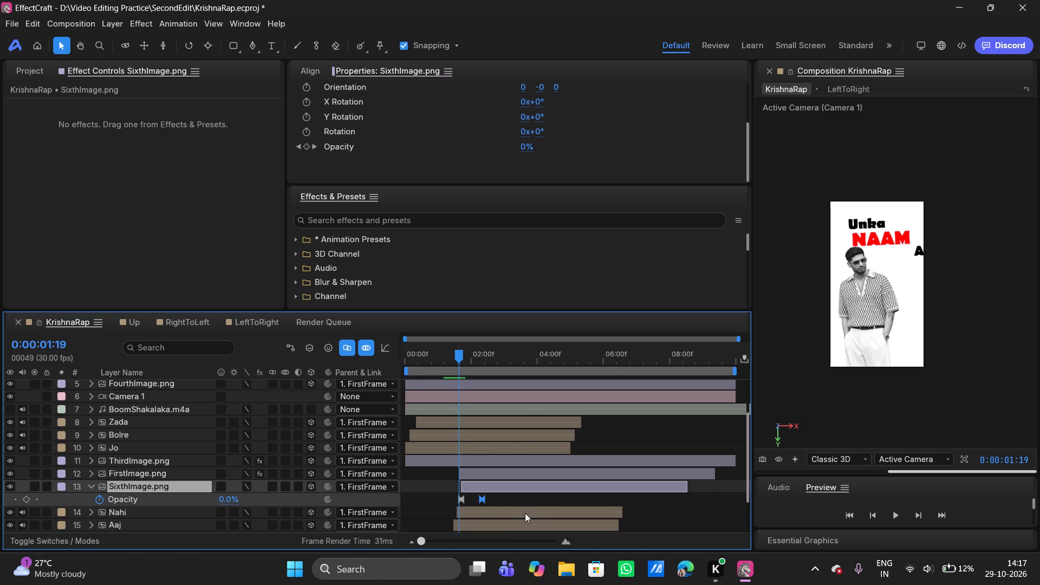
pyautogui.press('space')
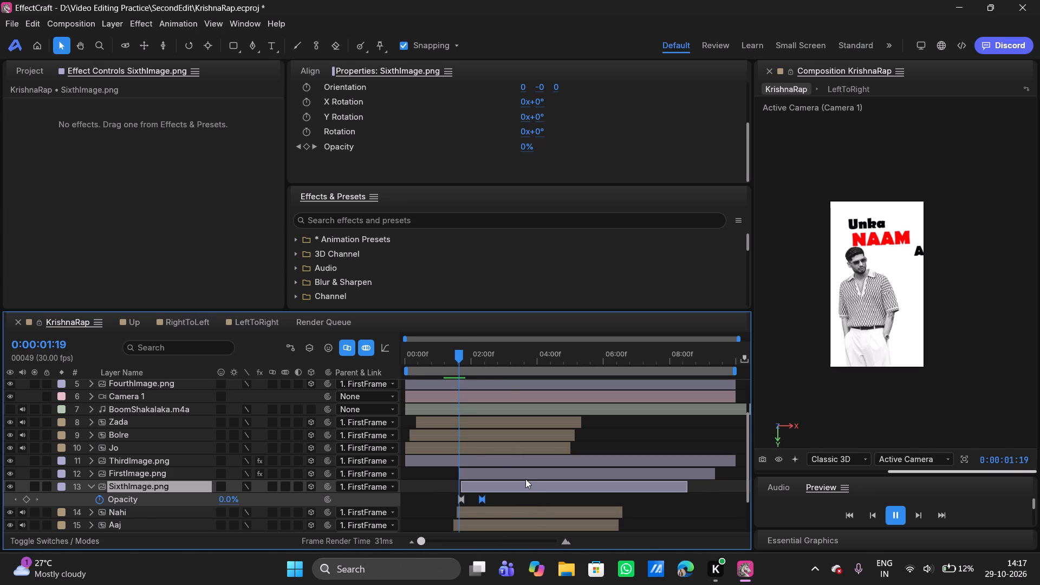
pyautogui.press('space')
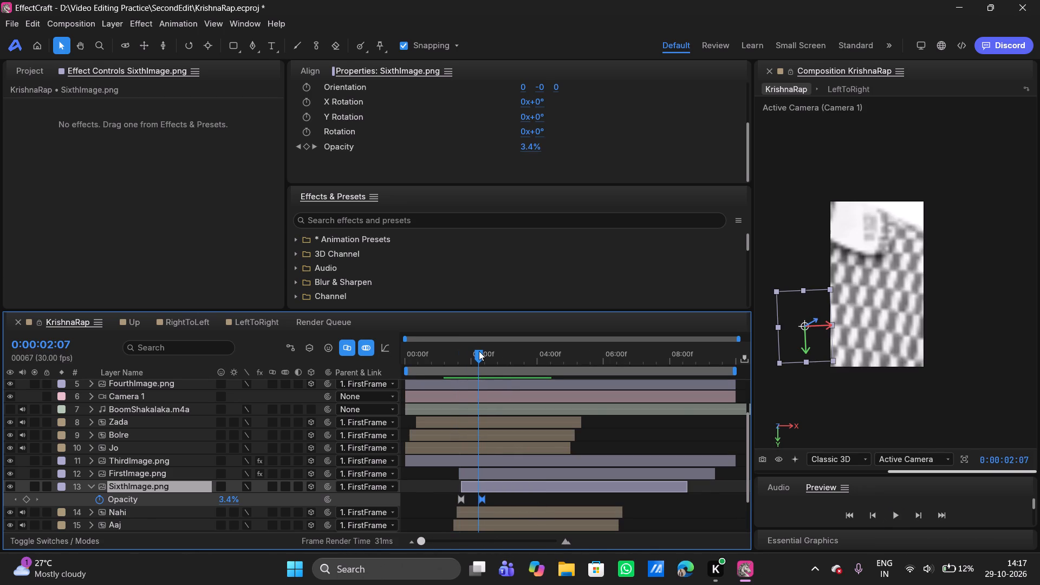
pyautogui.moveTo(479, 351); pyautogui.dragTo(471, 352)
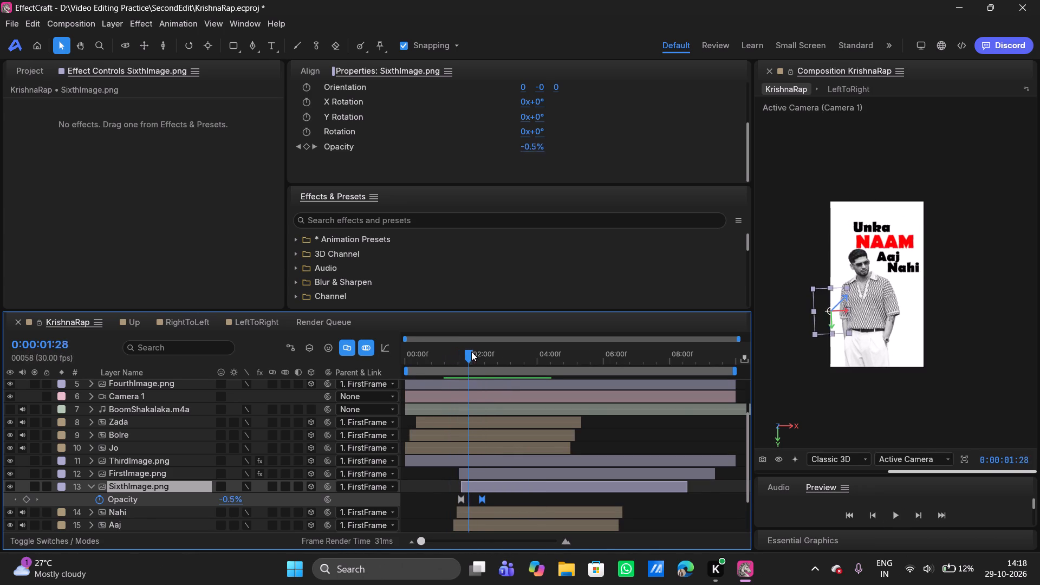
pyautogui.moveTo(471, 352); pyautogui.dragTo(492, 350)
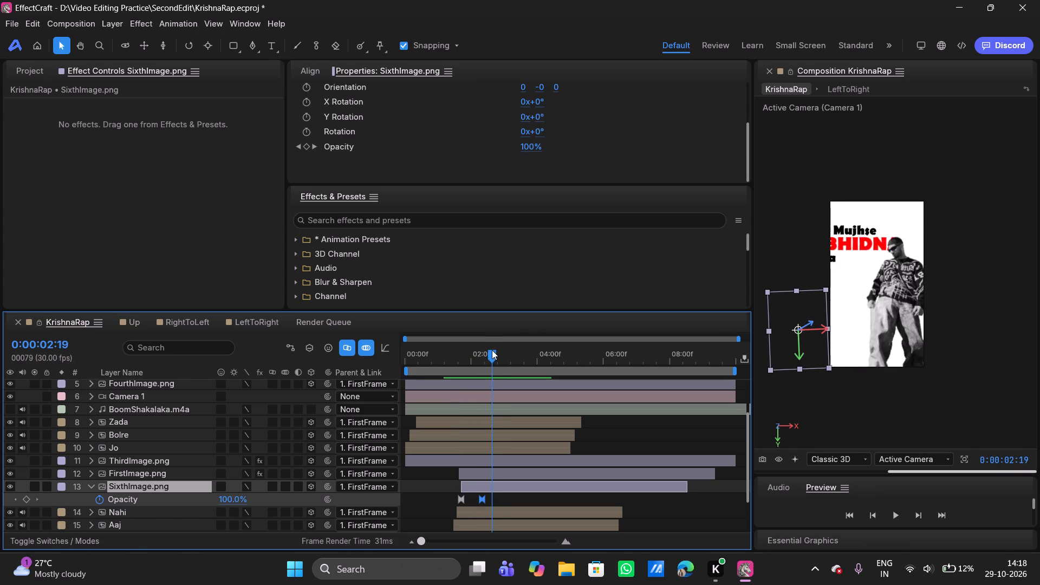
pyautogui.moveTo(492, 350); pyautogui.dragTo(479, 347)
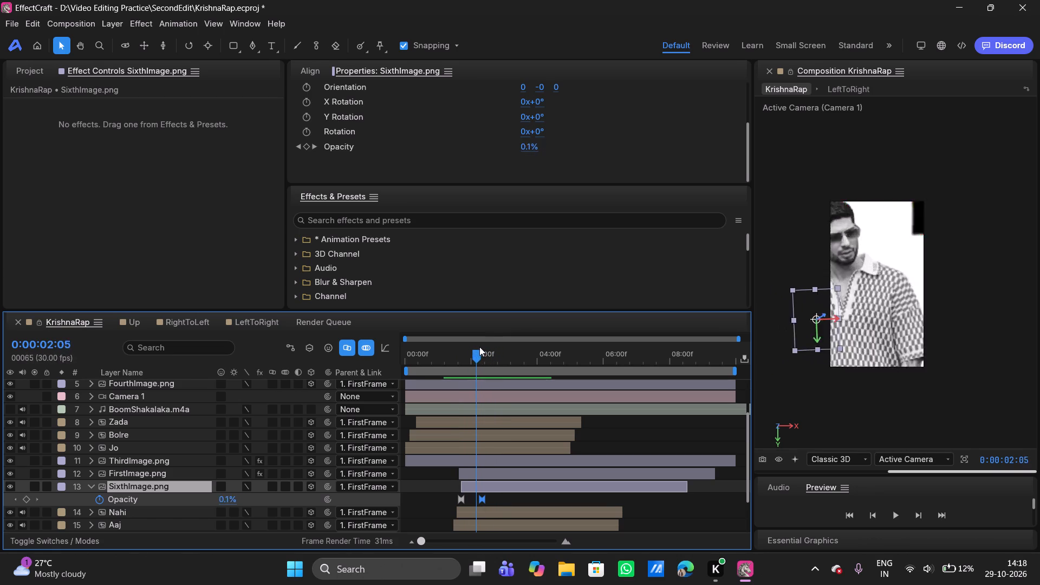
pyautogui.moveTo(479, 347); pyautogui.dragTo(491, 343)
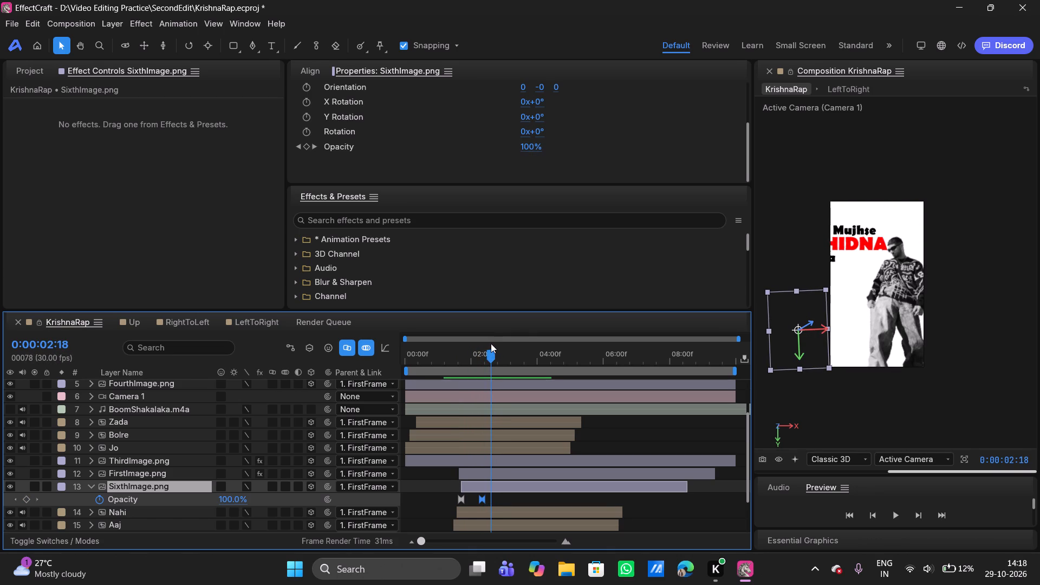
pyautogui.moveTo(491, 343); pyautogui.dragTo(493, 340)
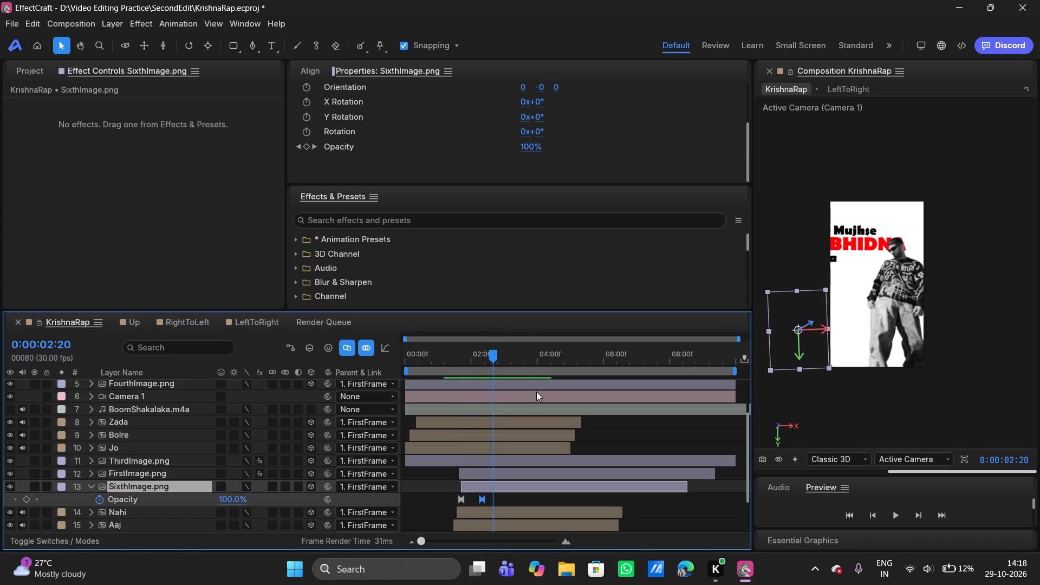
# Reveal the FirstFrame layer's animated properties and set the current time from its last position and rotation keyframes to 0:00:03:05.
pyautogui.scroll(3, 536, 392)
pyautogui.press('k')
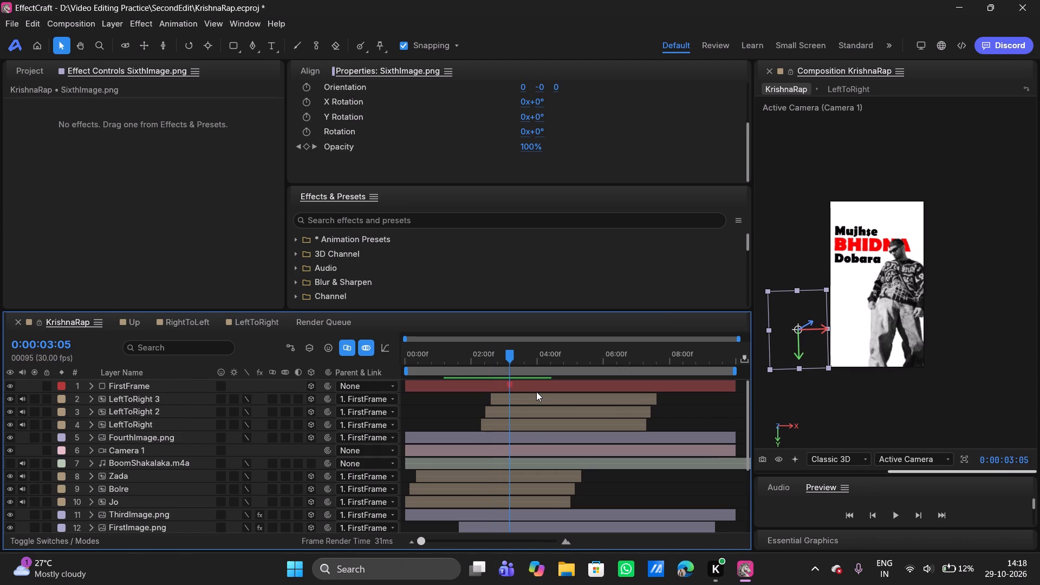
pyautogui.click(508, 355)
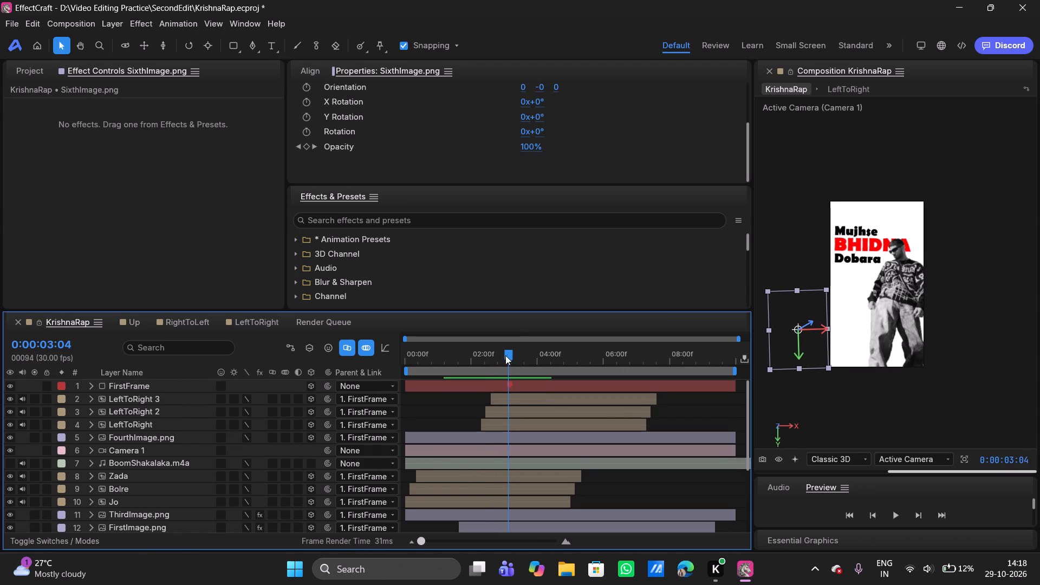
pyautogui.click(527, 385)
pyautogui.write('uu')
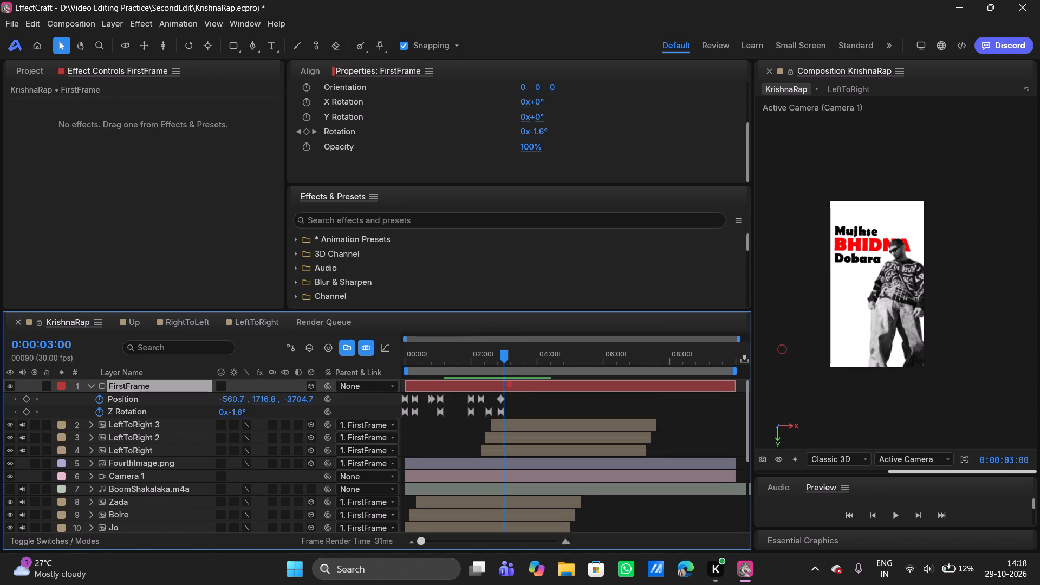
pyautogui.click(296, 131)
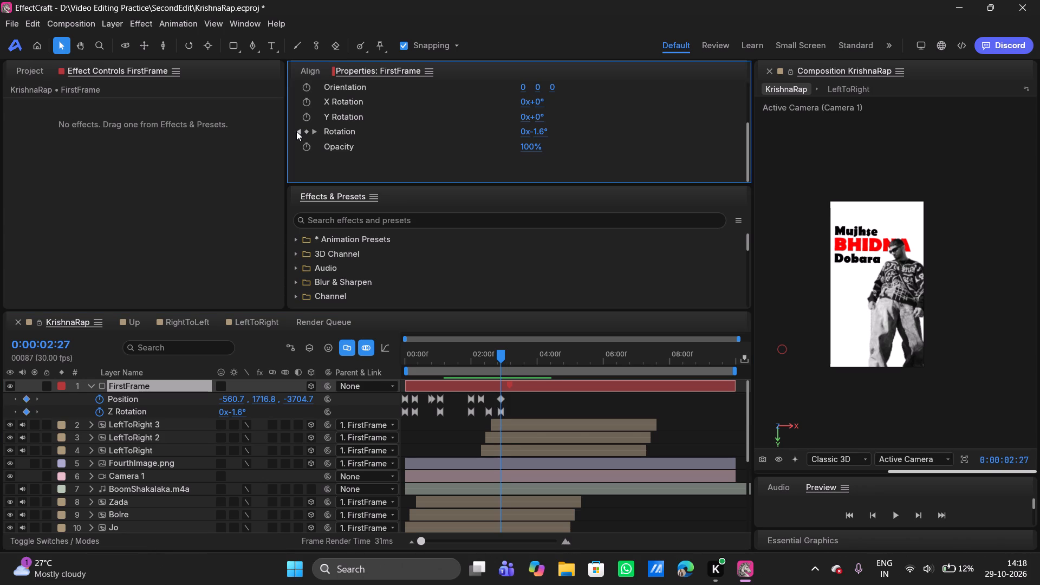
pyautogui.scroll(1, 510, 395)
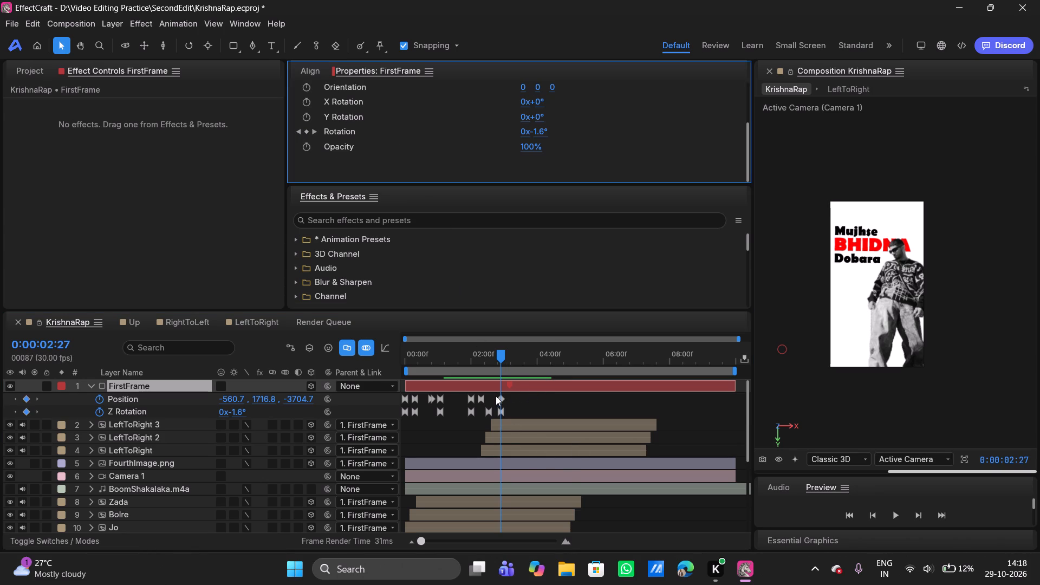
pyautogui.click(500, 397)
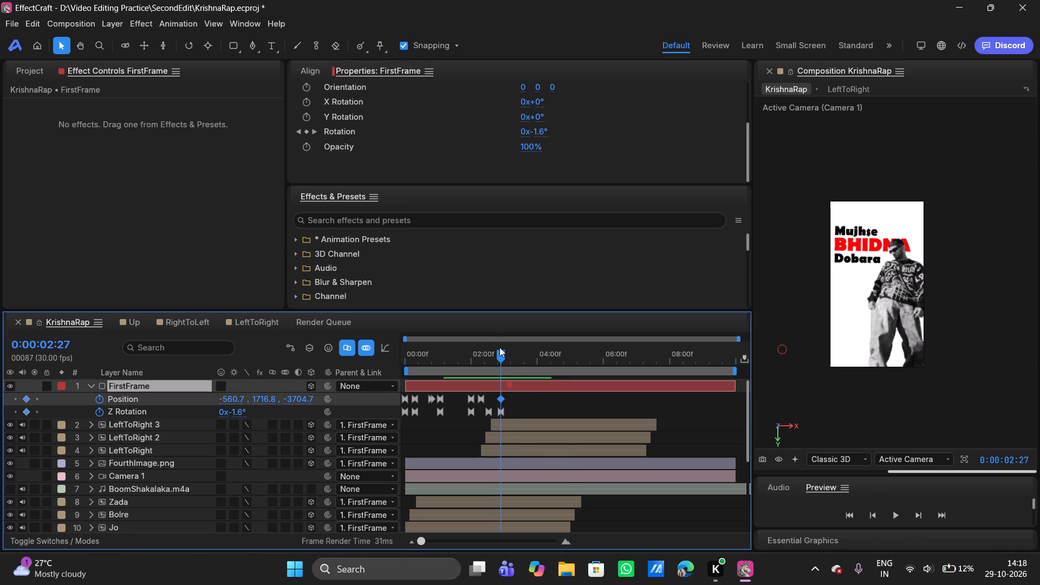
pyautogui.moveTo(502, 357); pyautogui.dragTo(507, 356)
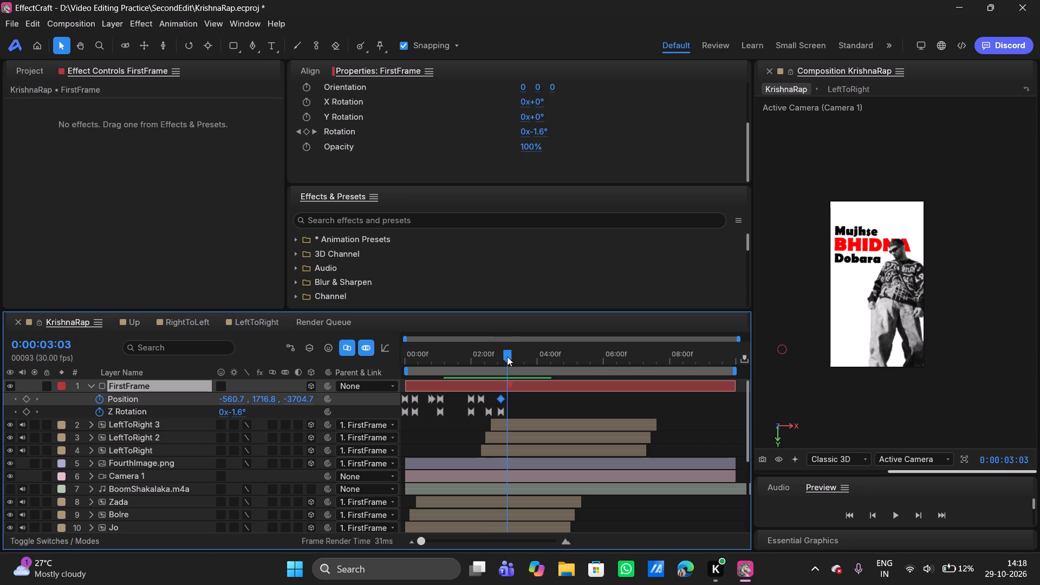
pyautogui.moveTo(507, 356); pyautogui.dragTo(509, 356)
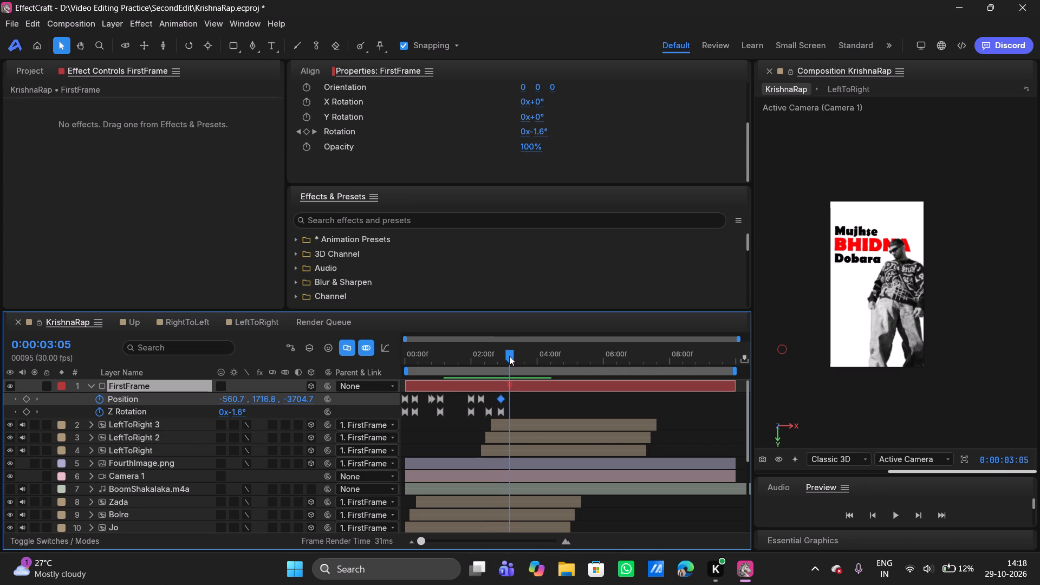
# Add a FirstFrame position keyframe at 0:00:03:05 with X about 659 and Y about 1732, bringing the seated man into frame.
pyautogui.scroll(1, 573, 178)
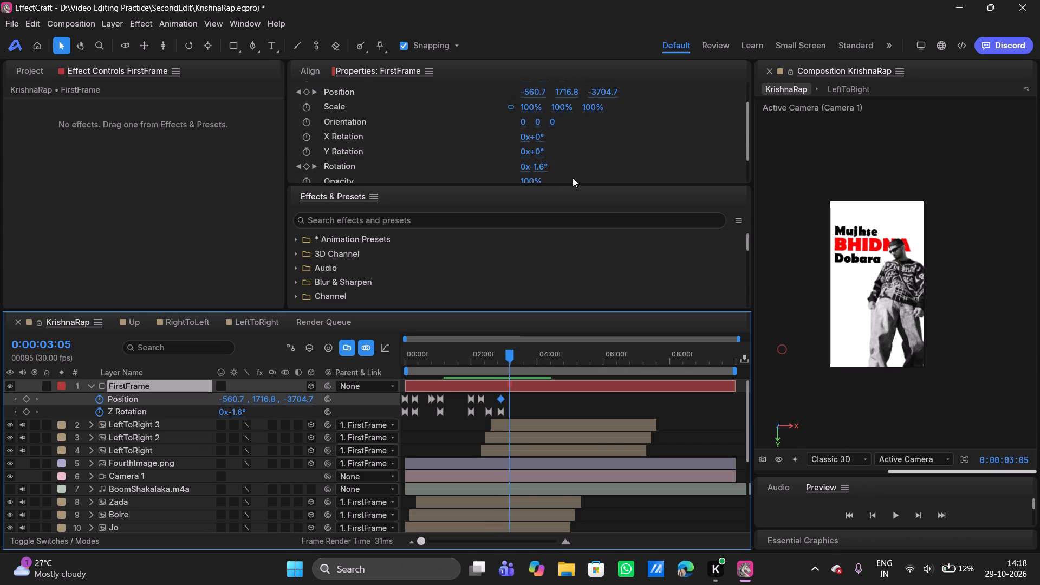
pyautogui.scroll(1, 573, 178)
pyautogui.scroll(1, 539, 90)
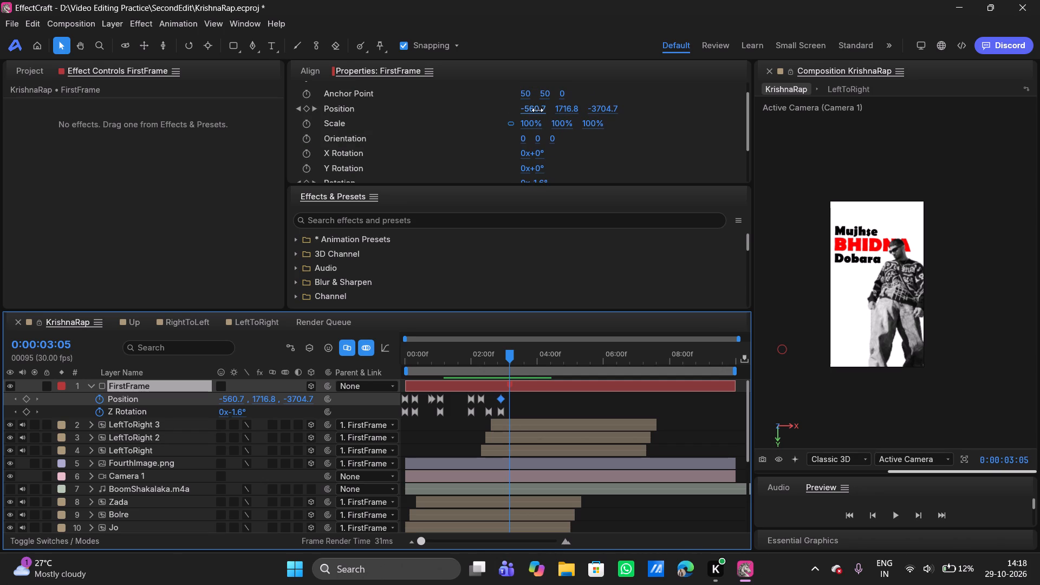
pyautogui.moveTo(537, 110); pyautogui.dragTo(976, 98)
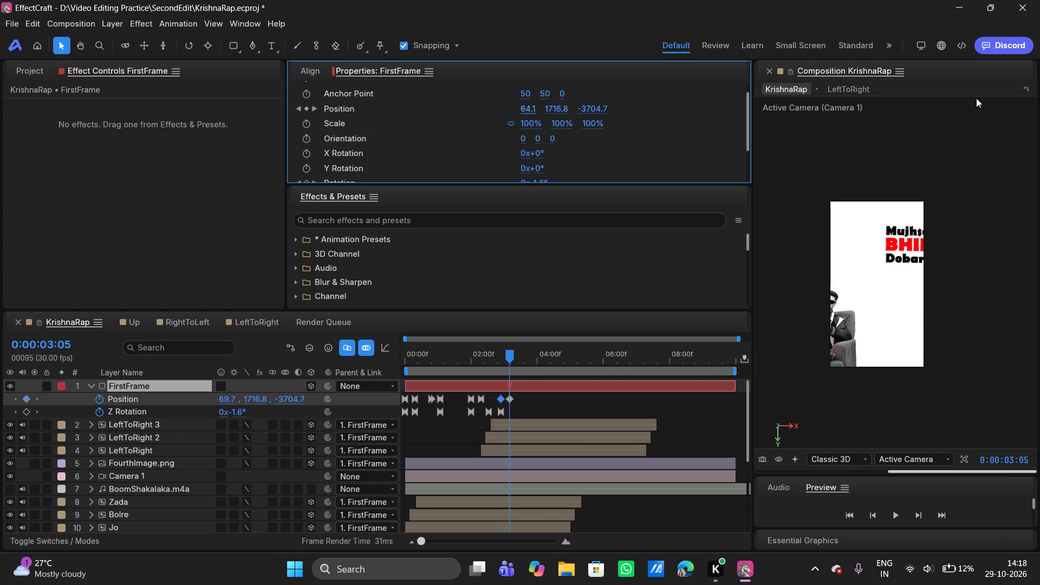
pyautogui.moveTo(976, 98); pyautogui.dragTo(1039, 99)
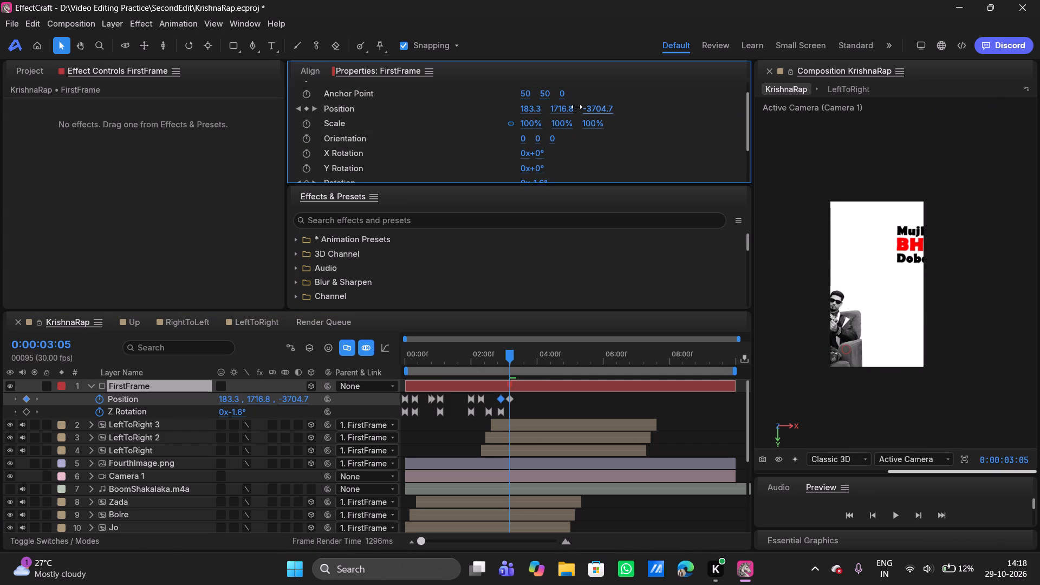
pyautogui.moveTo(530, 112); pyautogui.dragTo(928, 119)
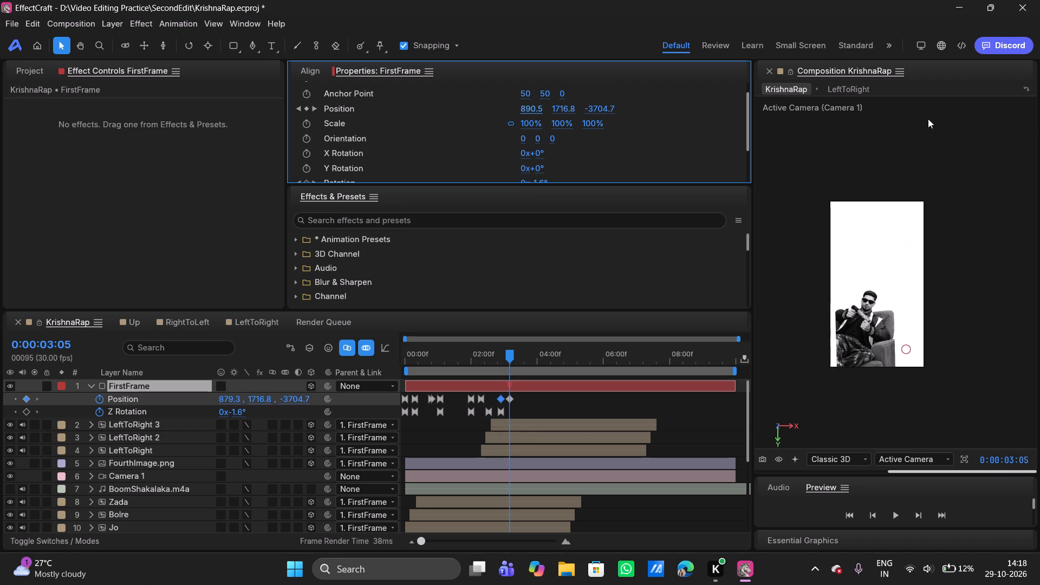
pyautogui.moveTo(928, 119); pyautogui.dragTo(855, 119)
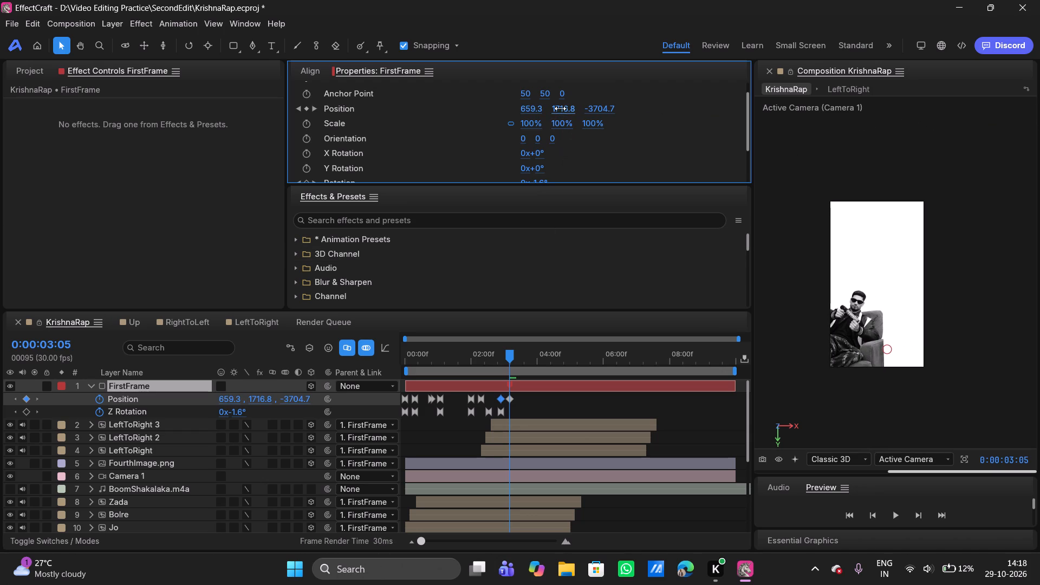
pyautogui.moveTo(560, 108); pyautogui.dragTo(451, 105)
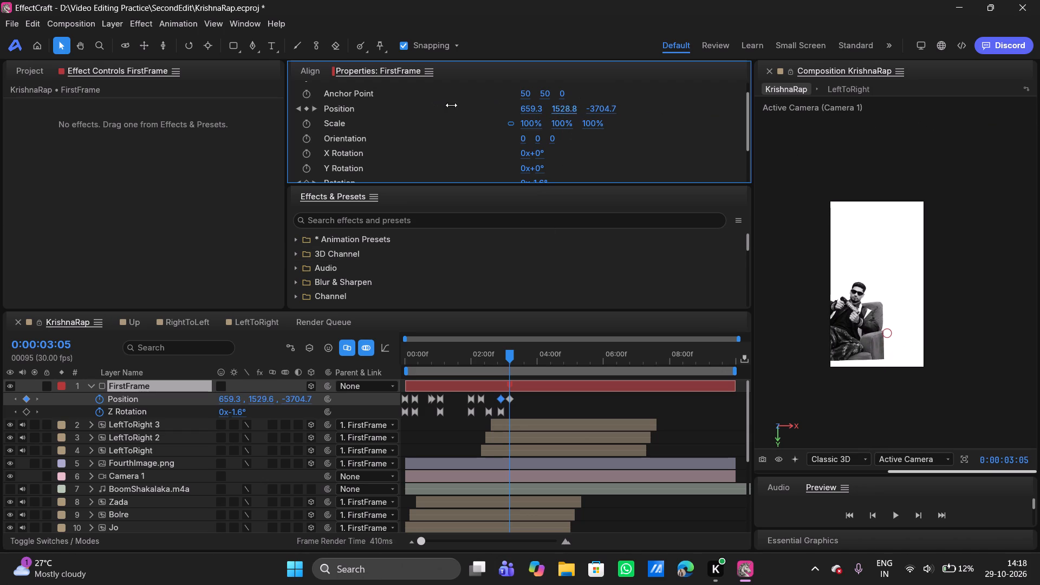
pyautogui.moveTo(451, 105); pyautogui.dragTo(572, 90)
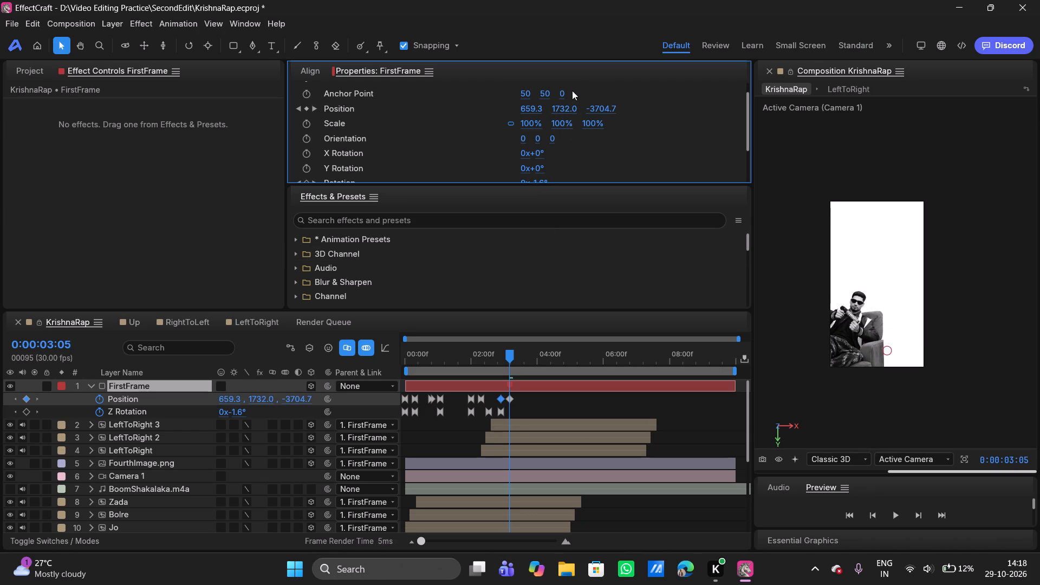
# Set the Z position of FirstFrame at 0:00:03:05 to about -4387 to bring the seated man closer.
pyautogui.moveTo(606, 110); pyautogui.dragTo(706, 107)
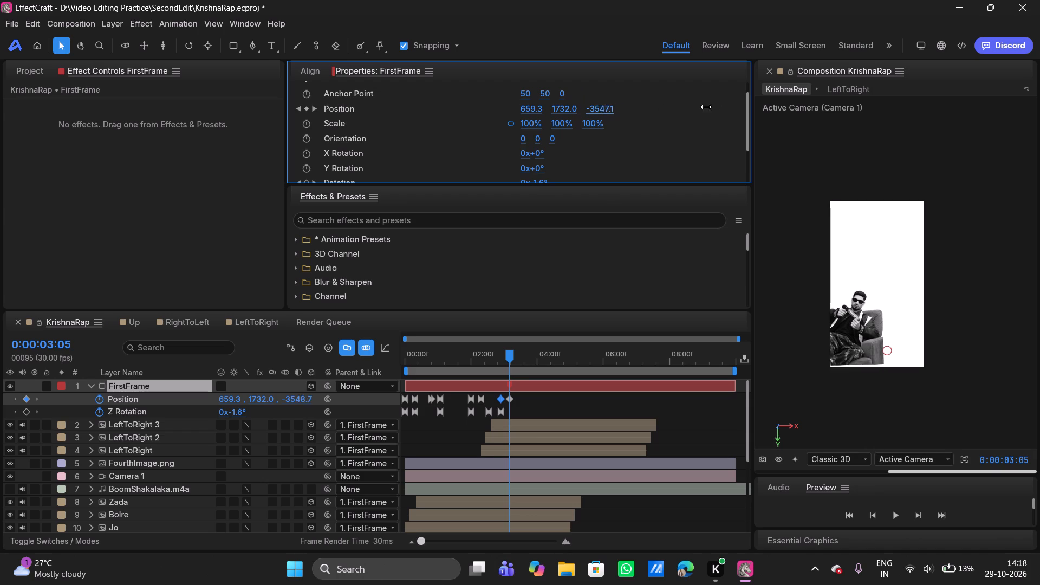
pyautogui.moveTo(706, 107); pyautogui.dragTo(204, 148)
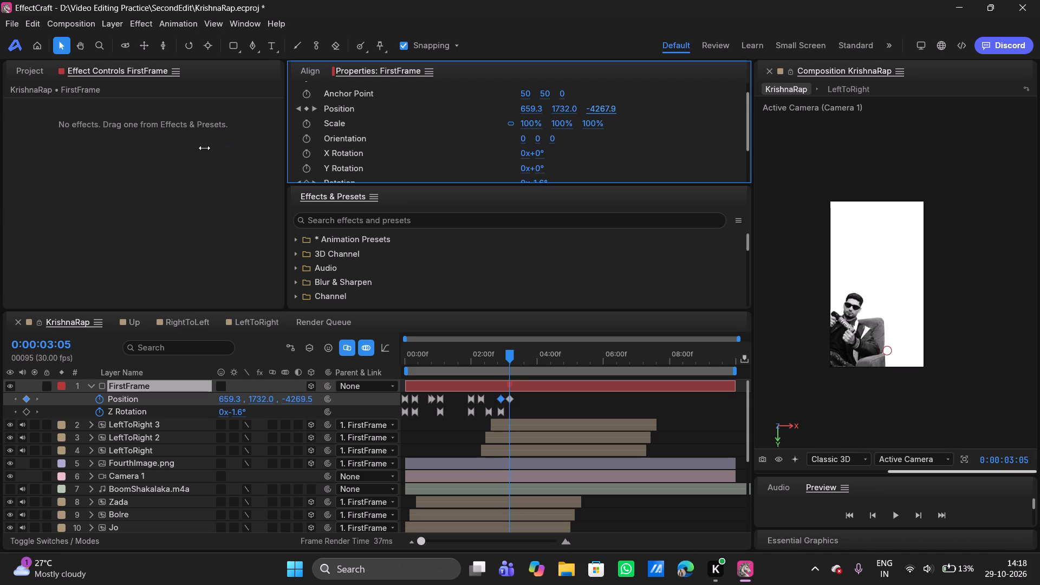
pyautogui.moveTo(204, 148); pyautogui.dragTo(144, 147)
# Reposition FirstFrame at 0:00:03:05 to X about 992 and Y about 1282, moving the seated man further into the frame.
pyautogui.moveTo(529, 110); pyautogui.dragTo(523, 110)
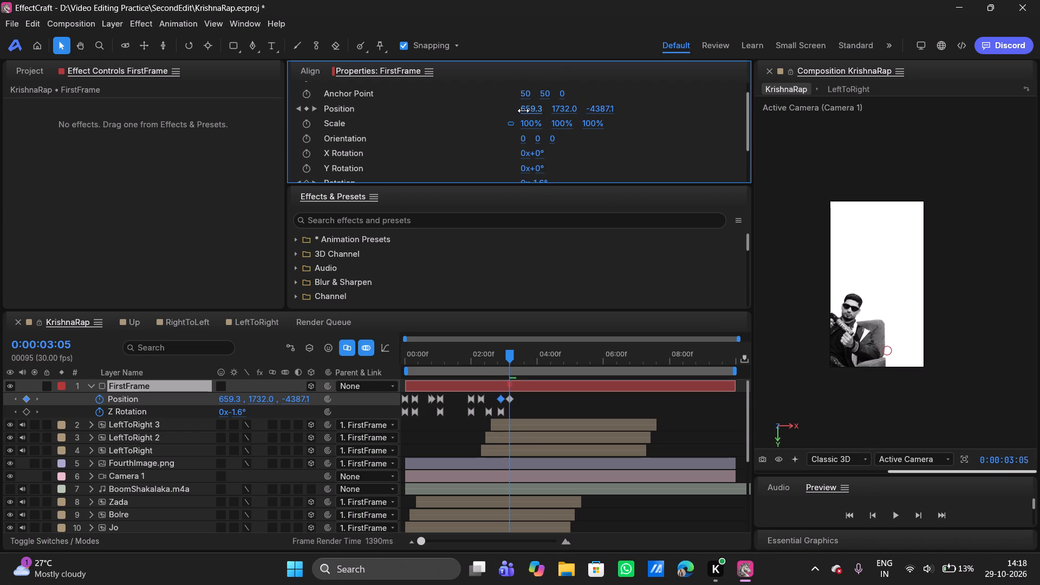
pyautogui.moveTo(523, 110); pyautogui.dragTo(751, 97)
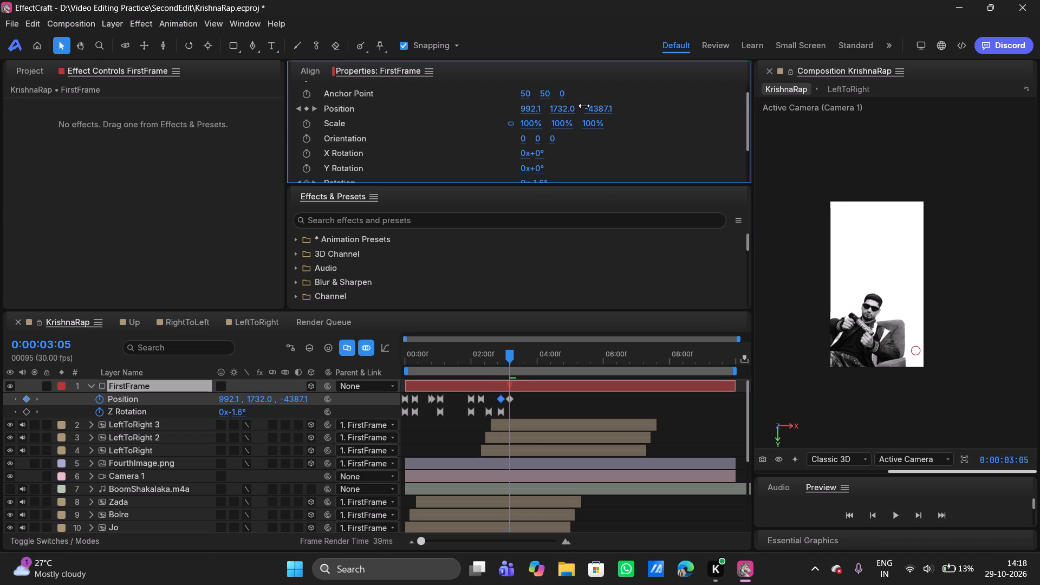
pyautogui.moveTo(559, 107); pyautogui.dragTo(430, 81)
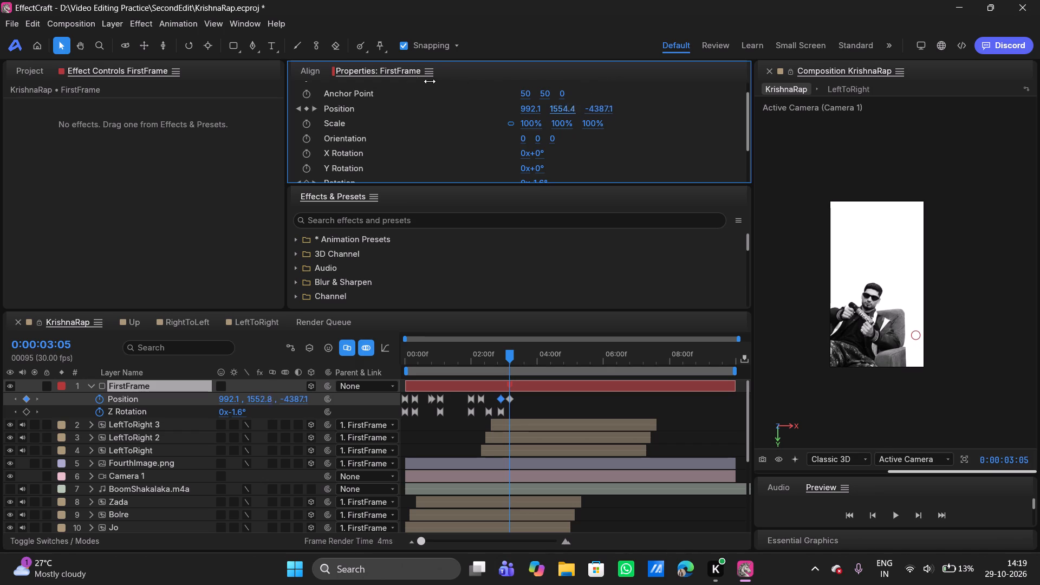
pyautogui.moveTo(430, 81); pyautogui.dragTo(342, 68)
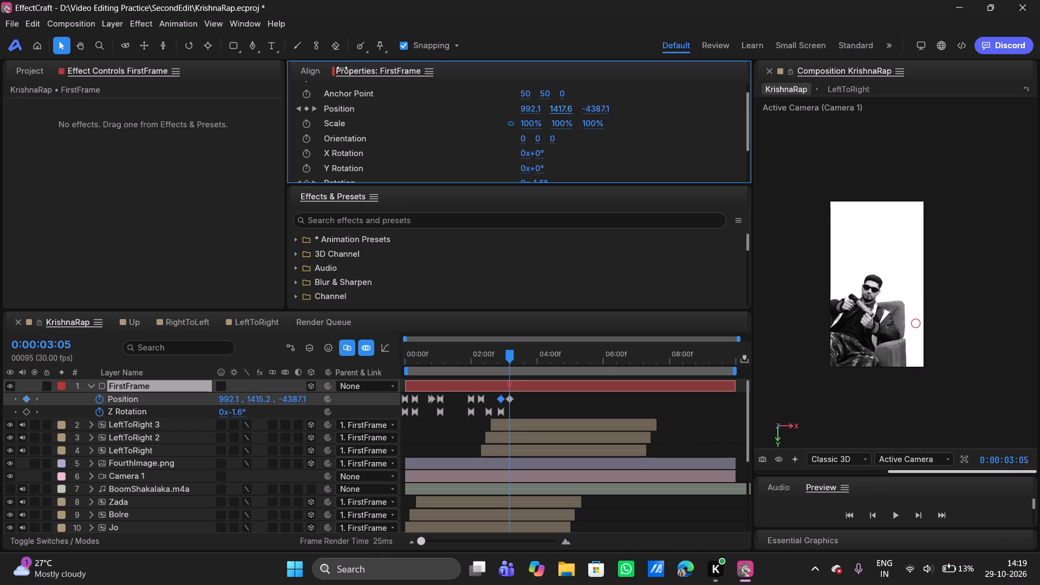
pyautogui.moveTo(342, 68); pyautogui.dragTo(306, 85)
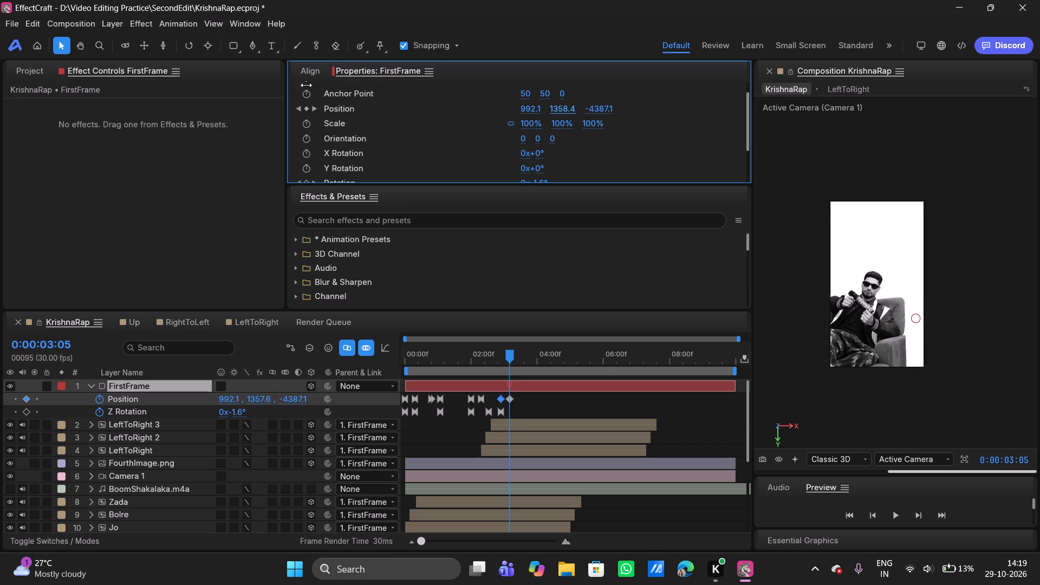
pyautogui.moveTo(306, 85); pyautogui.dragTo(255, 98)
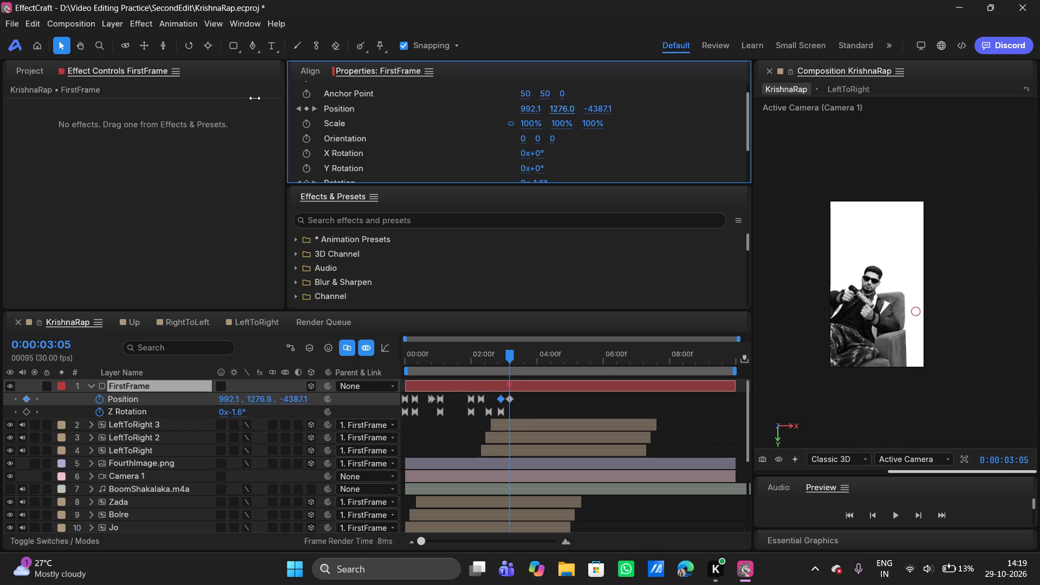
pyautogui.moveTo(255, 98); pyautogui.dragTo(258, 100)
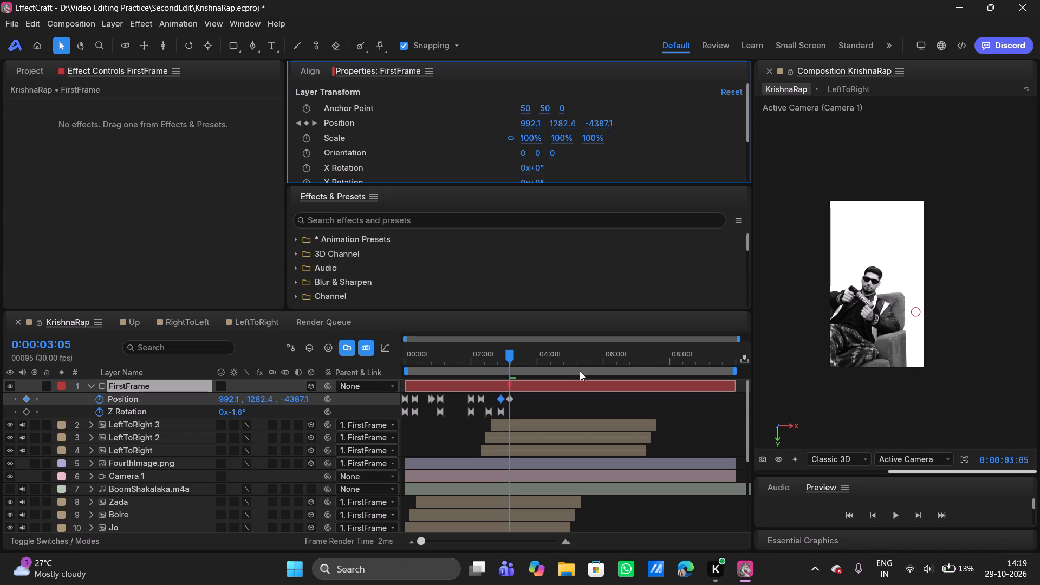
pyautogui.click(530, 389)
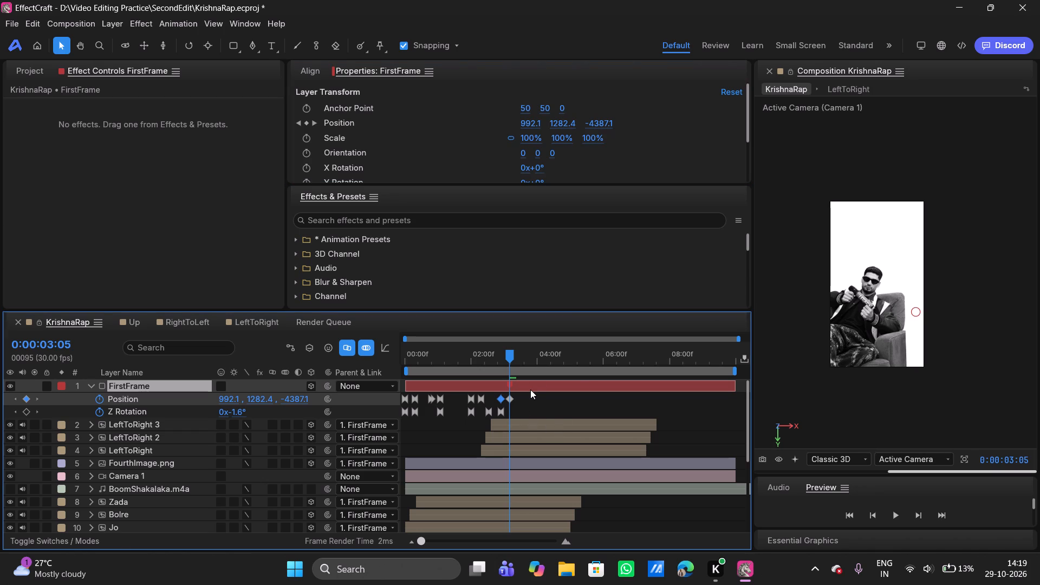
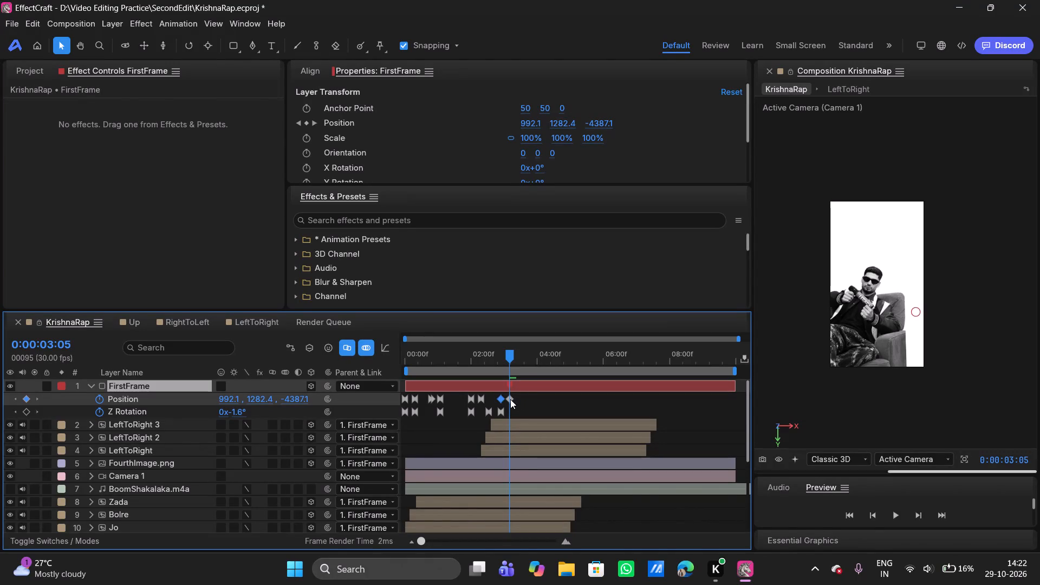
# Apply Easy Ease to the last two FirstFrame position keyframes, with the speed graph shown.
pyautogui.click(510, 399)
pyautogui.moveTo(531, 406); pyautogui.dragTo(522, 404)
pyautogui.moveTo(522, 404); pyautogui.dragTo(493, 395)
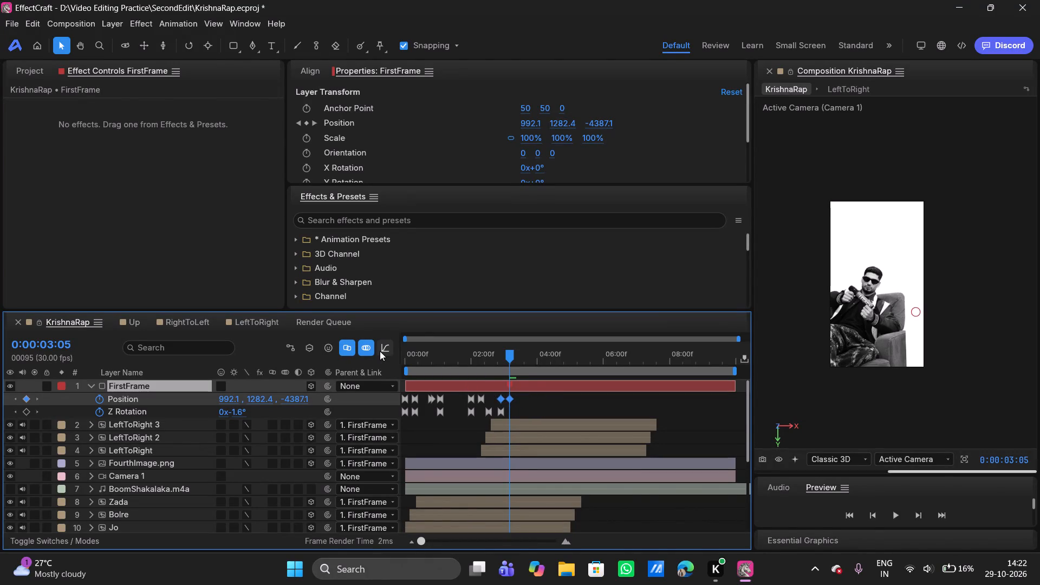
pyautogui.click(379, 352)
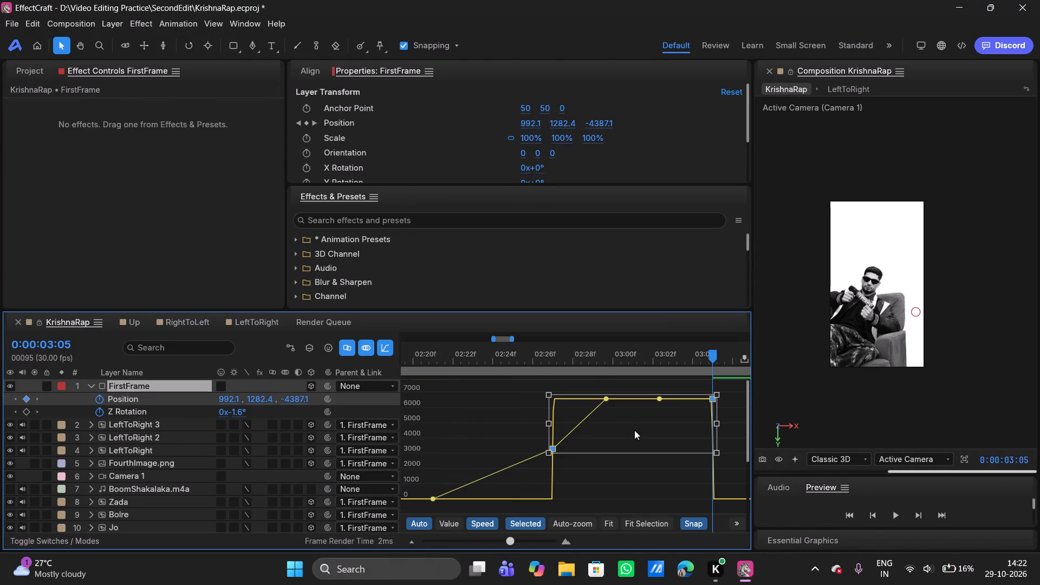
pyautogui.press('F9')
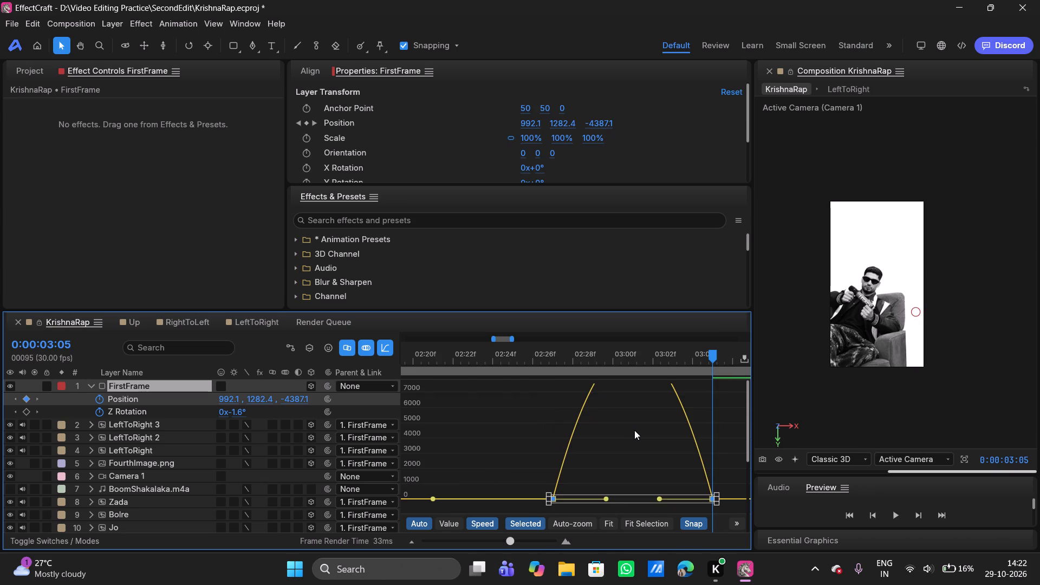
# Lengthen both easing handles between these two position keyframes to form a steep speed peak midway, and return to the layer bars.
pyautogui.moveTo(607, 498); pyautogui.dragTo(703, 505)
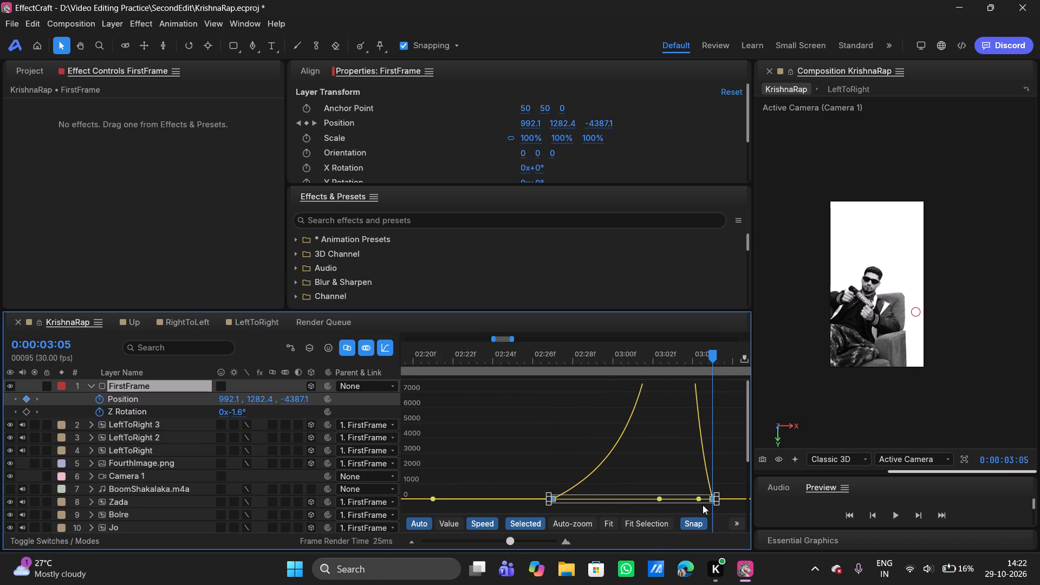
pyautogui.moveTo(703, 505); pyautogui.dragTo(703, 505)
pyautogui.moveTo(659, 498); pyautogui.dragTo(619, 502)
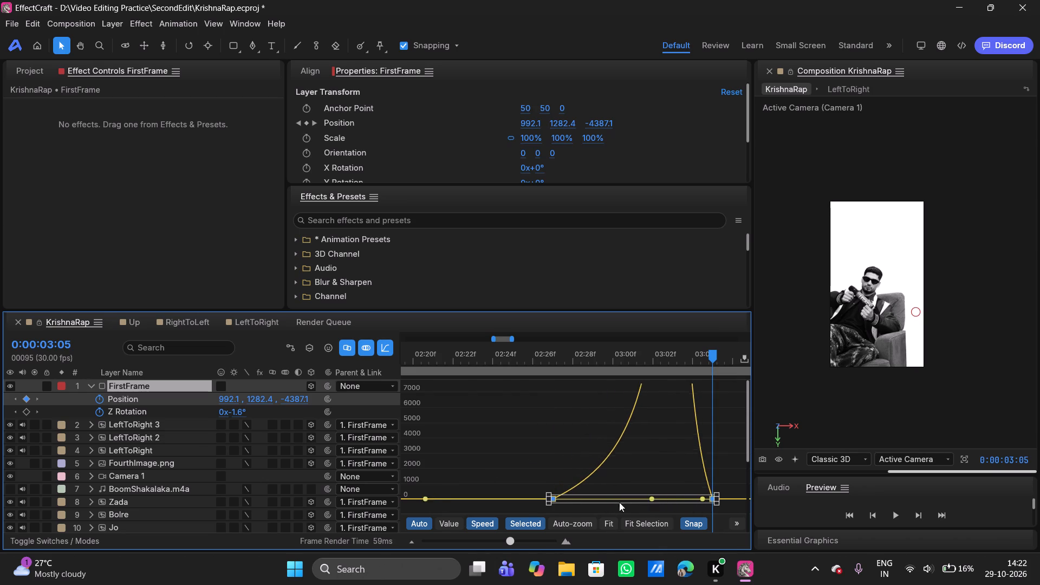
pyautogui.moveTo(619, 502); pyautogui.dragTo(574, 506)
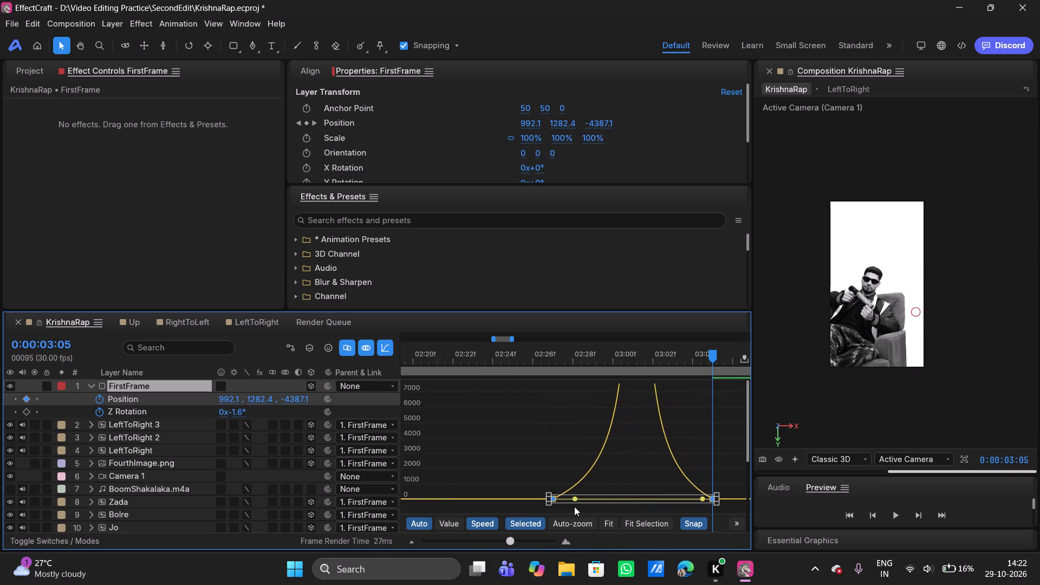
pyautogui.moveTo(574, 506); pyautogui.dragTo(572, 506)
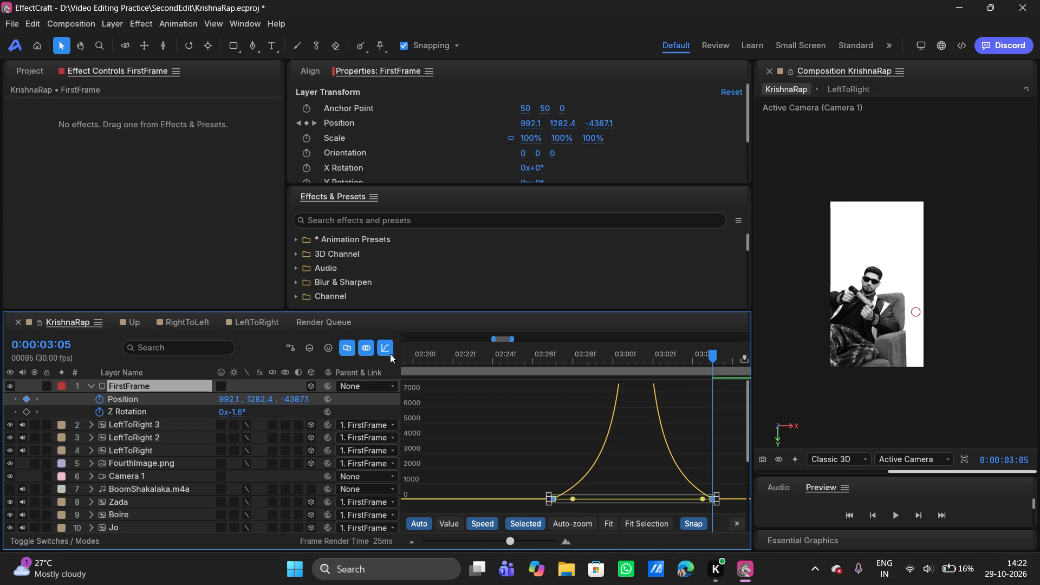
pyautogui.click(379, 346)
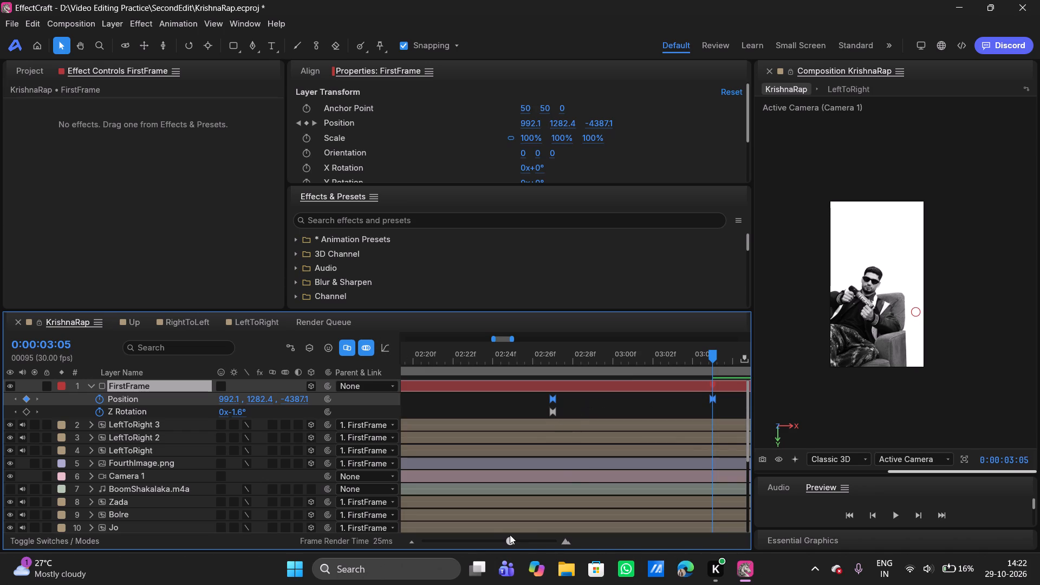
# Set the spatial interpolation of the FirstFrame position keyframe at 0:00:02:09 to Linear.
pyautogui.moveTo(509, 541); pyautogui.dragTo(331, 538)
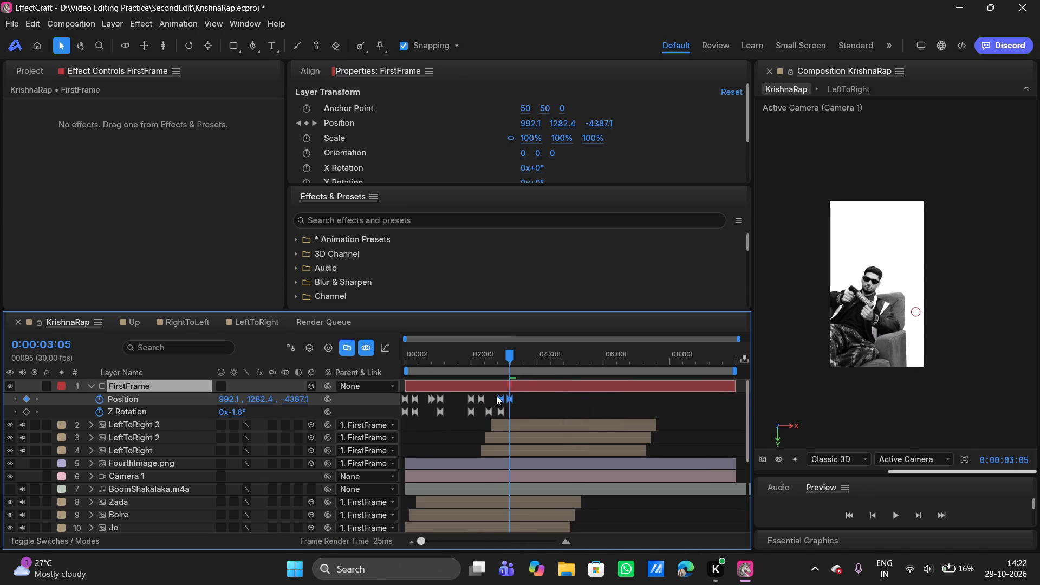
pyautogui.click(538, 405)
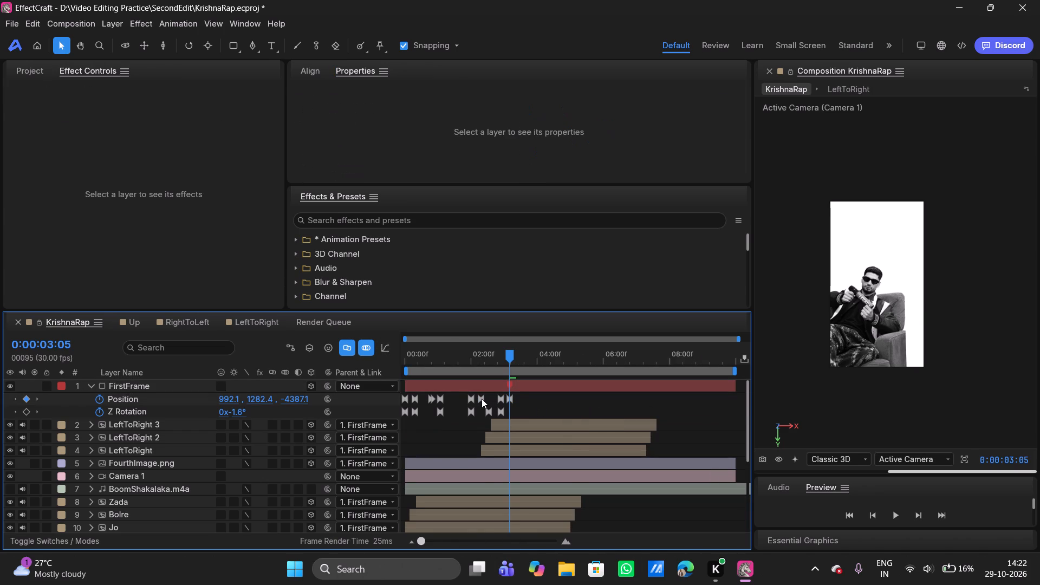
pyautogui.click(482, 399)
pyautogui.rightClick(482, 399)
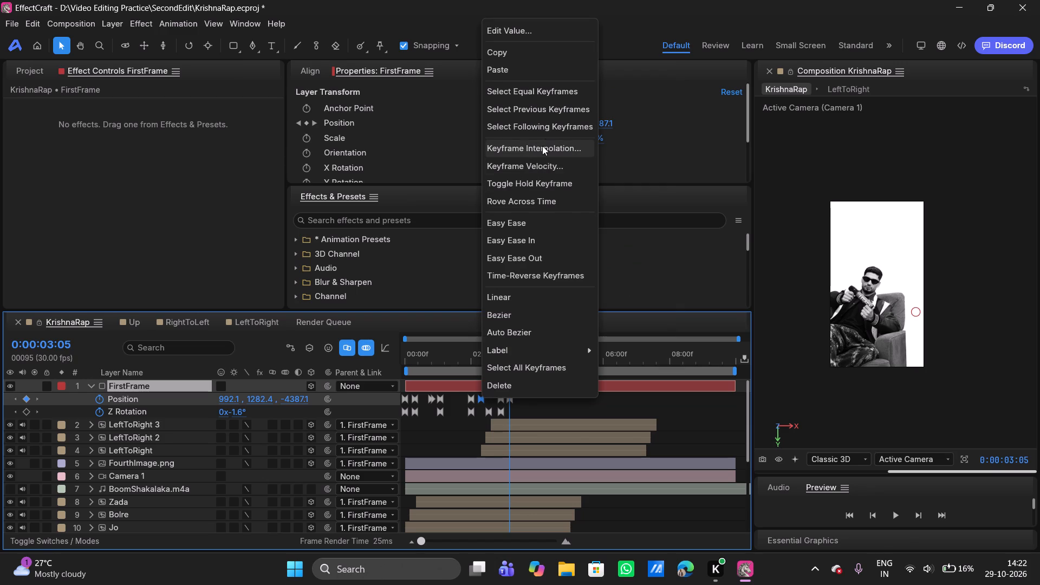
pyautogui.click(542, 146)
pyautogui.click(546, 261)
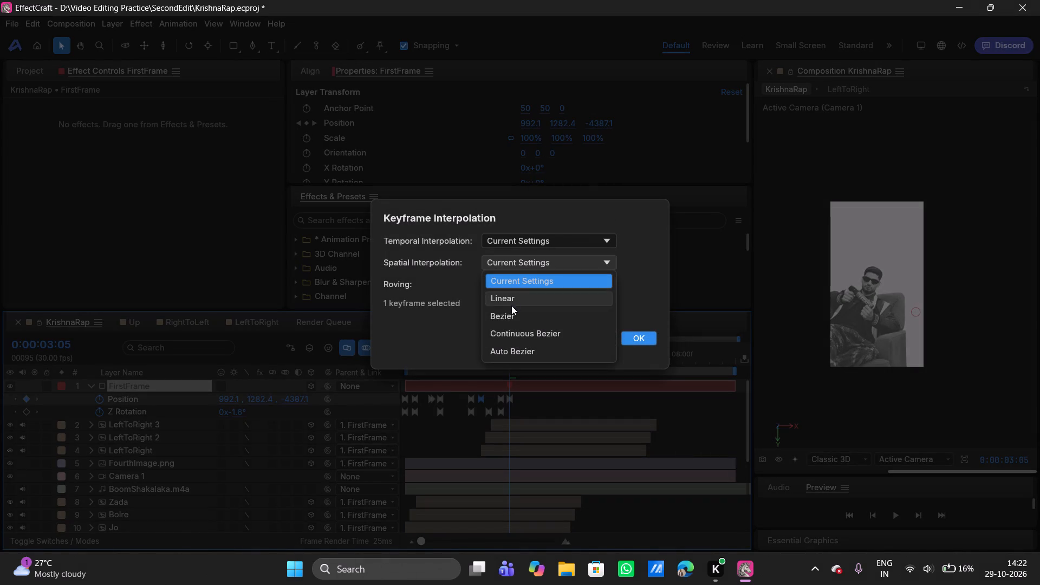
pyautogui.click(517, 298)
pyautogui.click(635, 334)
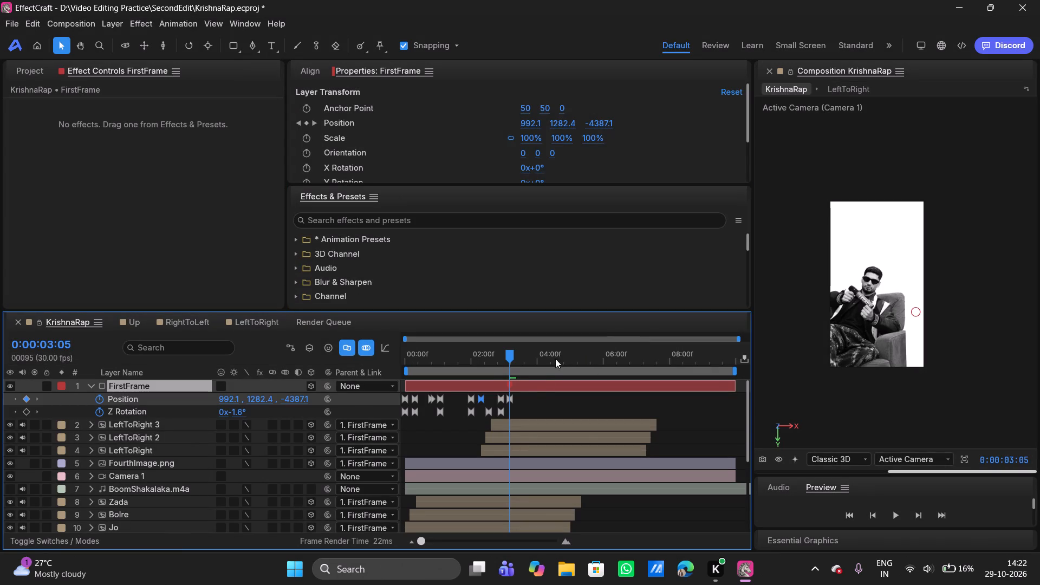
# Play back the animation repeatedly from about 0:00:01:02 past 0:00:03:05 to check the move to the seated man.
pyautogui.moveTo(509, 354); pyautogui.dragTo(486, 356)
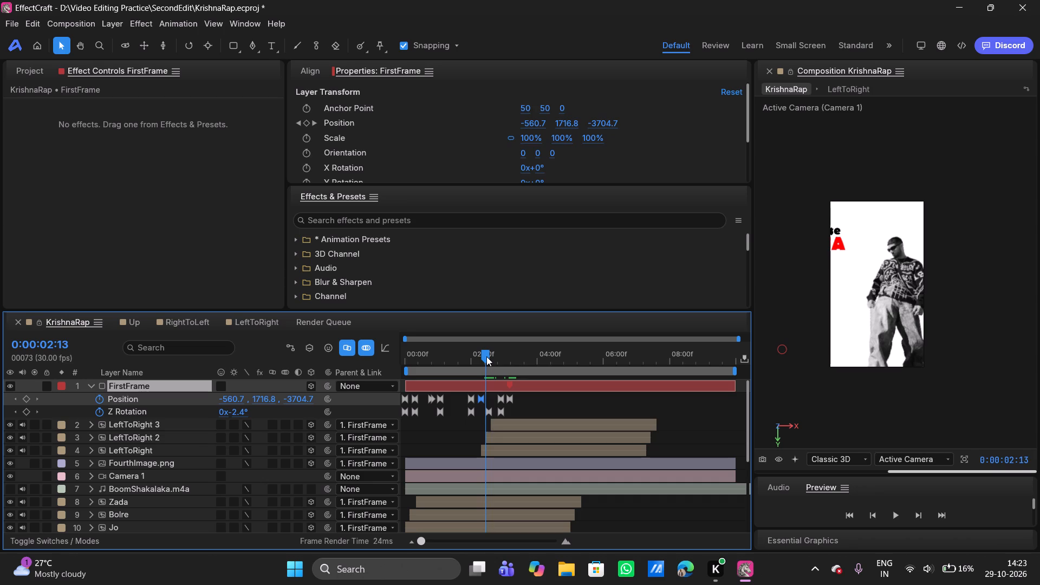
pyautogui.moveTo(486, 356); pyautogui.dragTo(487, 356)
pyautogui.press('space')
pyautogui.moveTo(501, 356); pyautogui.dragTo(484, 356)
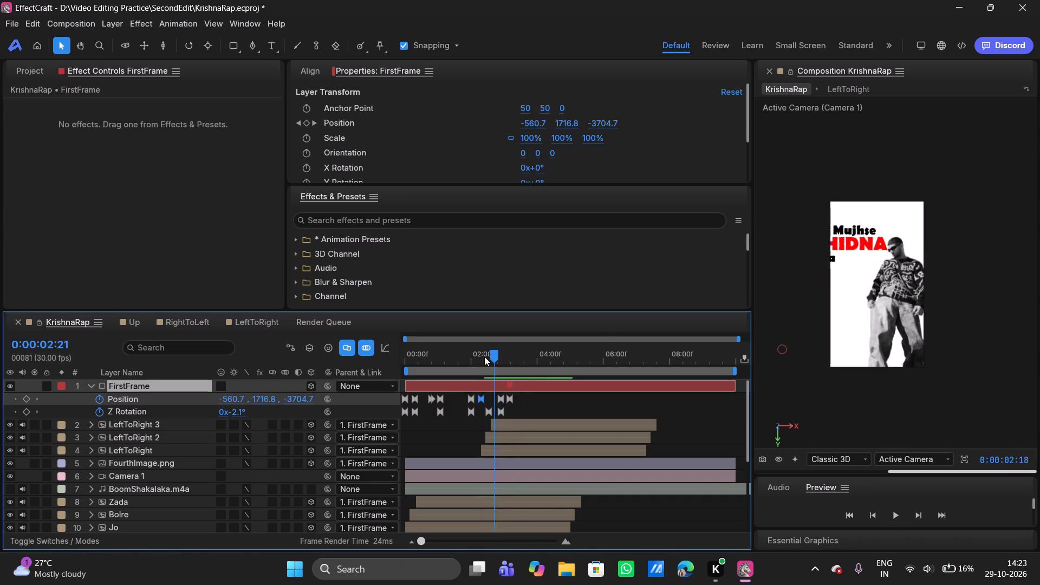
pyautogui.moveTo(484, 356); pyautogui.dragTo(473, 357)
pyautogui.moveTo(478, 356); pyautogui.dragTo(439, 355)
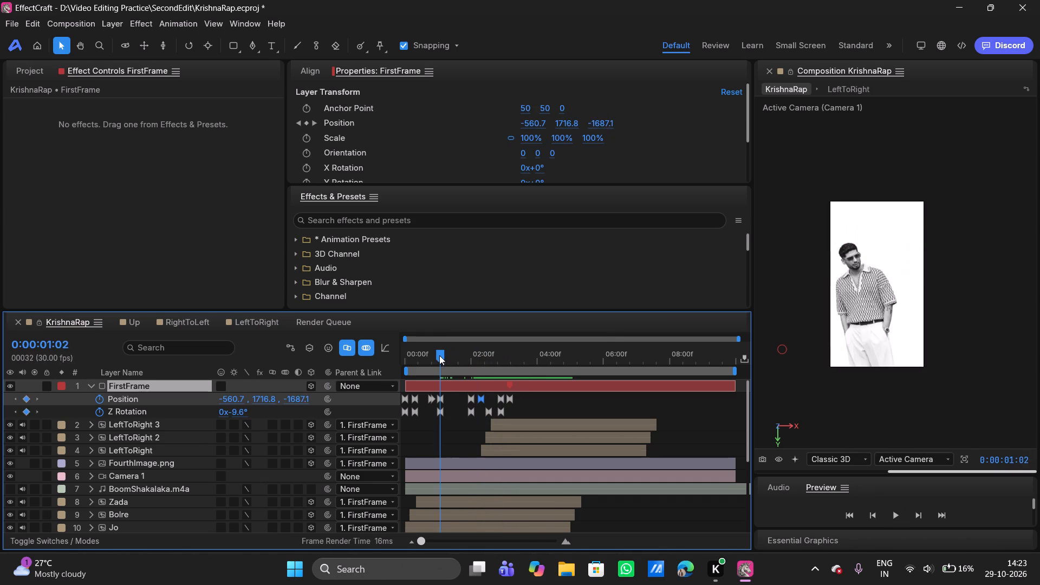
pyautogui.moveTo(439, 355); pyautogui.dragTo(440, 355)
pyautogui.press('space')
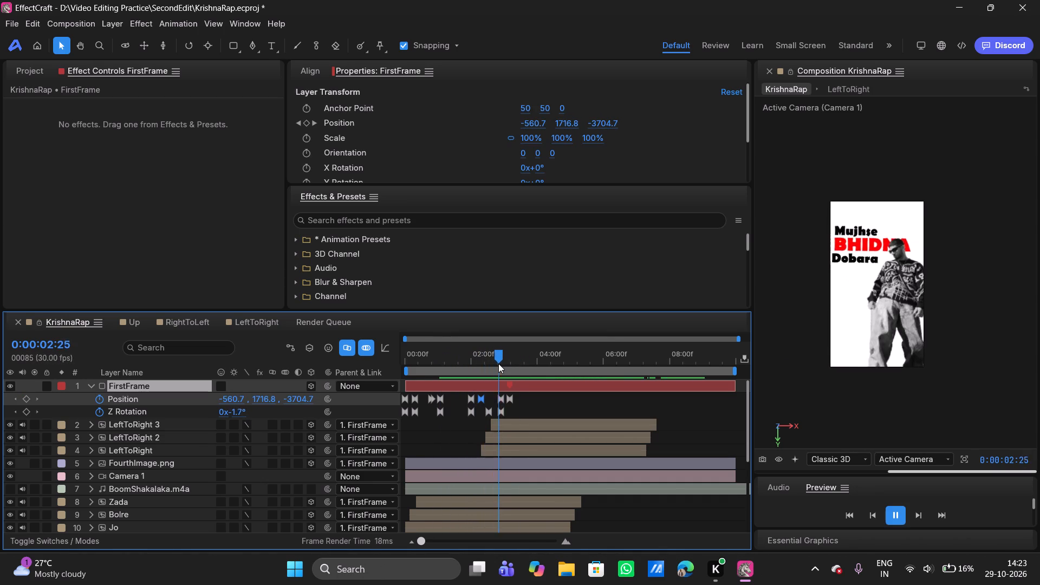
pyautogui.press('space')
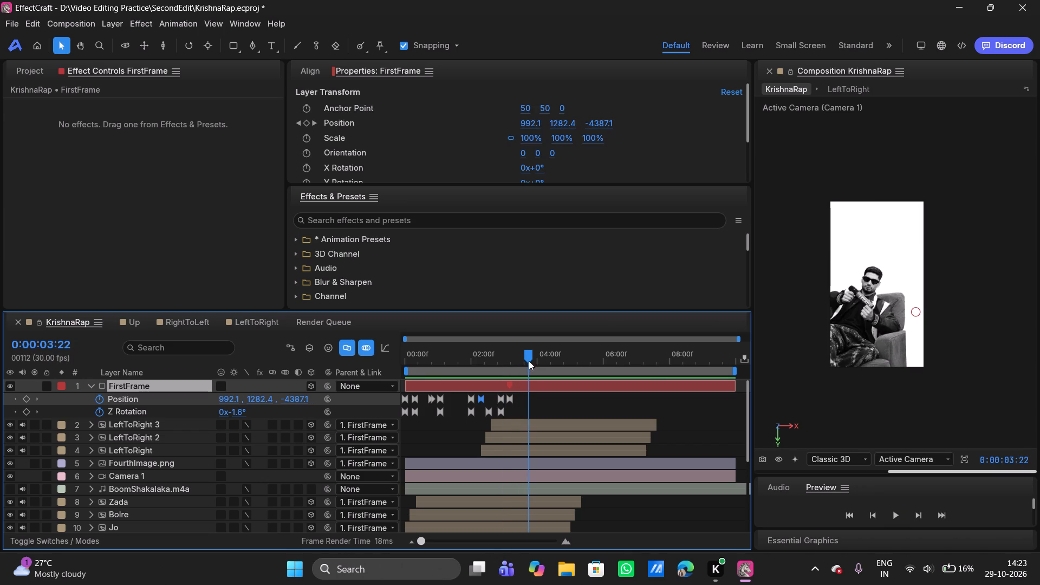
pyautogui.moveTo(529, 357); pyautogui.dragTo(448, 354)
pyautogui.press('space')
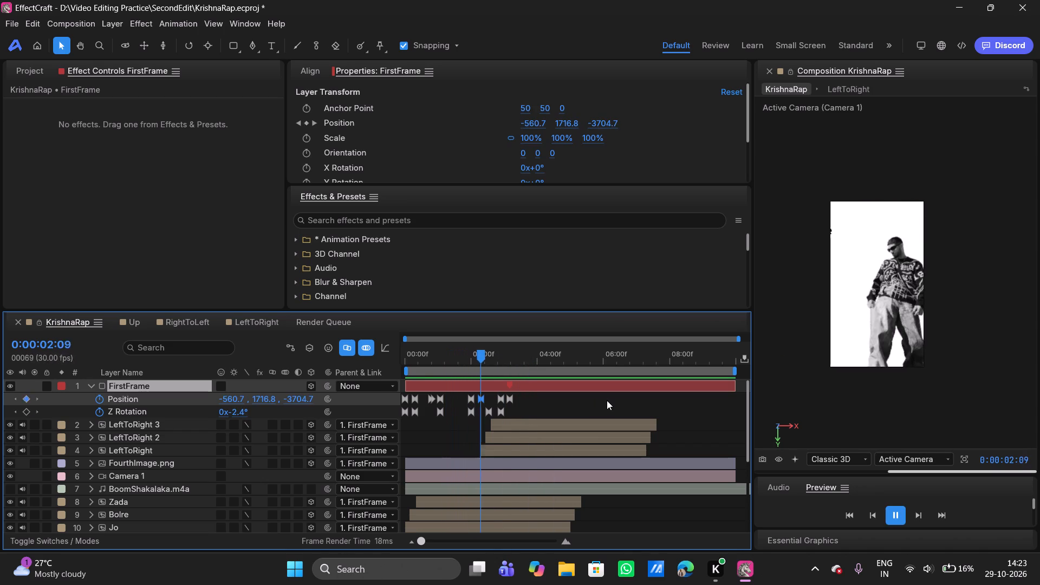
pyautogui.press('space')
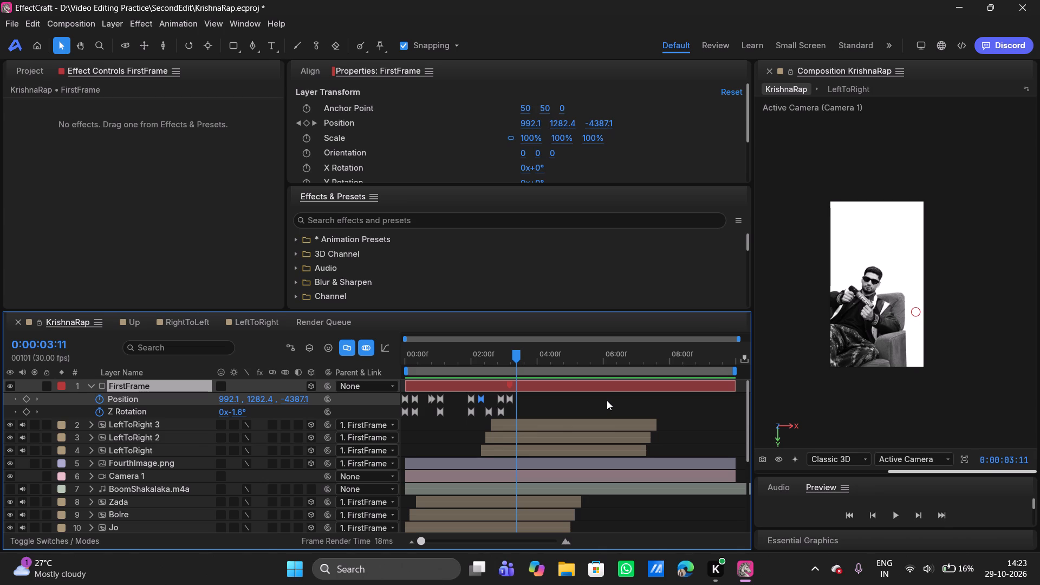
# Scrub back and play the composition from the start past 0:00:03:05 to review the full sequence.
pyautogui.moveTo(516, 356); pyautogui.dragTo(496, 356)
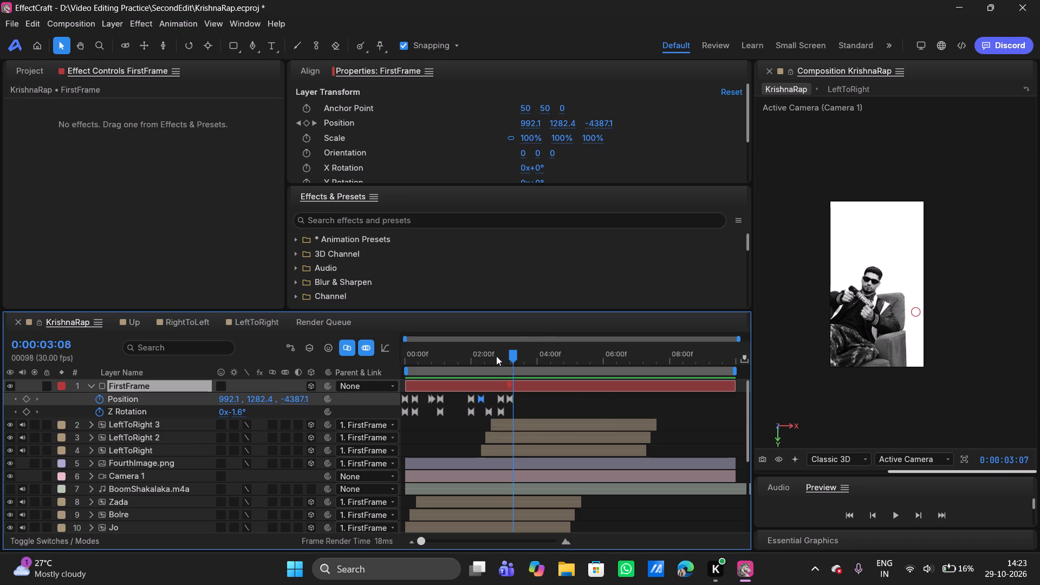
pyautogui.moveTo(496, 356); pyautogui.dragTo(491, 352)
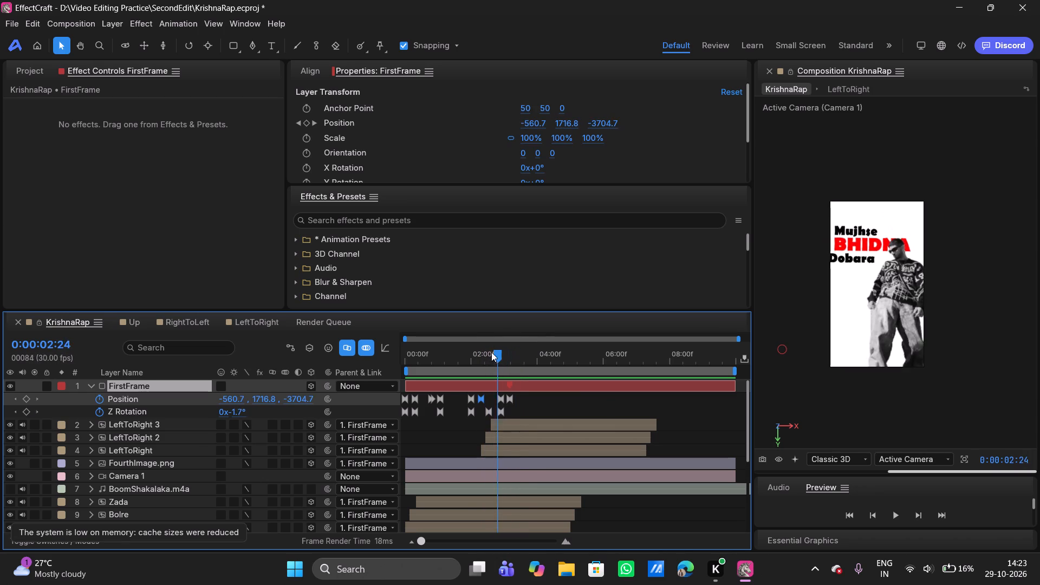
pyautogui.moveTo(491, 352); pyautogui.dragTo(458, 347)
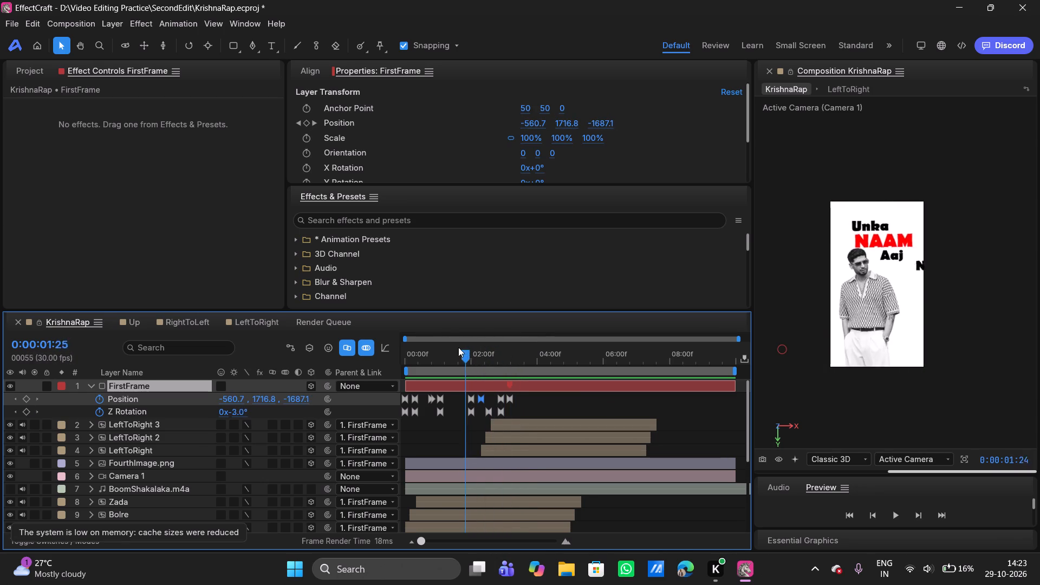
pyautogui.moveTo(458, 347); pyautogui.dragTo(368, 354)
pyautogui.press('space')
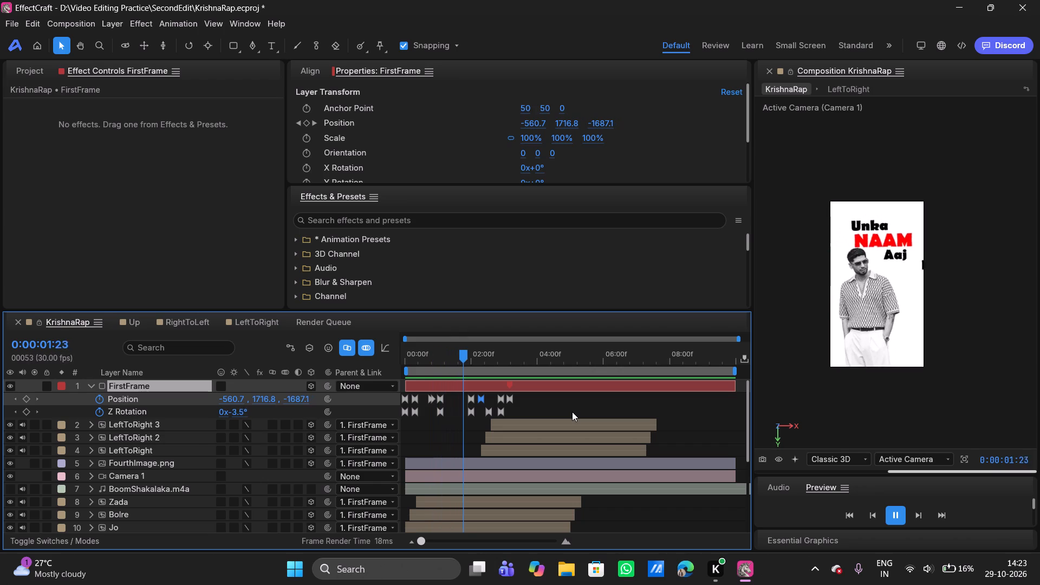
pyautogui.press('space')
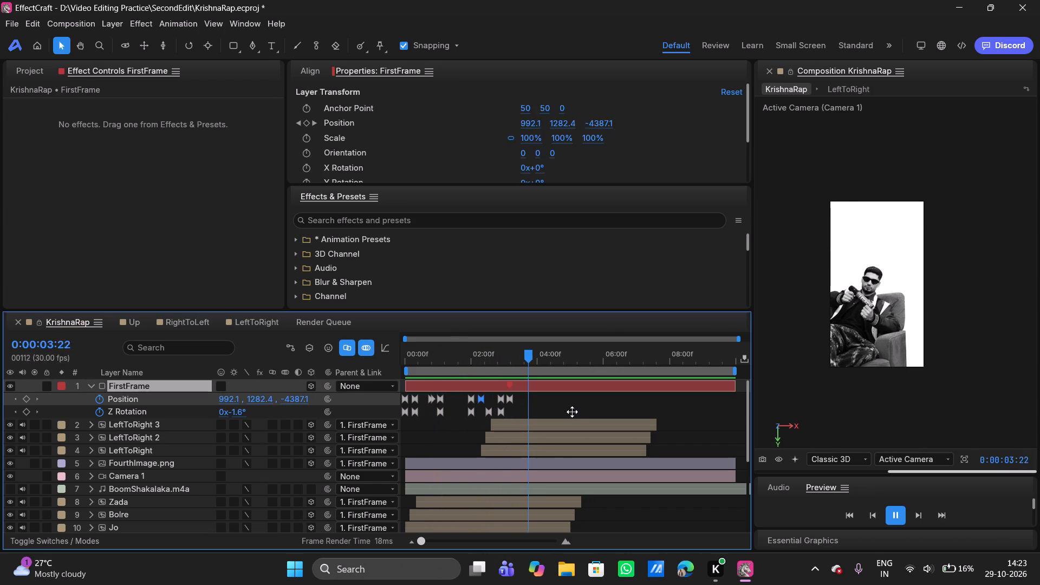
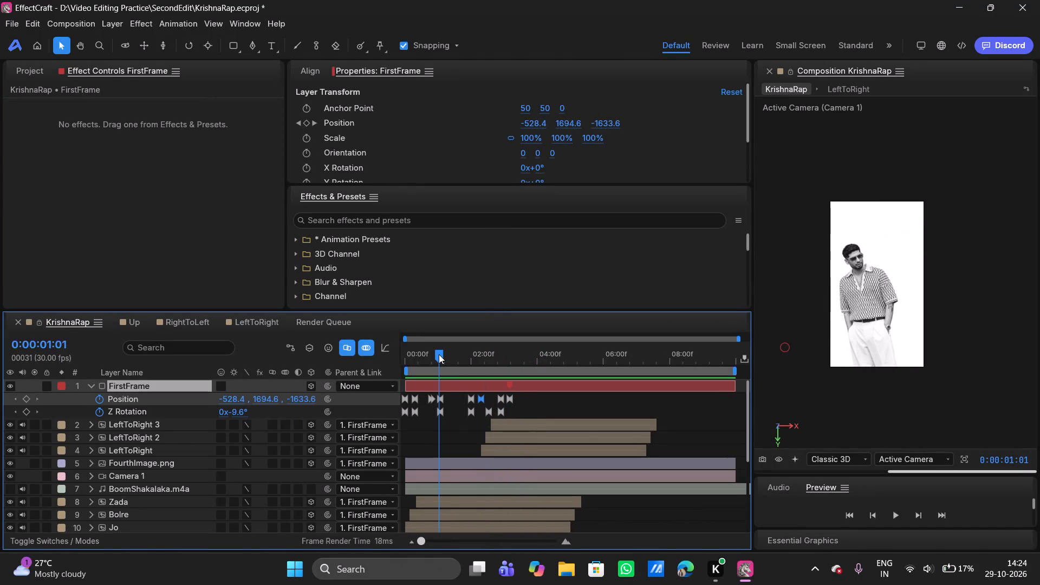
# Play the composition from 0:00:01:01 to about 0:00:03:08 to review the move to the seated man.
pyautogui.press('space')
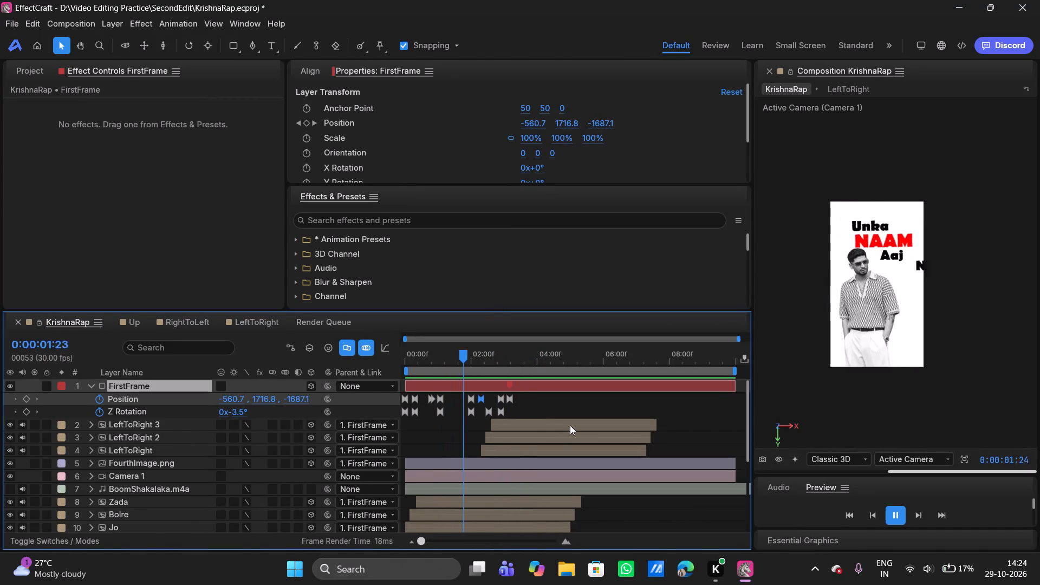
pyautogui.press('space')
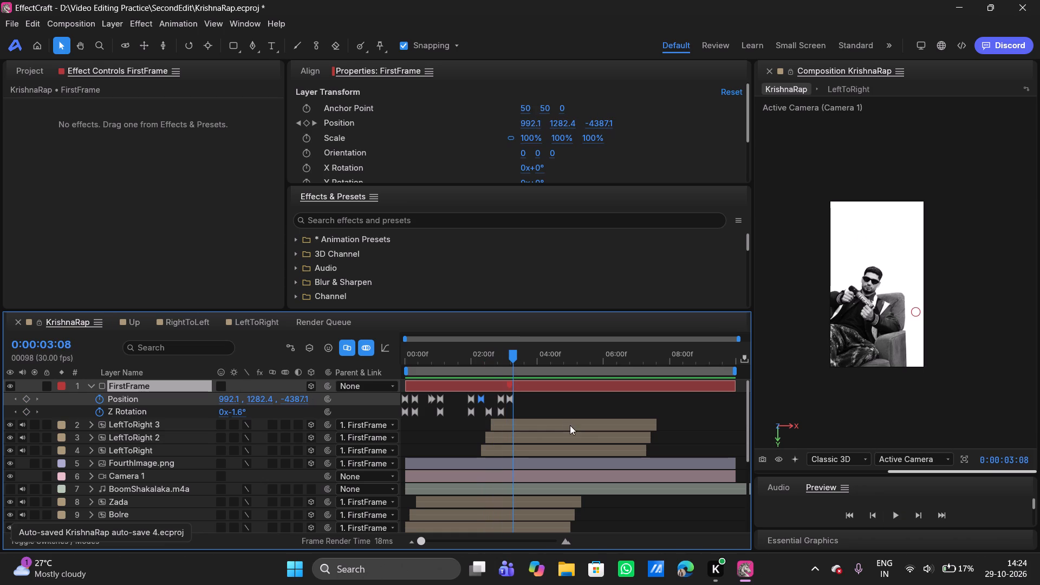
# Add the RightToLeft composition from the TextAnimation folder between the Nahi and Aaj layers, starting at 0:00:03:07.
pyautogui.click(513, 355)
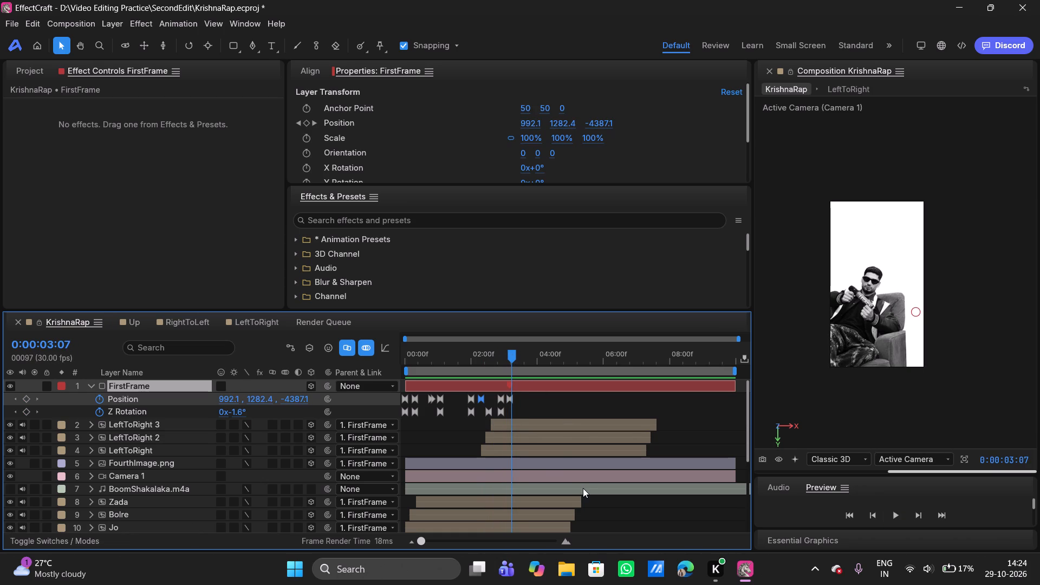
pyautogui.scroll(-1, 583, 488)
pyautogui.click(515, 422)
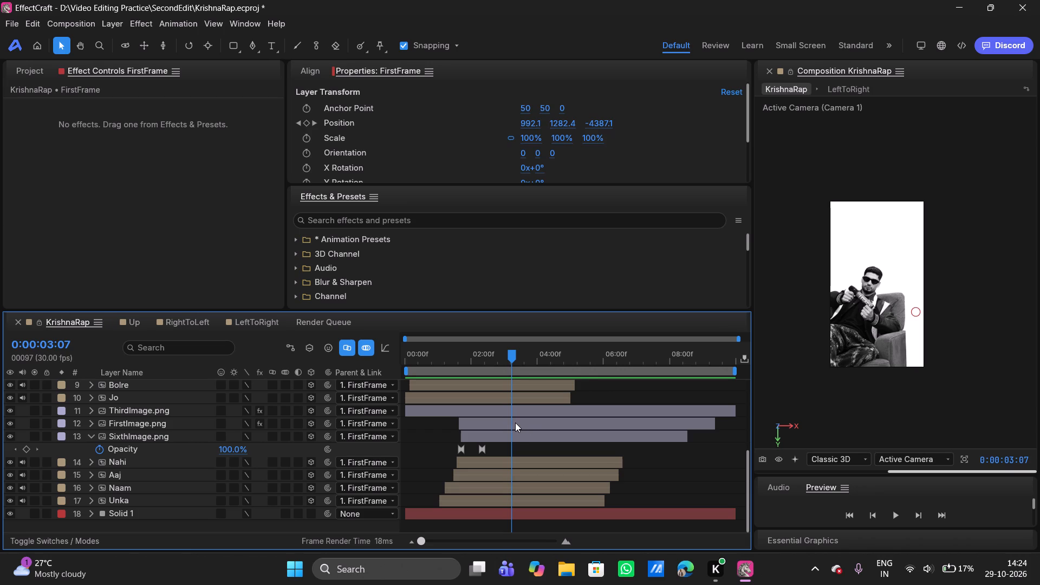
pyautogui.click(515, 435)
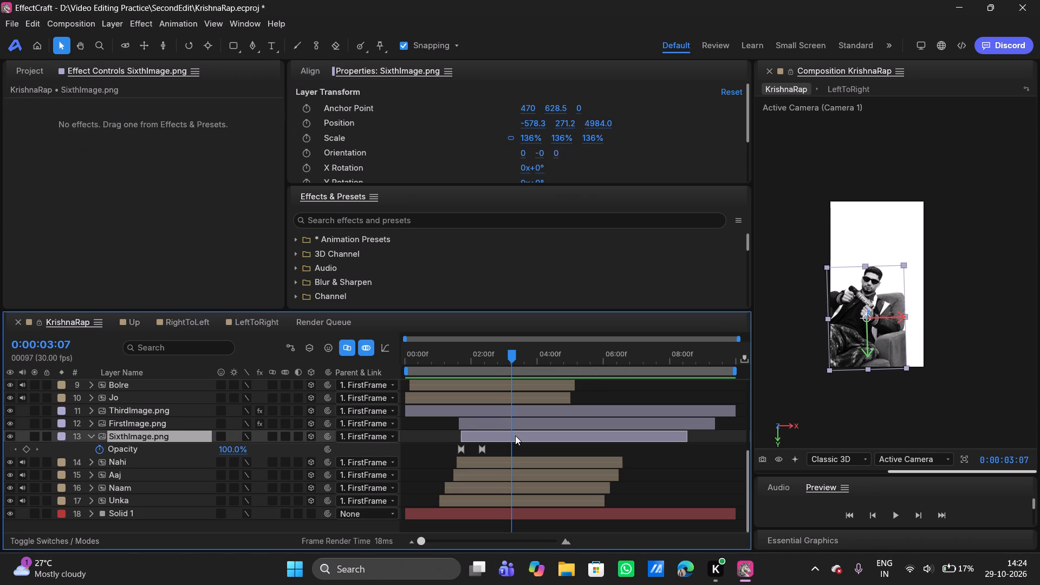
pyautogui.click(463, 464)
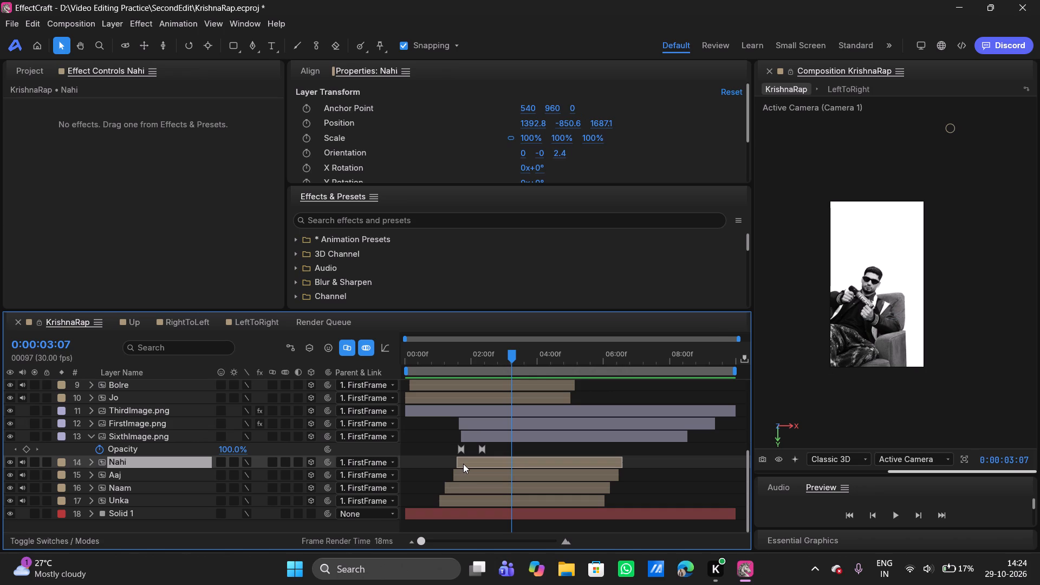
pyautogui.click(471, 478)
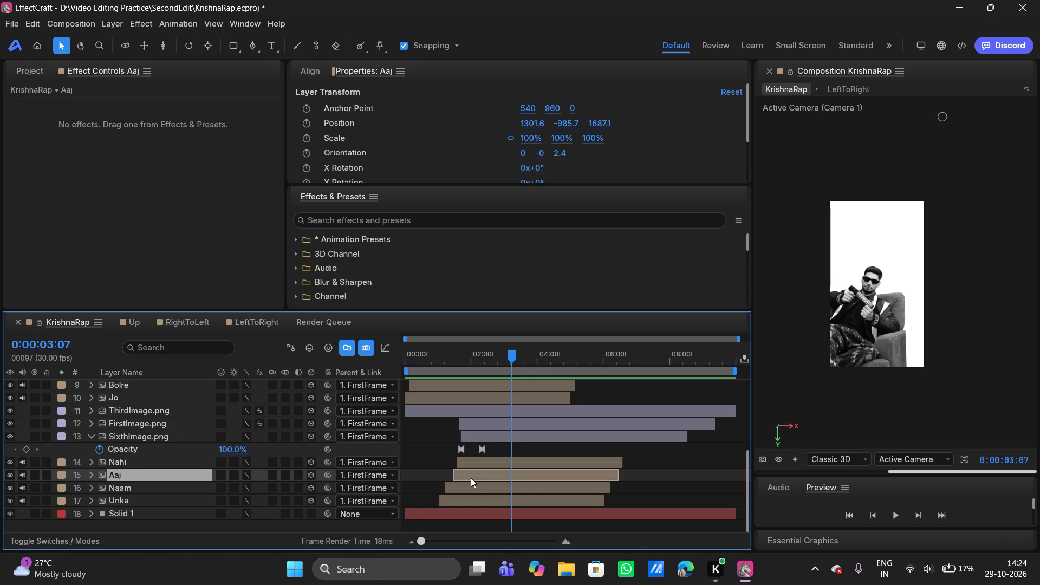
pyautogui.click(35, 67)
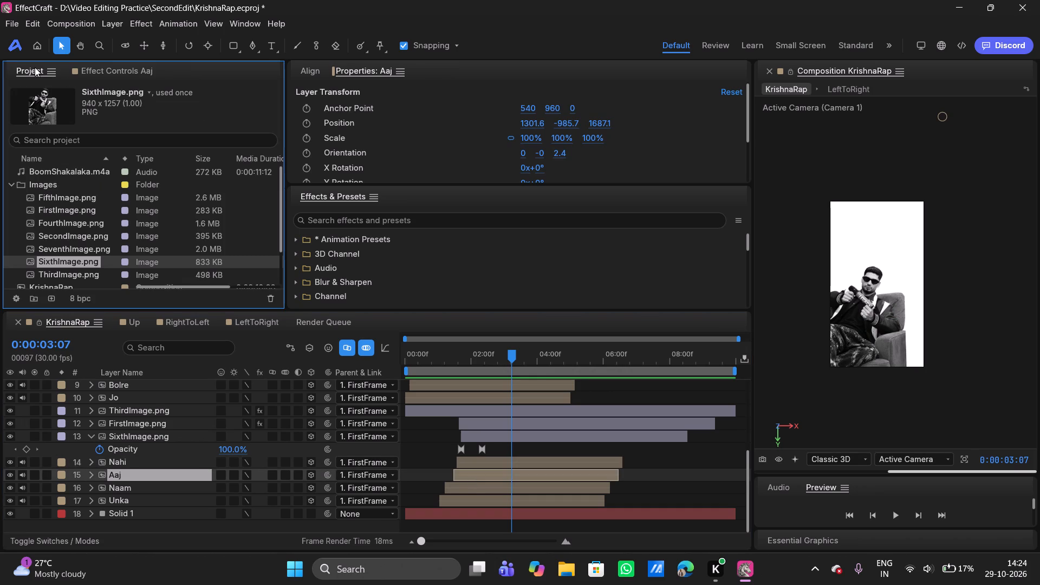
pyautogui.scroll(-1, 93, 269)
pyautogui.click(54, 232)
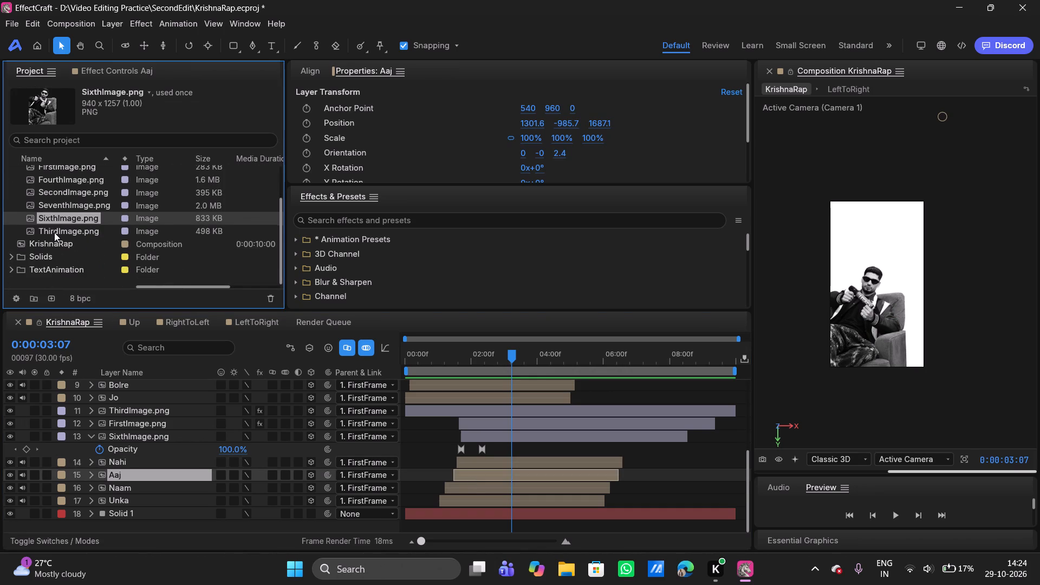
pyautogui.scroll(1, 59, 206)
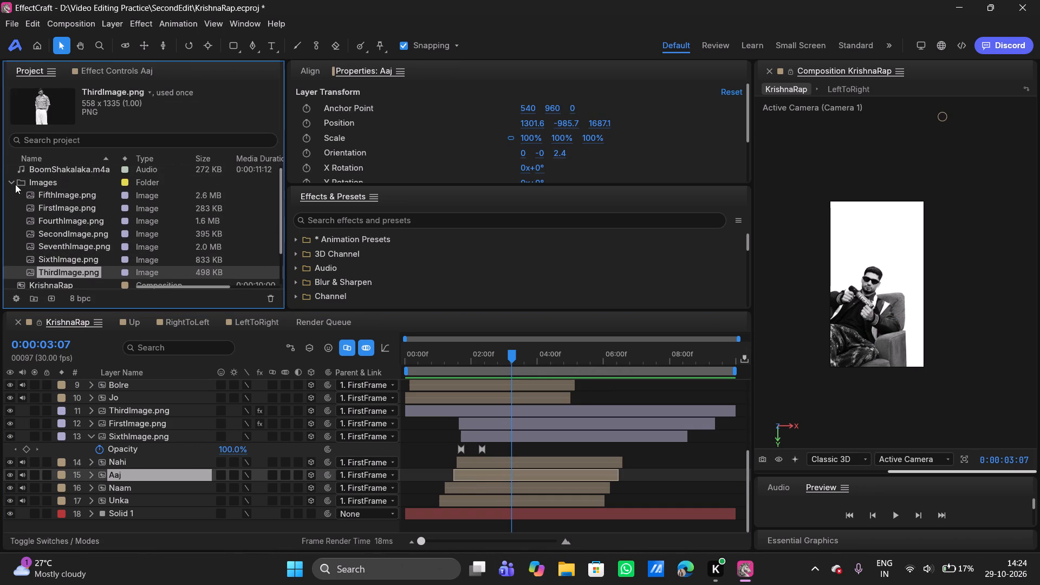
pyautogui.click(11, 182)
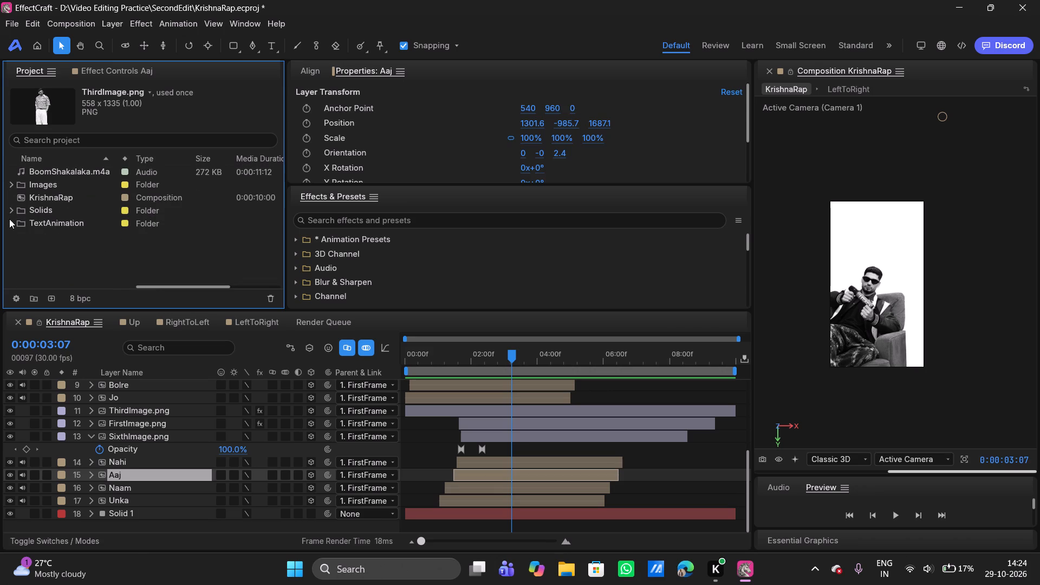
pyautogui.click(9, 219)
pyautogui.click(11, 225)
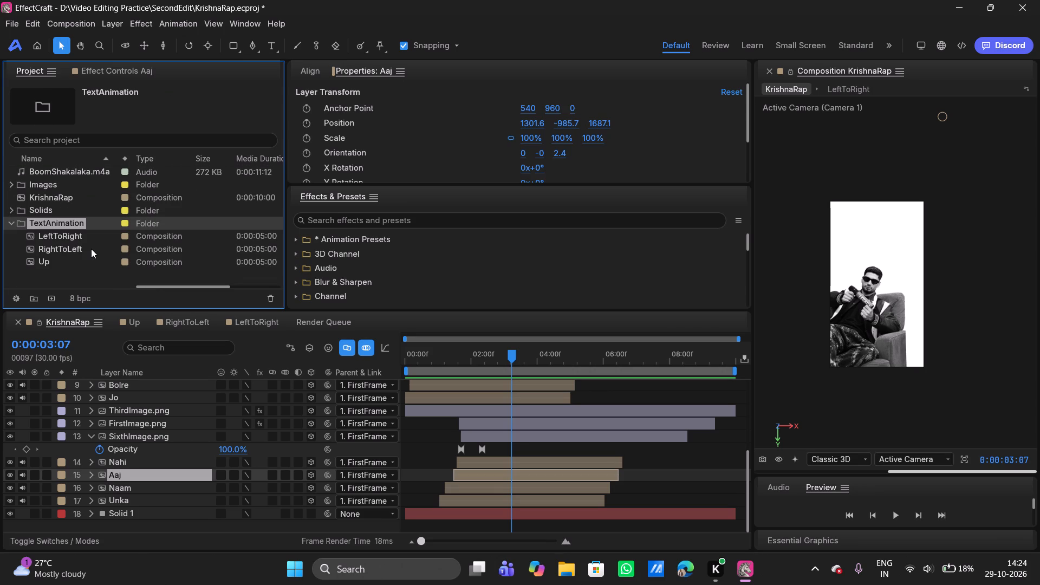
pyautogui.scroll(-1, 91, 249)
pyautogui.moveTo(50, 250); pyautogui.dragTo(476, 471)
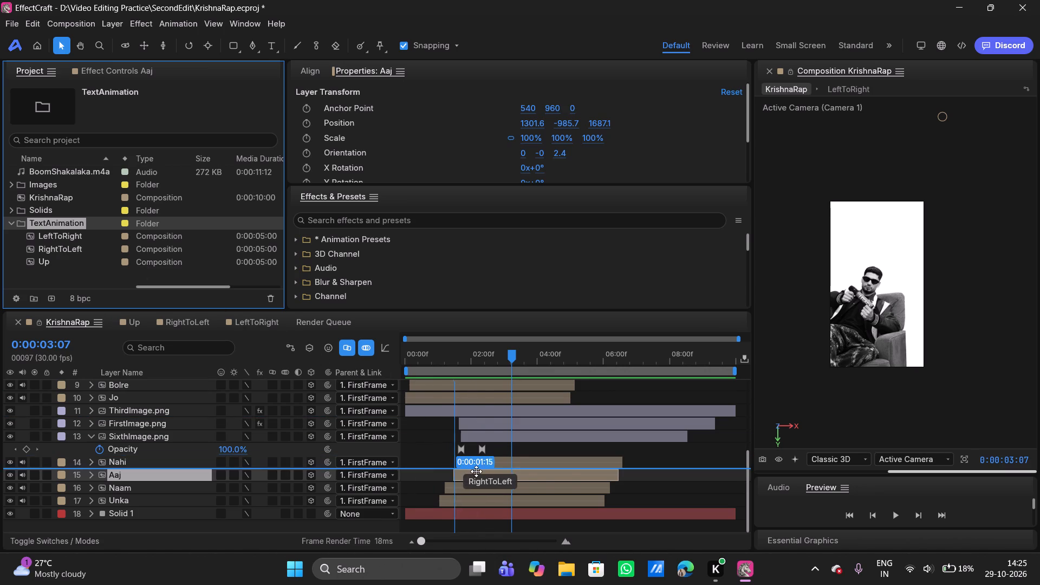
pyautogui.moveTo(476, 471); pyautogui.dragTo(510, 468)
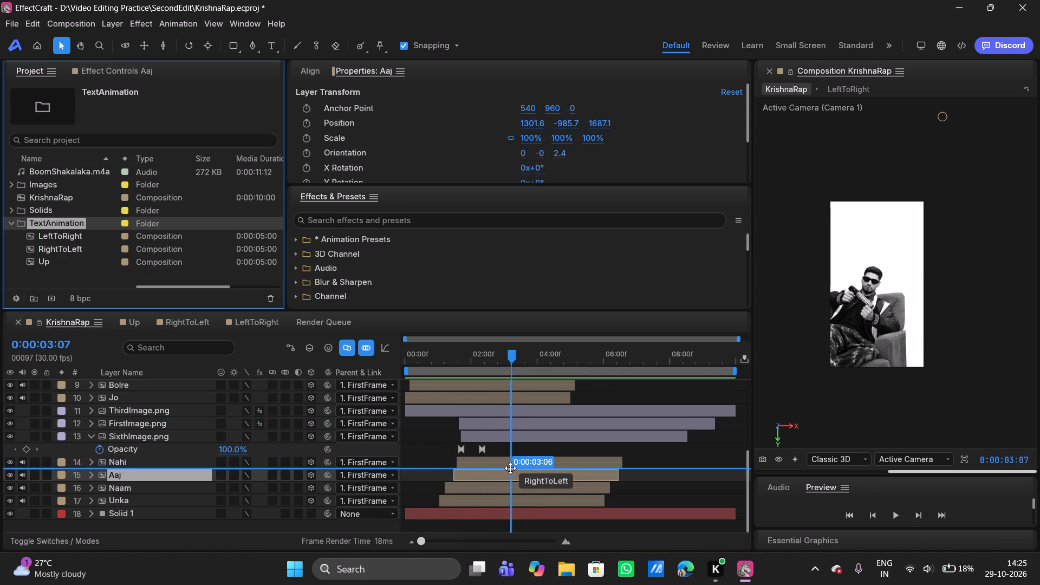
pyautogui.moveTo(510, 468); pyautogui.dragTo(511, 468)
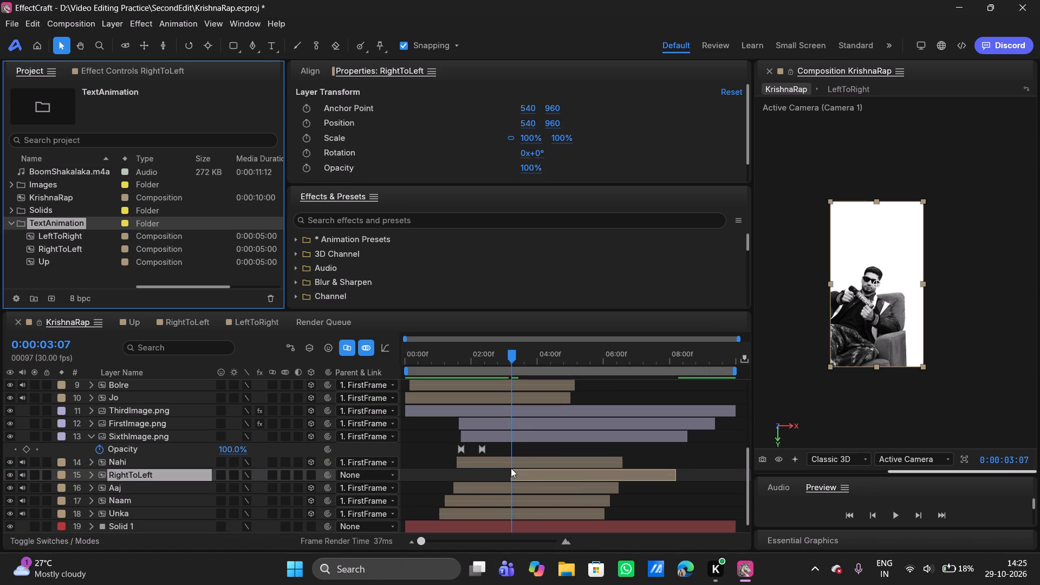
# Display the essential properties of the new RightToLeft layer.
pyautogui.click(819, 538)
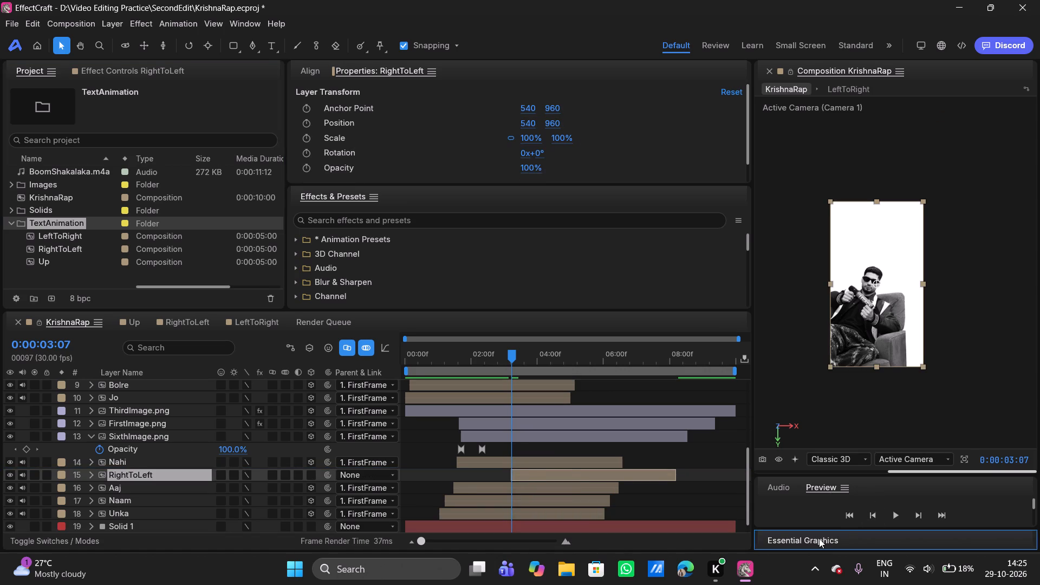
pyautogui.scroll(-1, 828, 487)
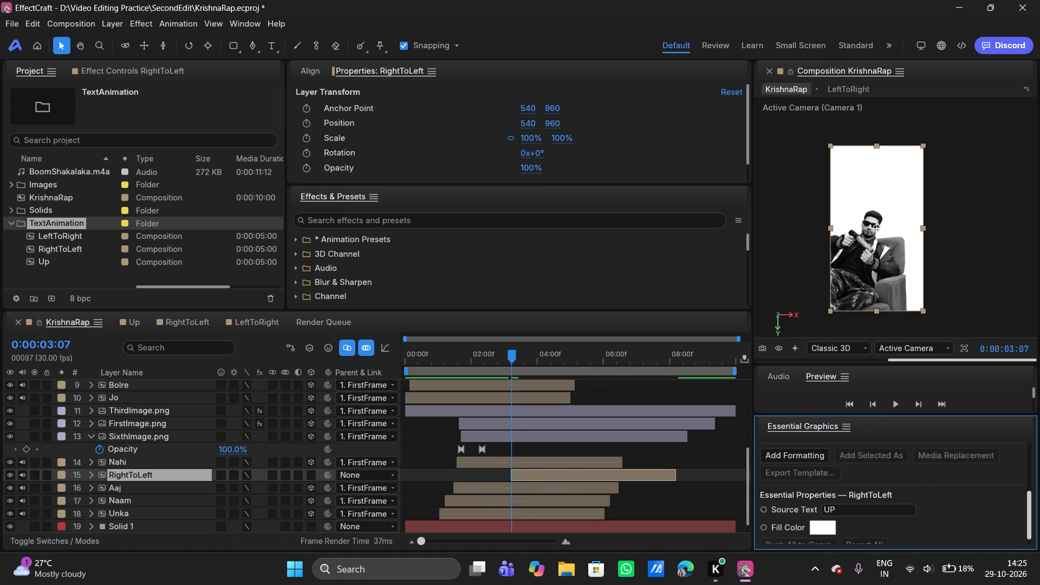
pyautogui.scroll(-2, 806, 494)
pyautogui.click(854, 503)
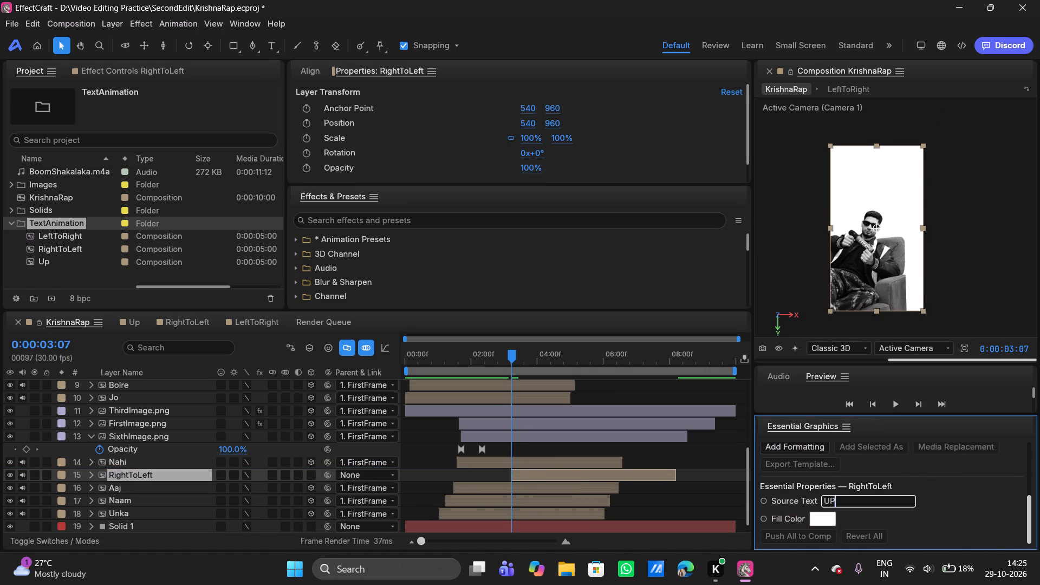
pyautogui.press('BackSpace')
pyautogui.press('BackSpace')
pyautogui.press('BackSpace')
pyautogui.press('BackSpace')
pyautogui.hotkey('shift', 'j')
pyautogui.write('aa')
# Open the song lyrics in Notepad to check the spelling of the next word.
pyautogui.write('not')
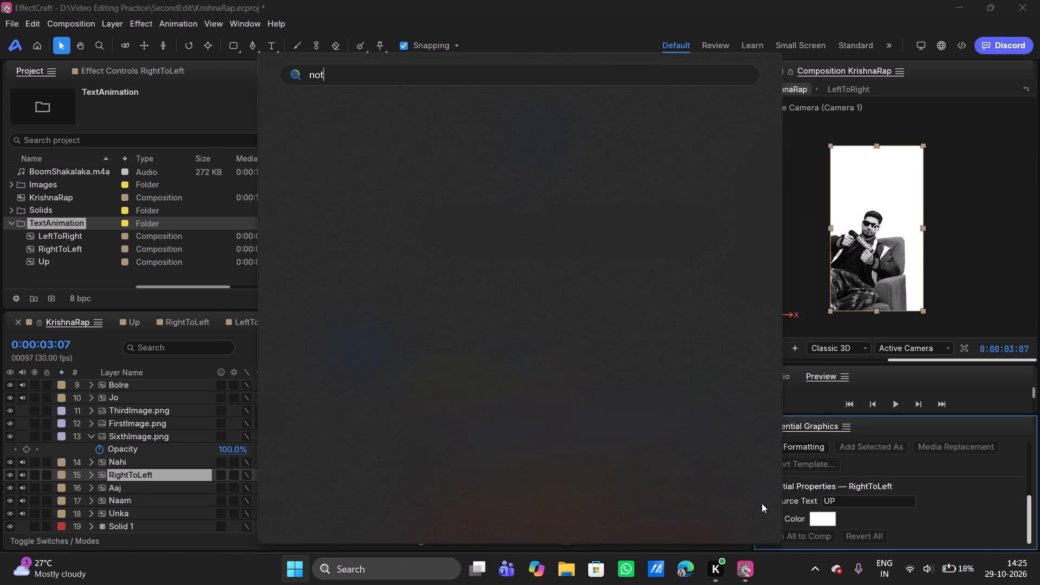
pyautogui.press('Return')
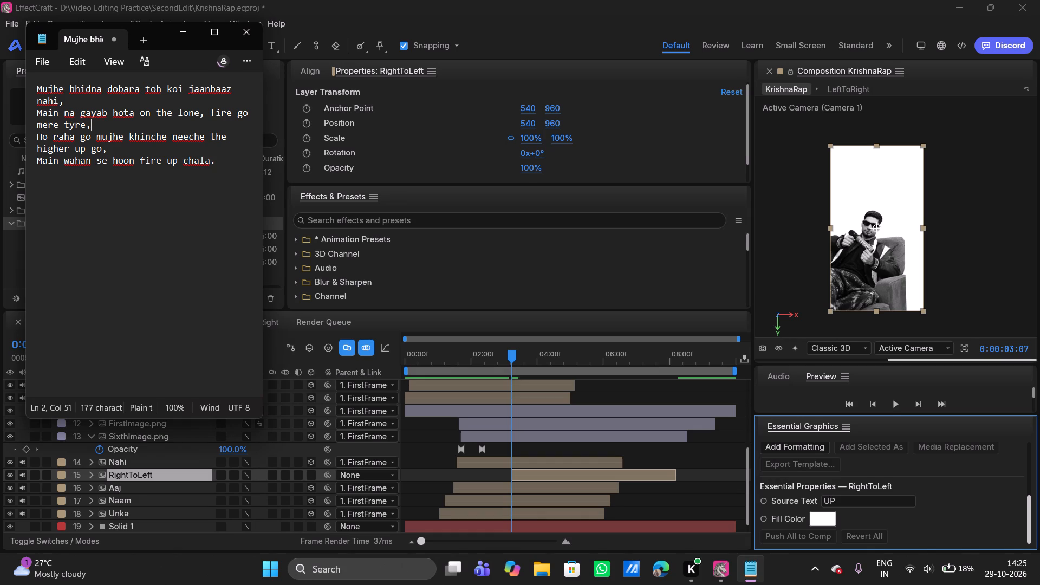
# Back in EffectCraft, set the RightToLeft layer's source text to Jaanbaaz.
pyautogui.click(853, 499)
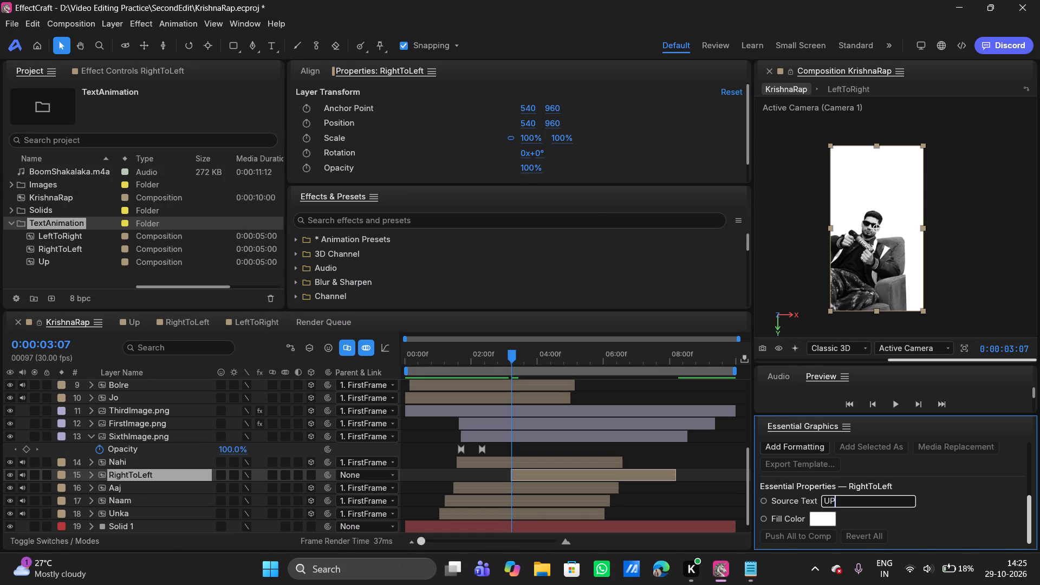
pyautogui.press('BackSpace')
pyautogui.press('BackSpace')
pyautogui.press('BackSpace')
pyautogui.press('BackSpace')
pyautogui.write('Jaan')
pyautogui.write('baaz')
pyautogui.press('Return')
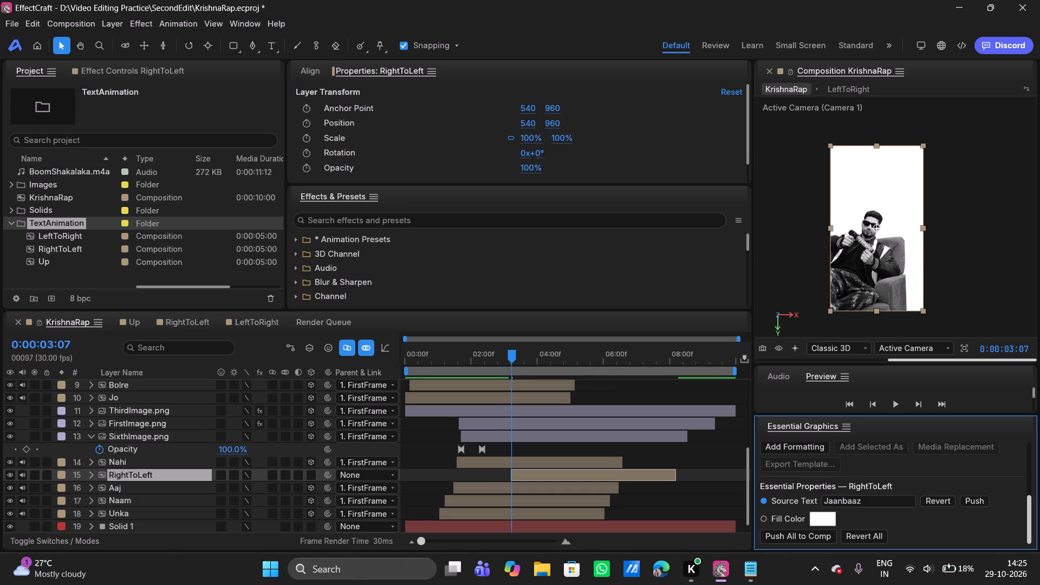
# Set the fill color of the Jaanbaaz text to pure red, FF0000.
pyautogui.click(813, 517)
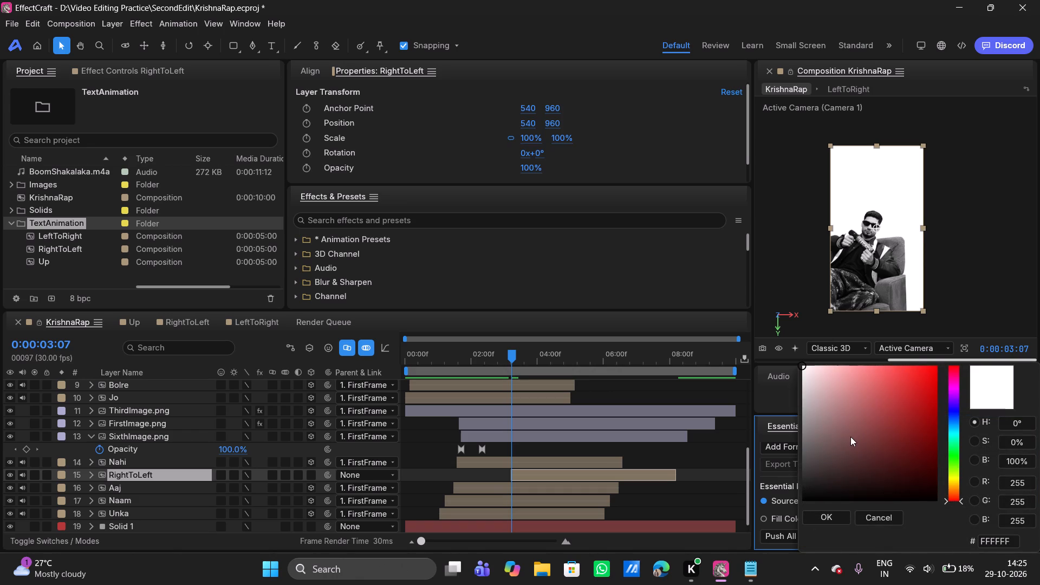
pyautogui.moveTo(850, 437); pyautogui.dragTo(987, 290)
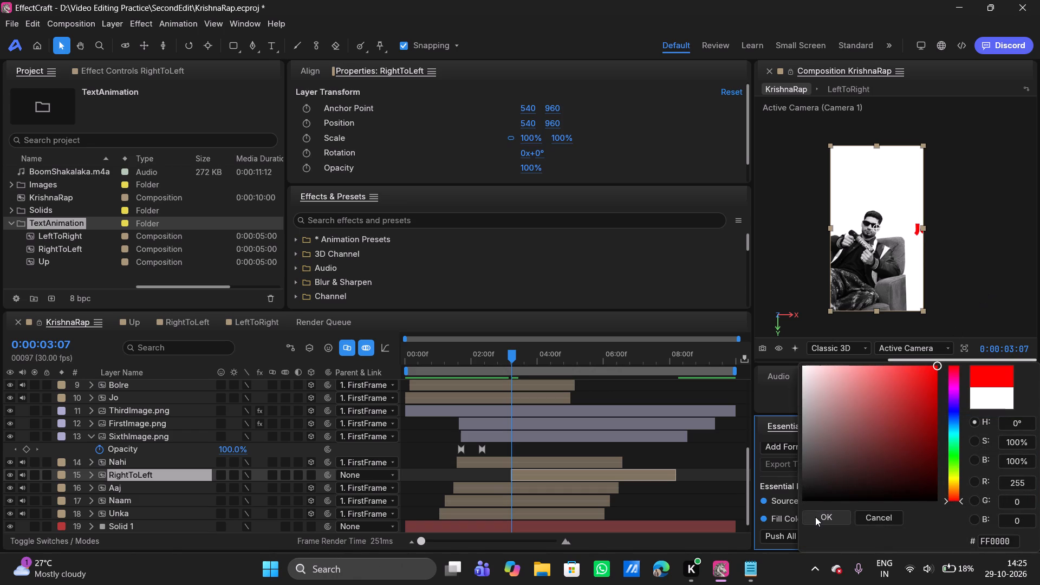
pyautogui.click(815, 517)
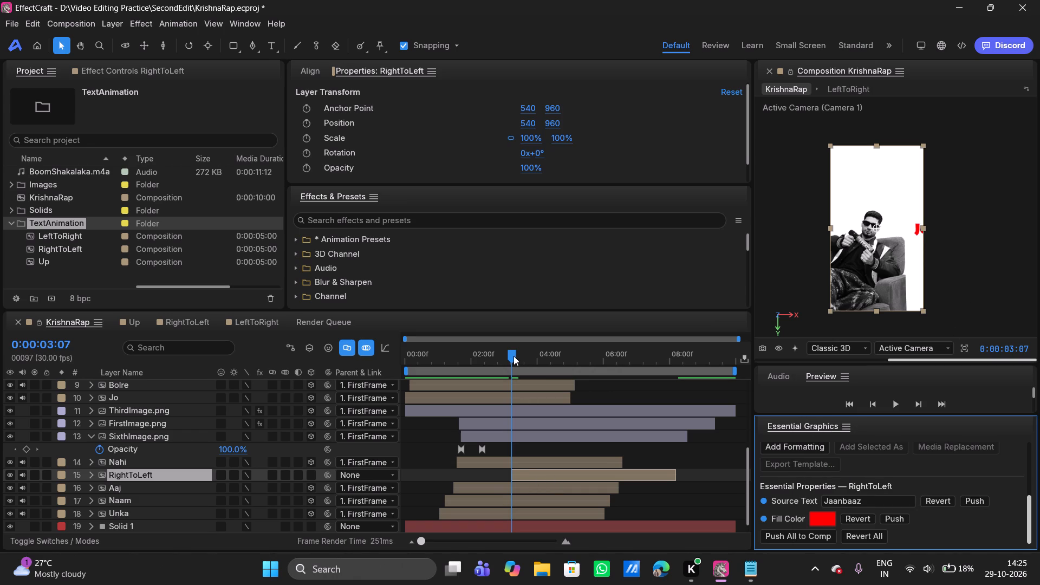
# At 0:00:03:27, make the RightToLeft text layer 3D and parent it to the FirstFrame layer.
pyautogui.moveTo(513, 356); pyautogui.dragTo(533, 353)
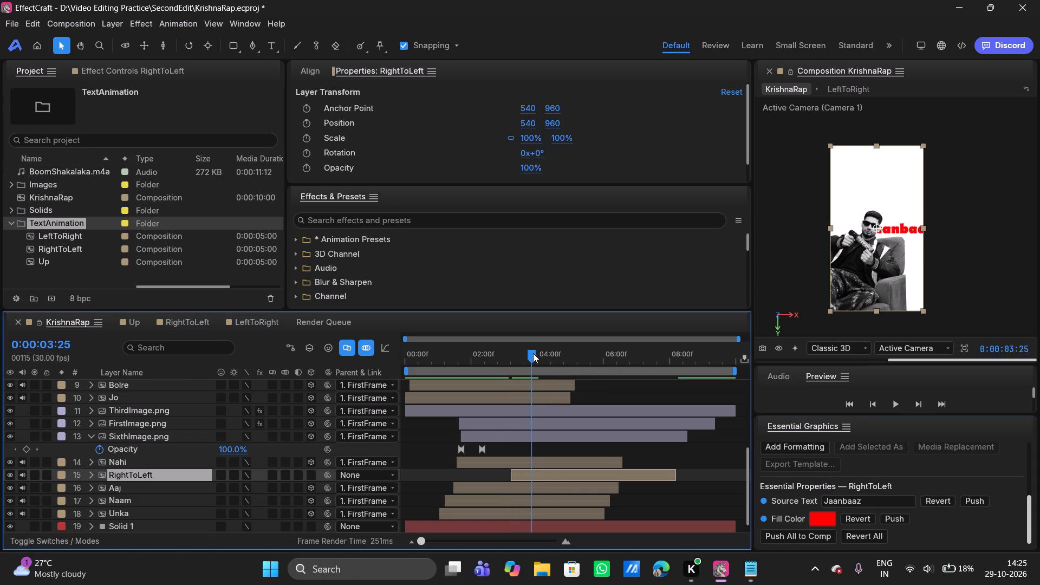
pyautogui.moveTo(533, 353); pyautogui.dragTo(534, 352)
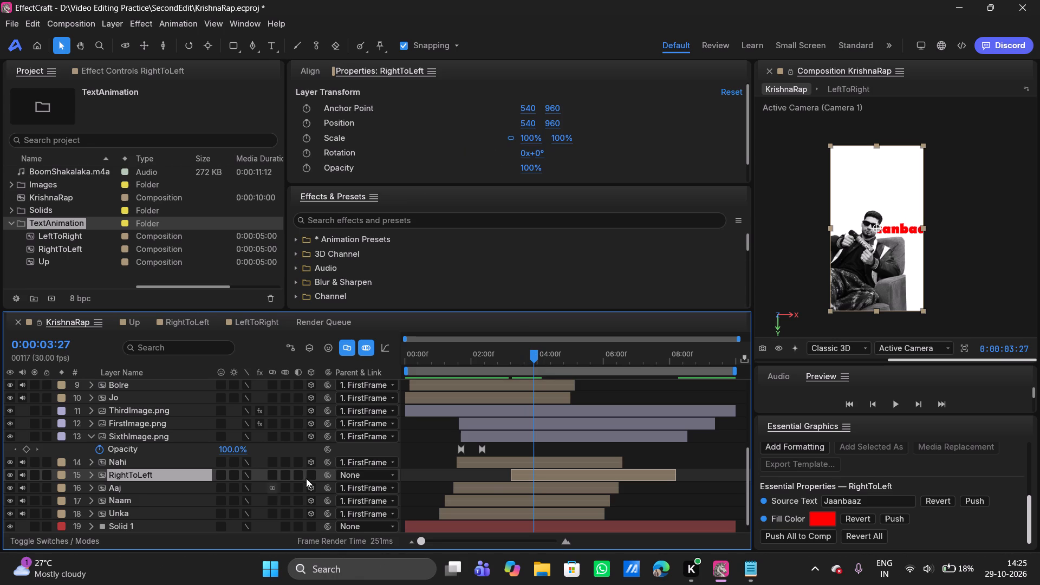
pyautogui.click(310, 474)
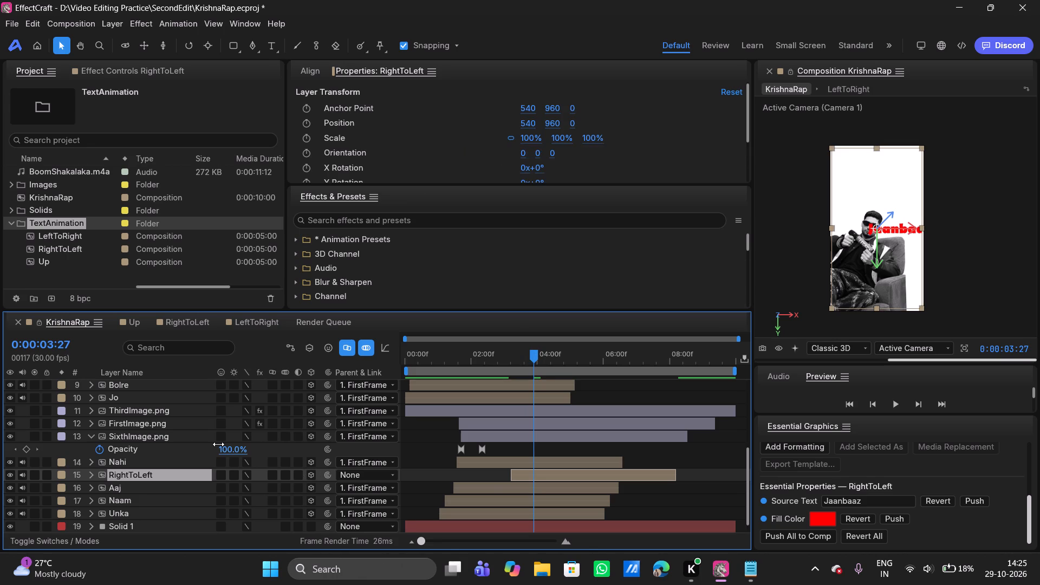
pyautogui.scroll(1, 218, 444)
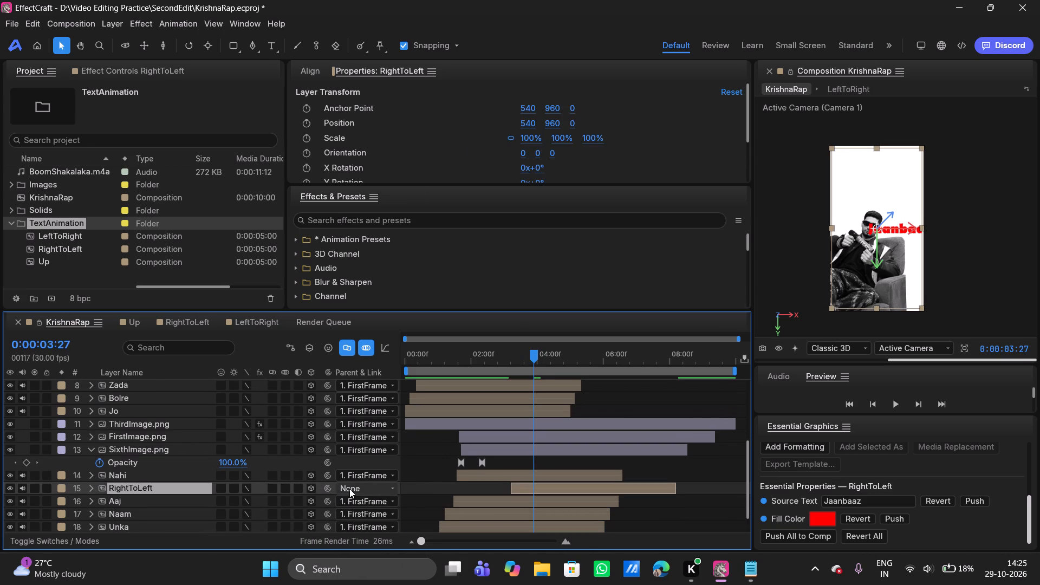
pyautogui.click(349, 489)
pyautogui.click(361, 184)
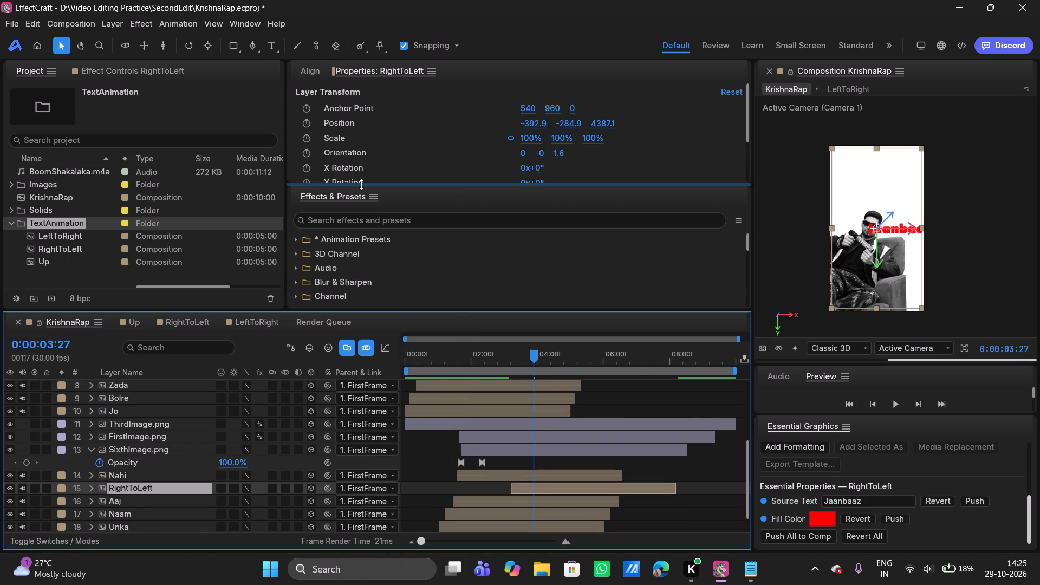
# Push the Jaanbaaz text layer back in depth to a Z position of 5043.1.
pyautogui.moveTo(609, 125); pyautogui.dragTo(593, 125)
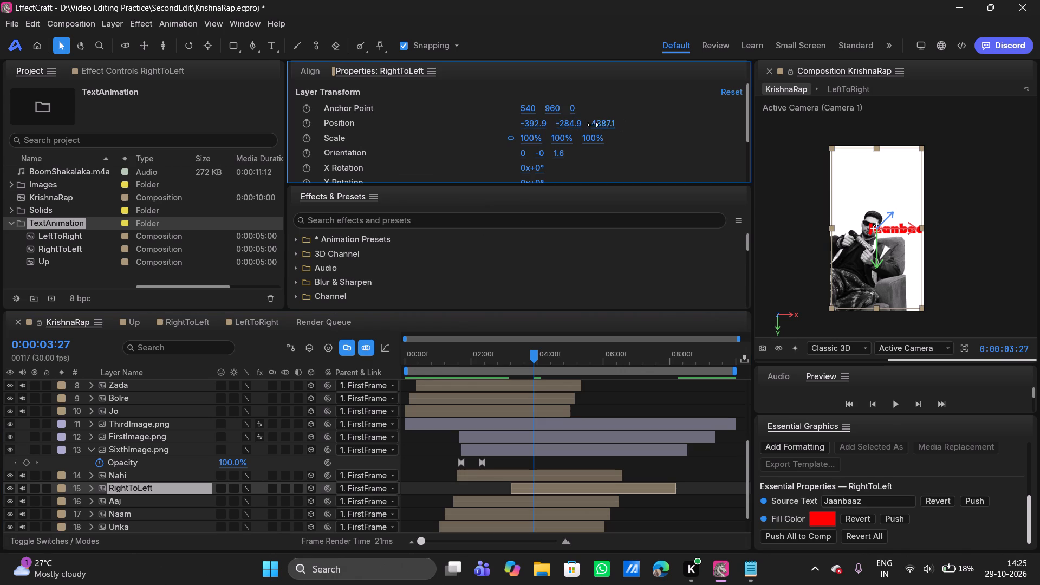
pyautogui.moveTo(593, 125); pyautogui.dragTo(16, 136)
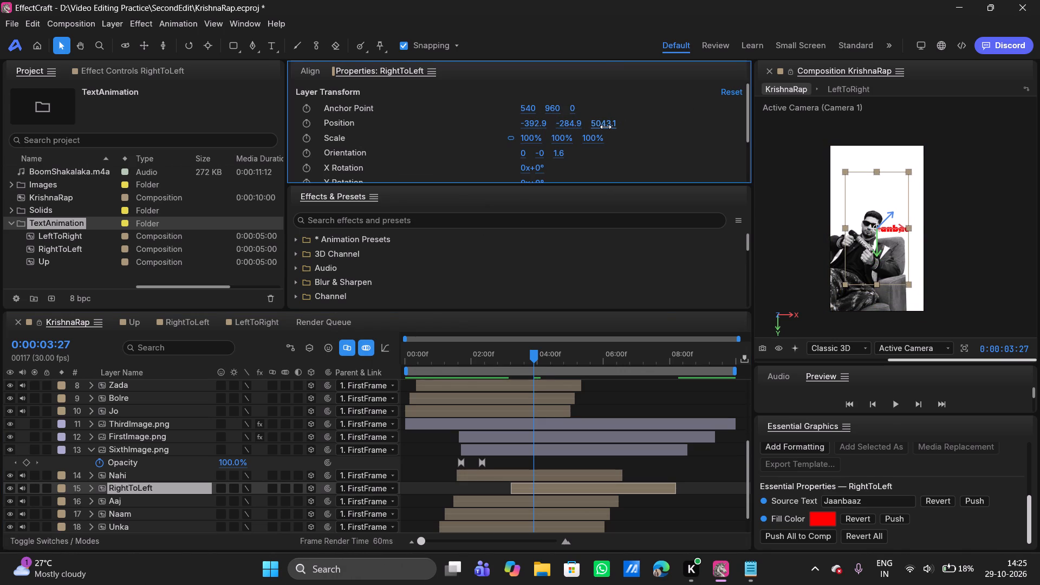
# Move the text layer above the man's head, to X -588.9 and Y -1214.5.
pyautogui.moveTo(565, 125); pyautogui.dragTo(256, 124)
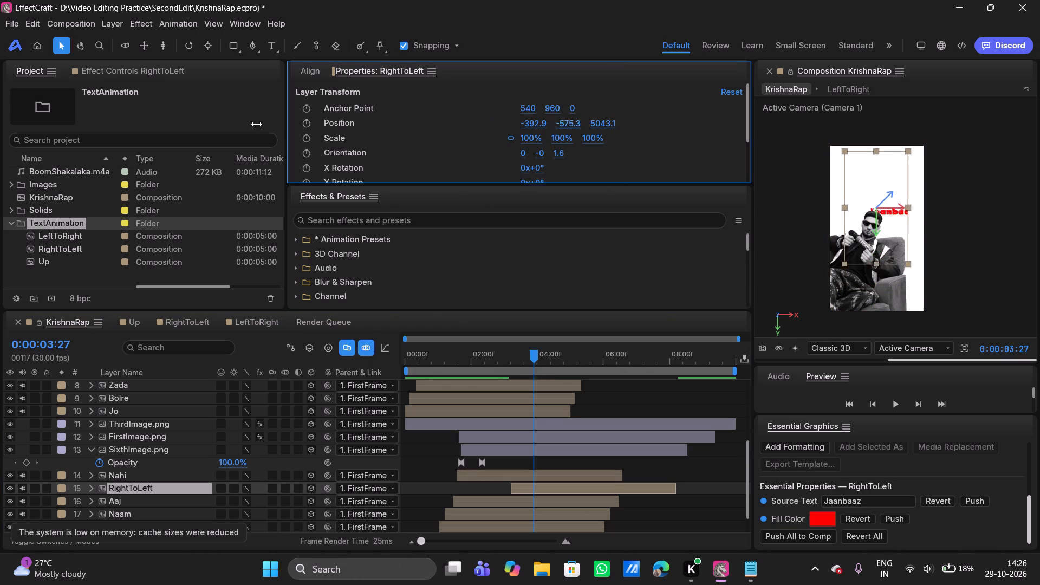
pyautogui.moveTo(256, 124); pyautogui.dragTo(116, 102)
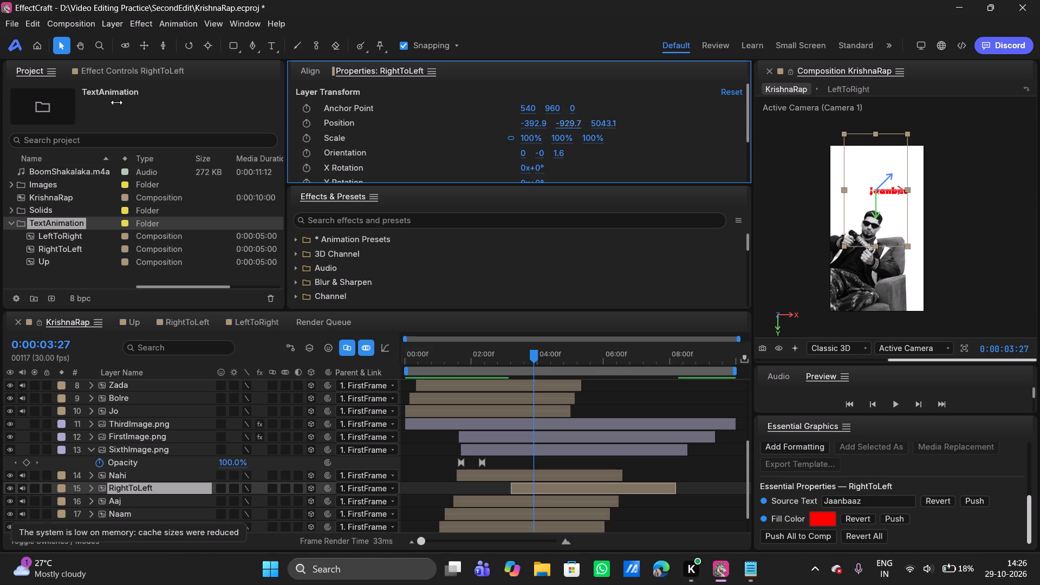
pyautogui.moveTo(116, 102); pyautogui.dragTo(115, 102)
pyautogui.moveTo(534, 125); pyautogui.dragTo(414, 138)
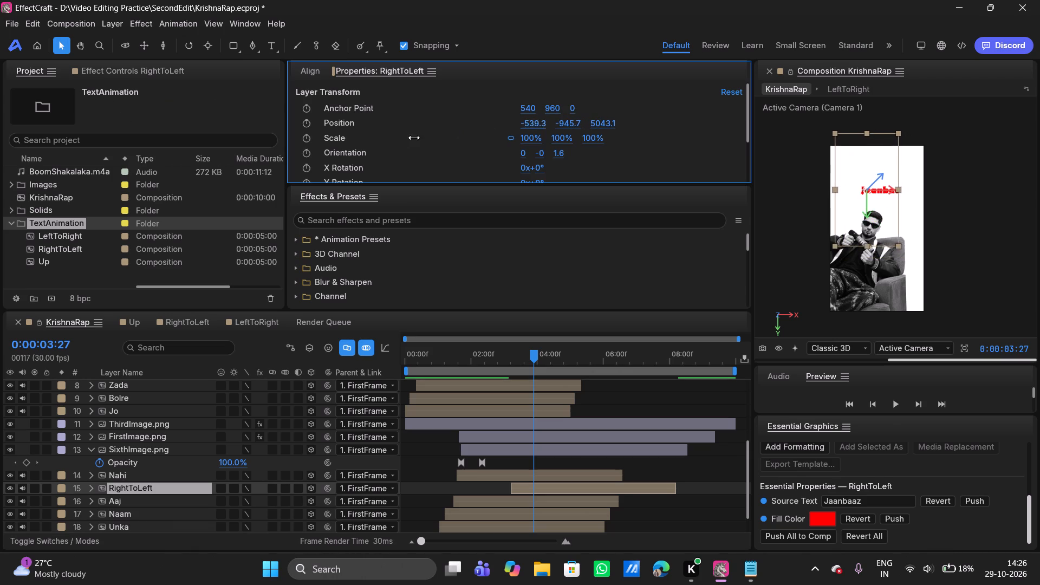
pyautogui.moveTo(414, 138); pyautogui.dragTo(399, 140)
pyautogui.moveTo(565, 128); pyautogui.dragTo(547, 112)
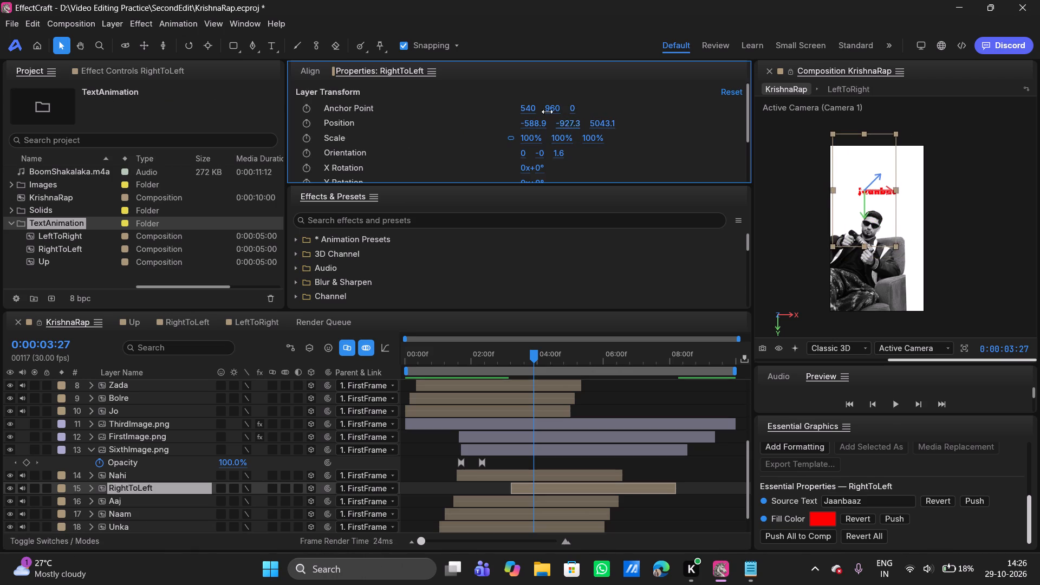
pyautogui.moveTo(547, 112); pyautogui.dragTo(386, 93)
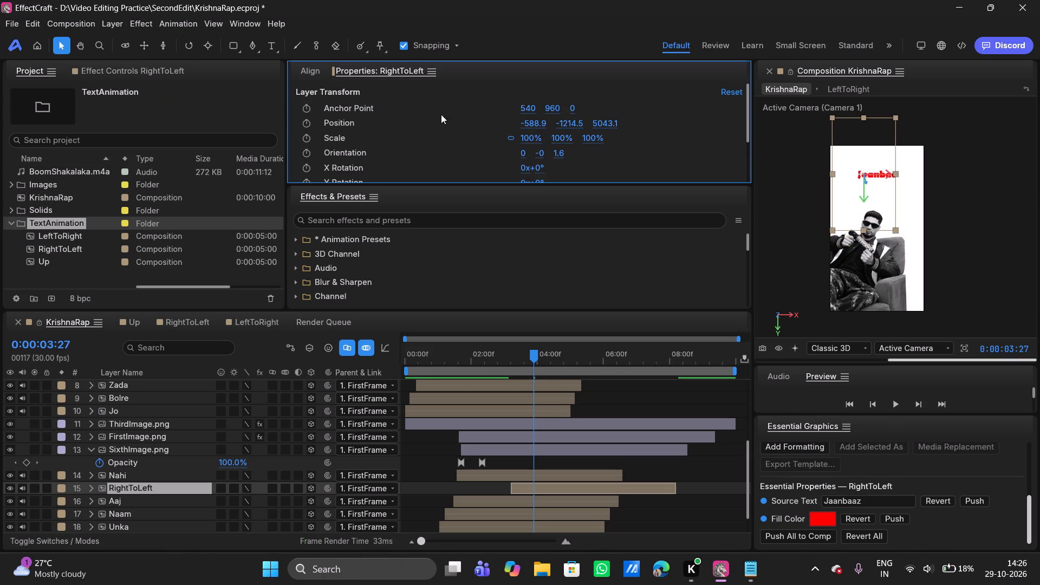
# Scale the Jaanbaaz text layer up to 162.4% on all axes.
pyautogui.moveTo(528, 140); pyautogui.dragTo(595, 141)
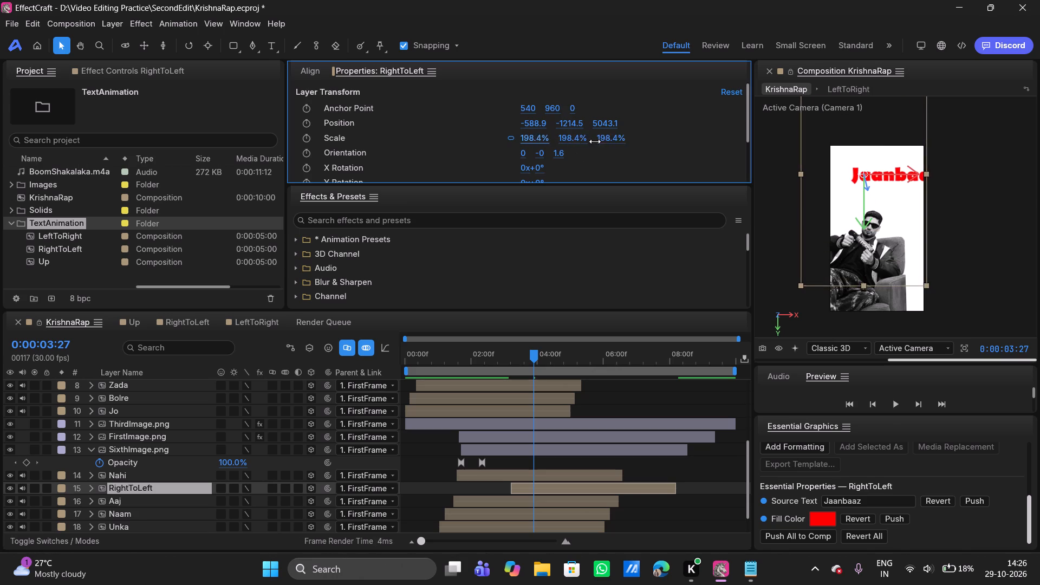
pyautogui.moveTo(595, 141); pyautogui.dragTo(572, 141)
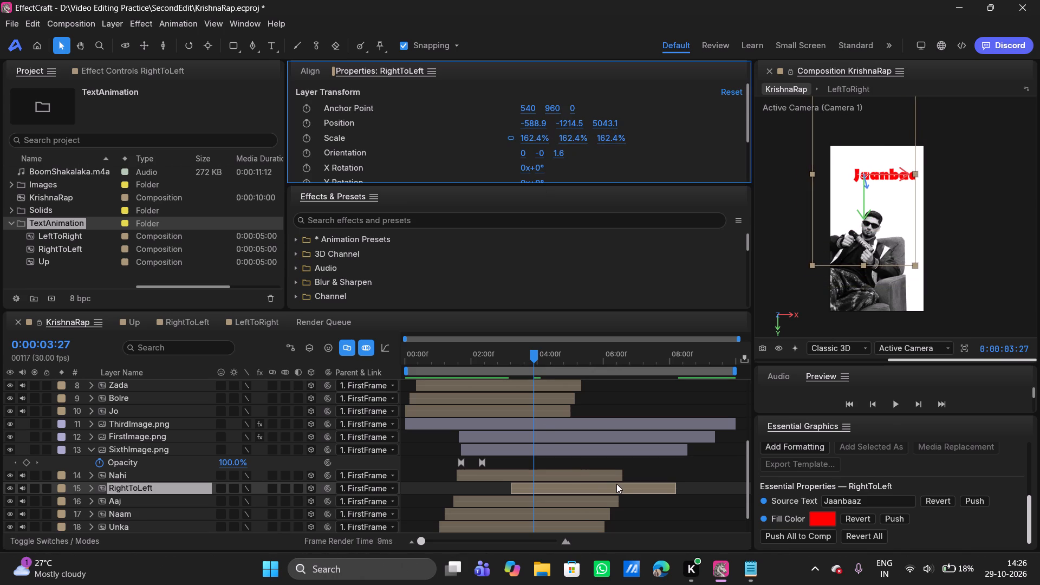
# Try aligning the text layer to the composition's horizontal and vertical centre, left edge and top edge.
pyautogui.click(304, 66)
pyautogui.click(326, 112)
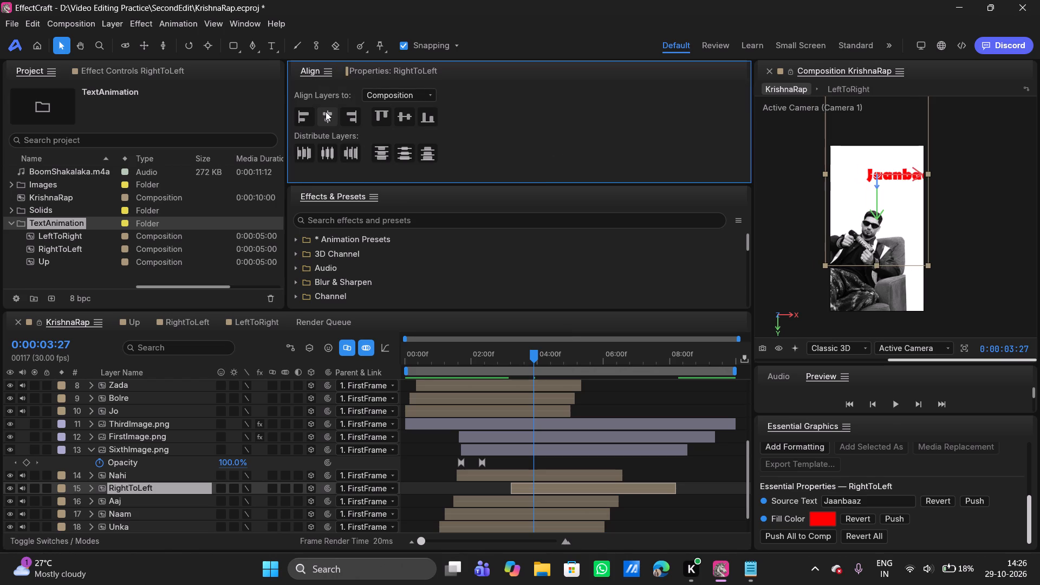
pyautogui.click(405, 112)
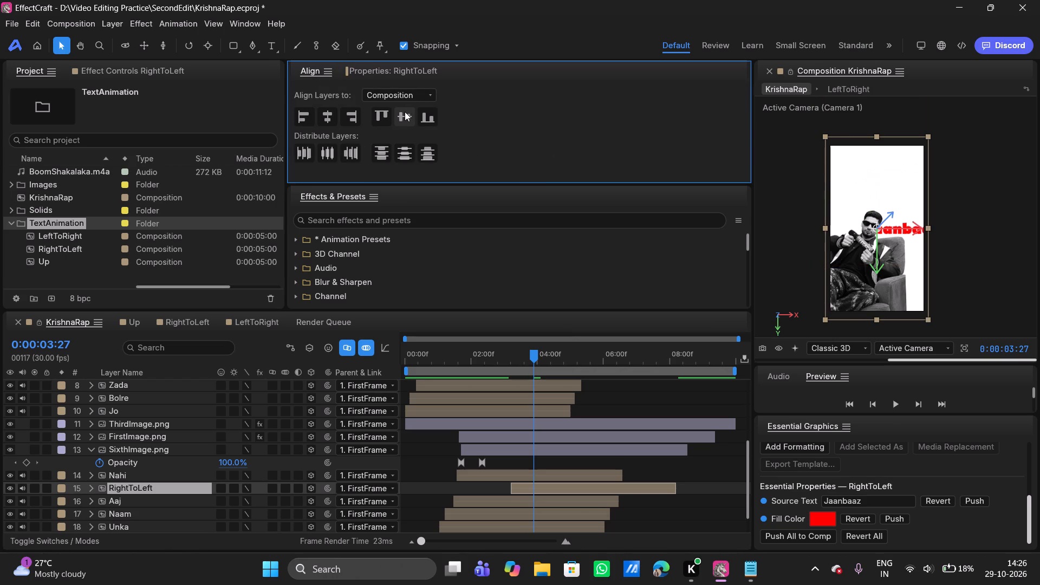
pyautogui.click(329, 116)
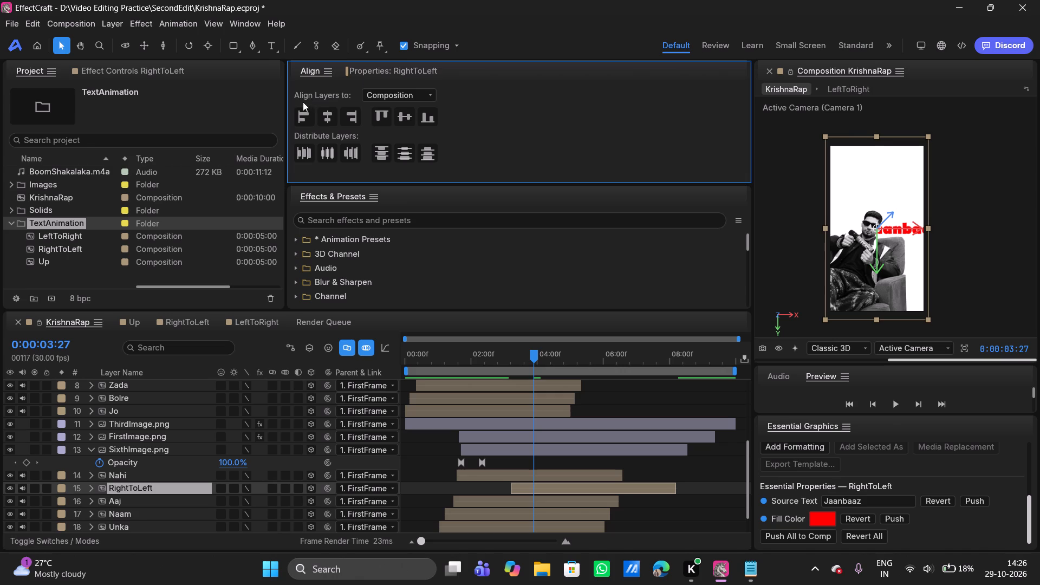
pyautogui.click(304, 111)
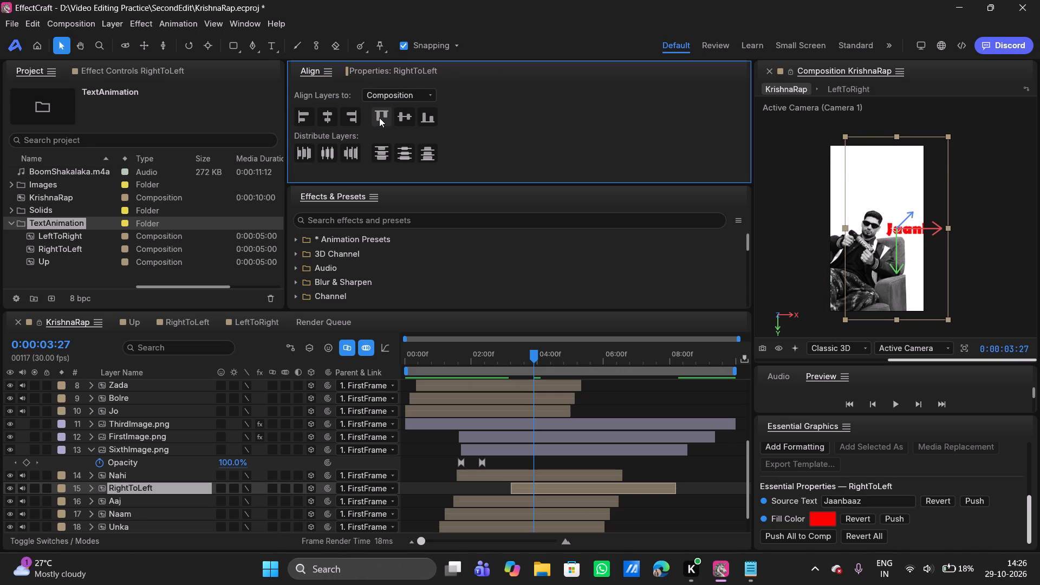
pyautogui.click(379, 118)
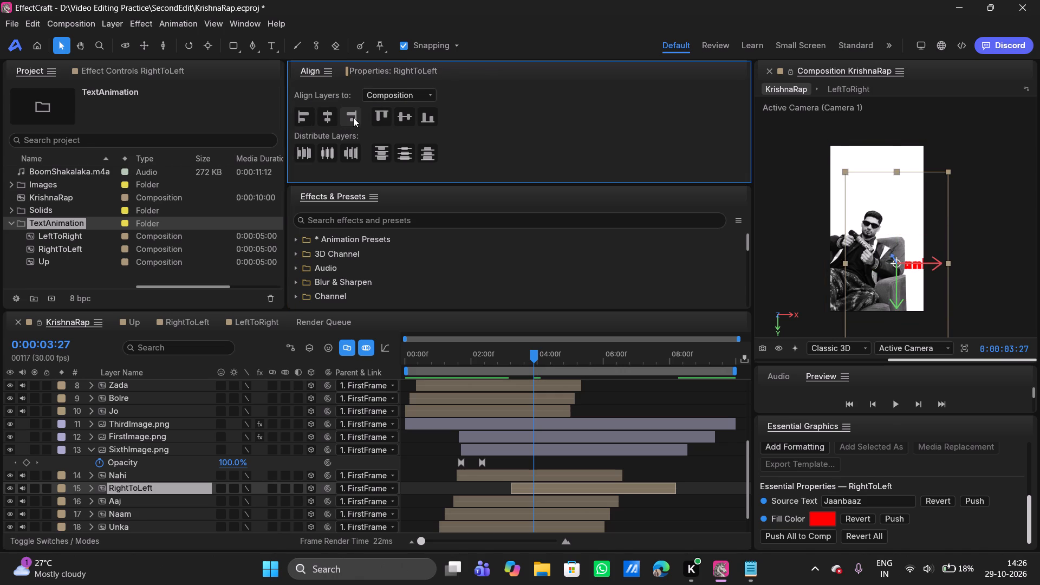
# Right-align the text layer to the composition and raise it above the man's head, to a Y position of -1202.7.
pyautogui.click(353, 118)
pyautogui.click(389, 68)
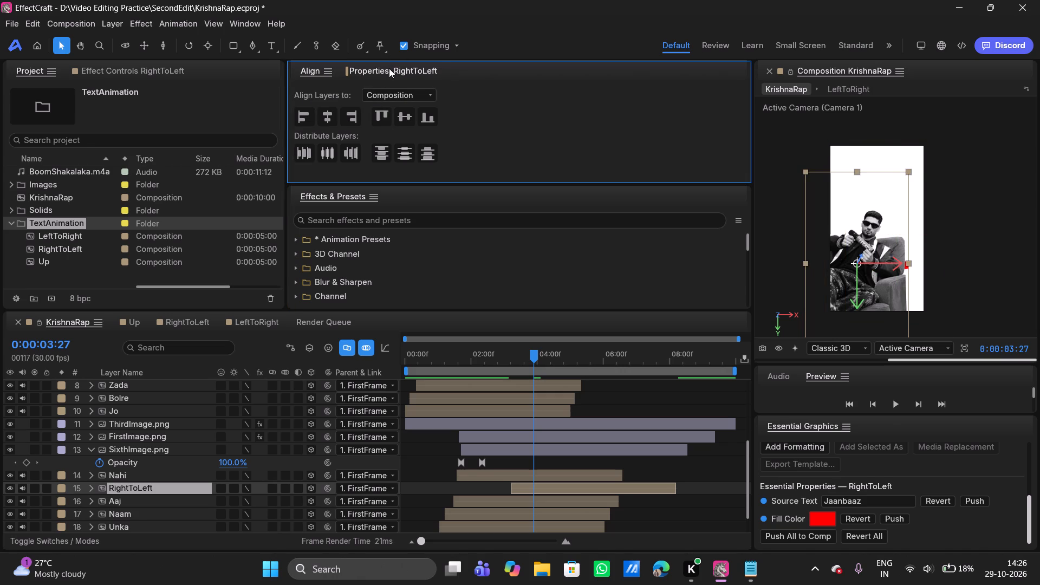
pyautogui.moveTo(568, 121); pyautogui.dragTo(89, 131)
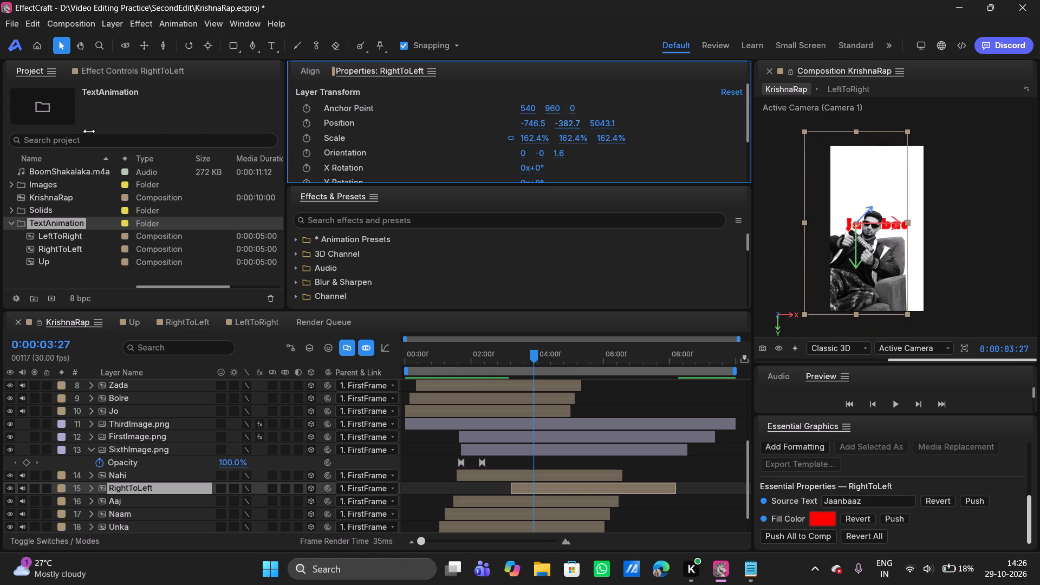
pyautogui.moveTo(89, 131); pyautogui.dragTo(0, 131)
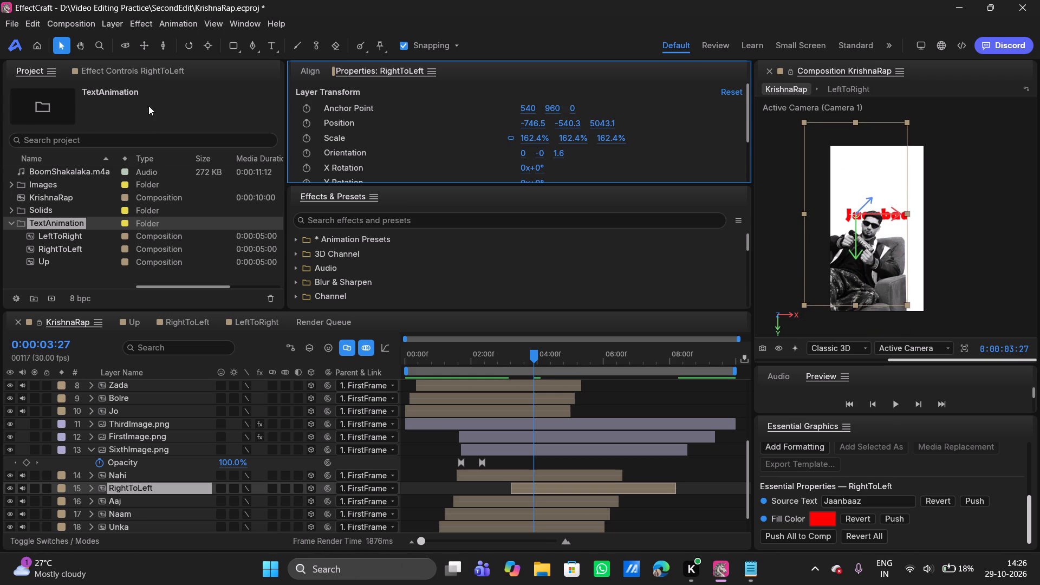
pyautogui.moveTo(569, 128); pyautogui.dragTo(138, 125)
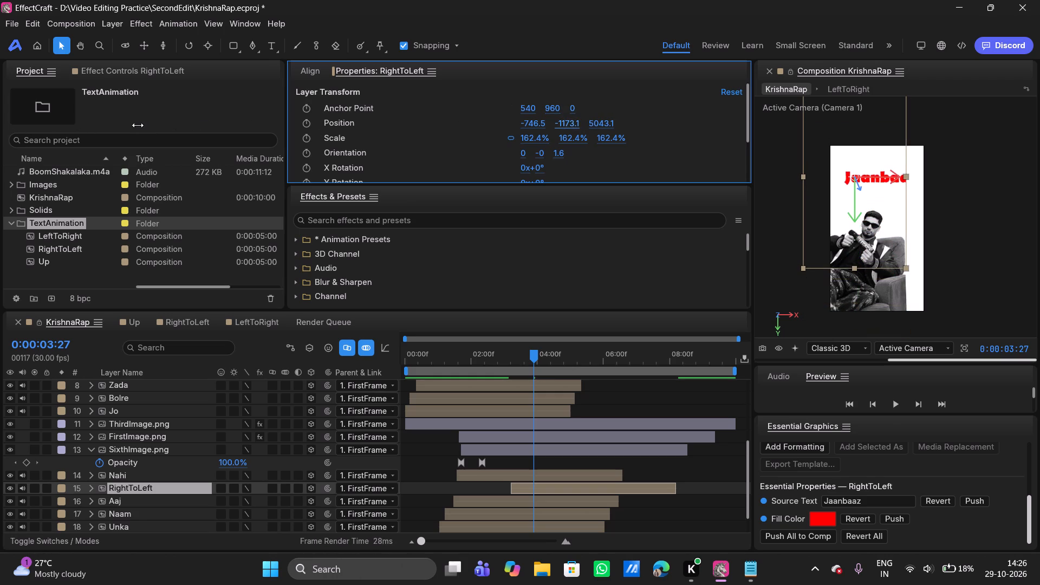
pyautogui.moveTo(138, 125); pyautogui.dragTo(118, 128)
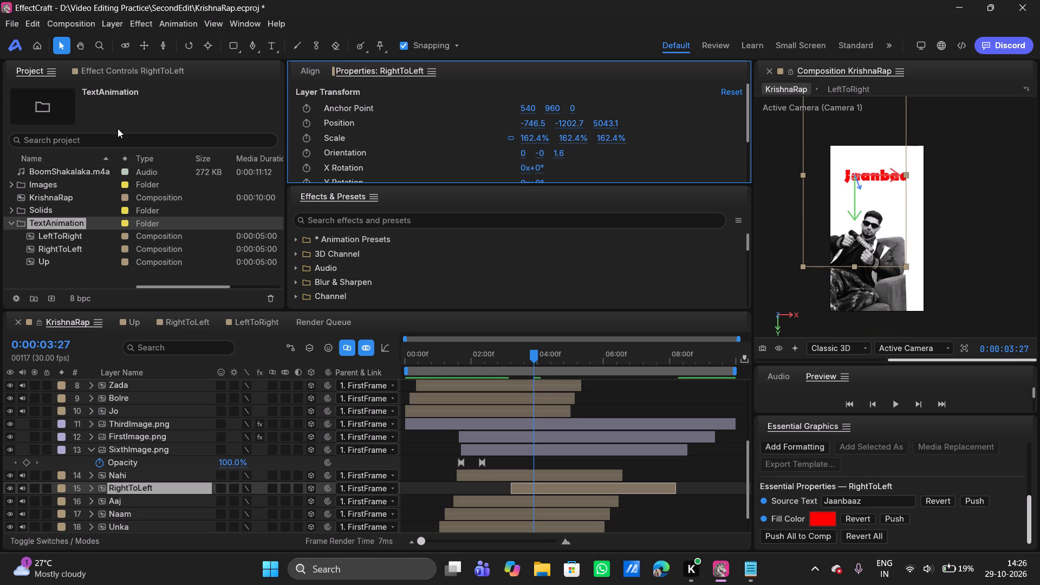
# Open the RightToLeft composition and set its source text to Jaanbaaz, viewing it at 0:00:01:19.
pyautogui.doubleClick(49, 248)
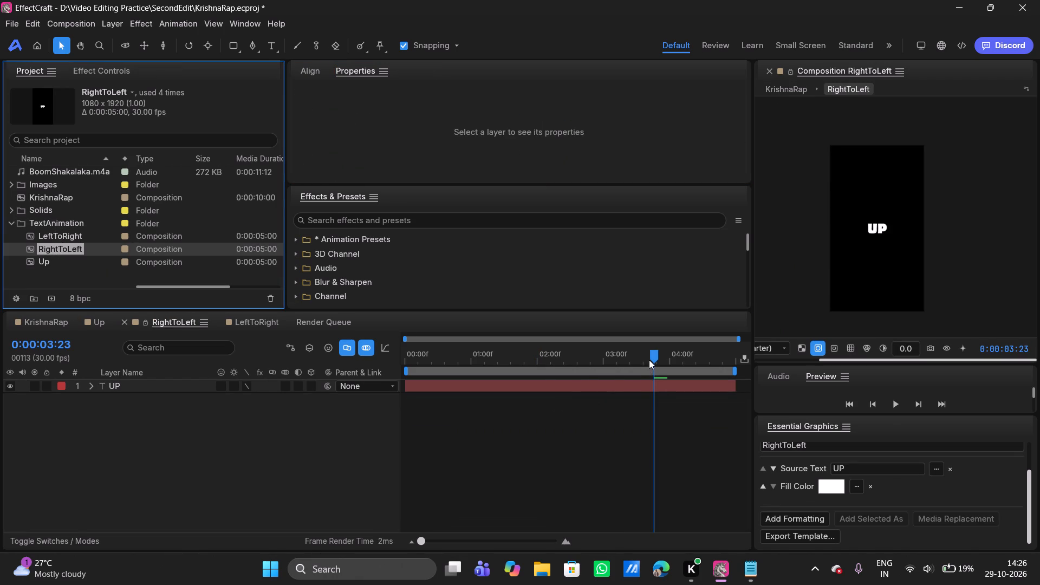
pyautogui.moveTo(649, 360); pyautogui.dragTo(513, 358)
pyautogui.click(555, 389)
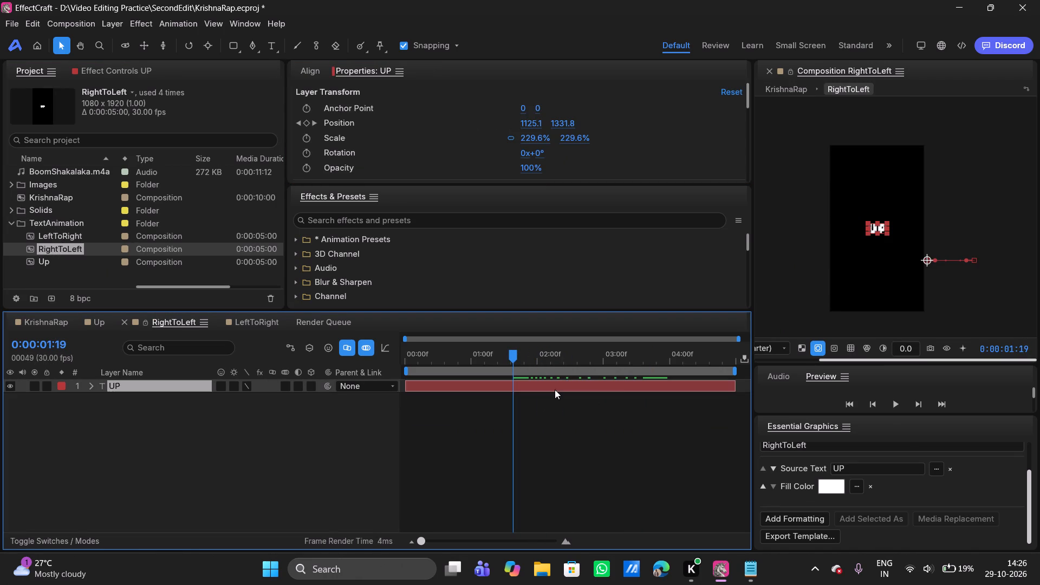
pyautogui.click(853, 467)
pyautogui.press('BackSpace')
pyautogui.press('BackSpace')
pyautogui.press('BackSpace')
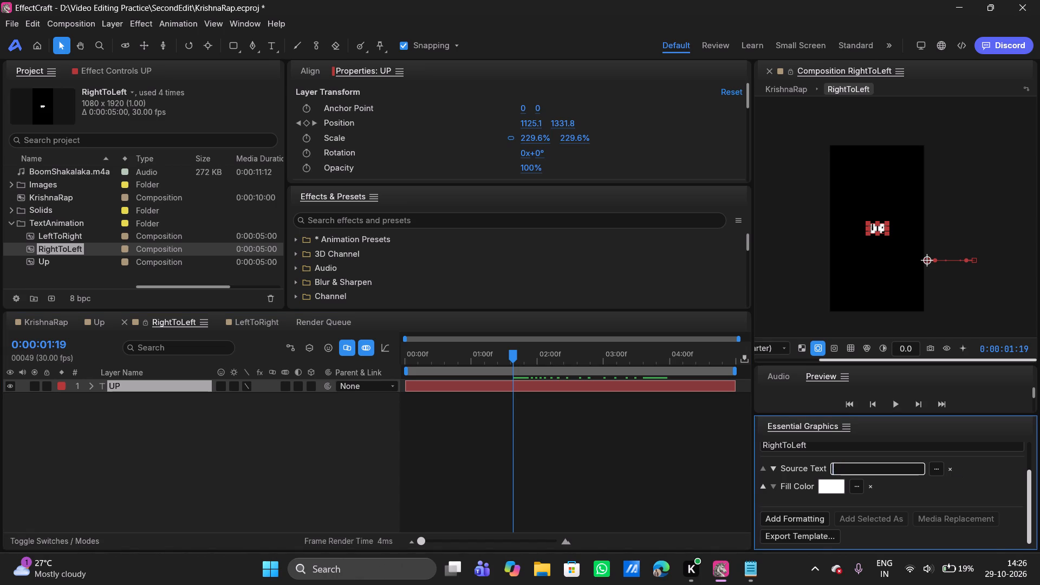
pyautogui.write('Jaanba')
pyautogui.press('BackSpace')
pyautogui.write('aaz')
pyautogui.press('Return')
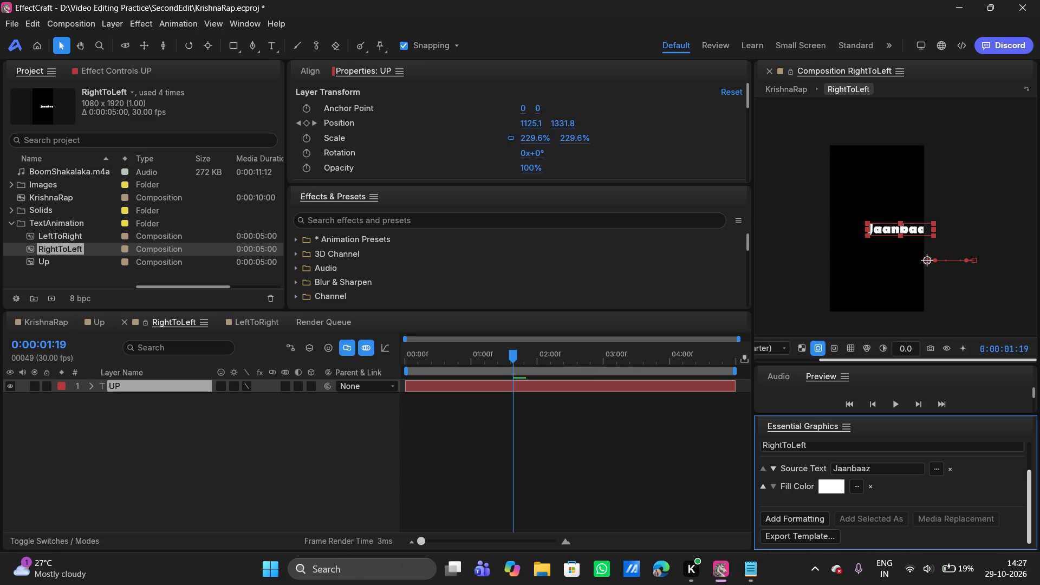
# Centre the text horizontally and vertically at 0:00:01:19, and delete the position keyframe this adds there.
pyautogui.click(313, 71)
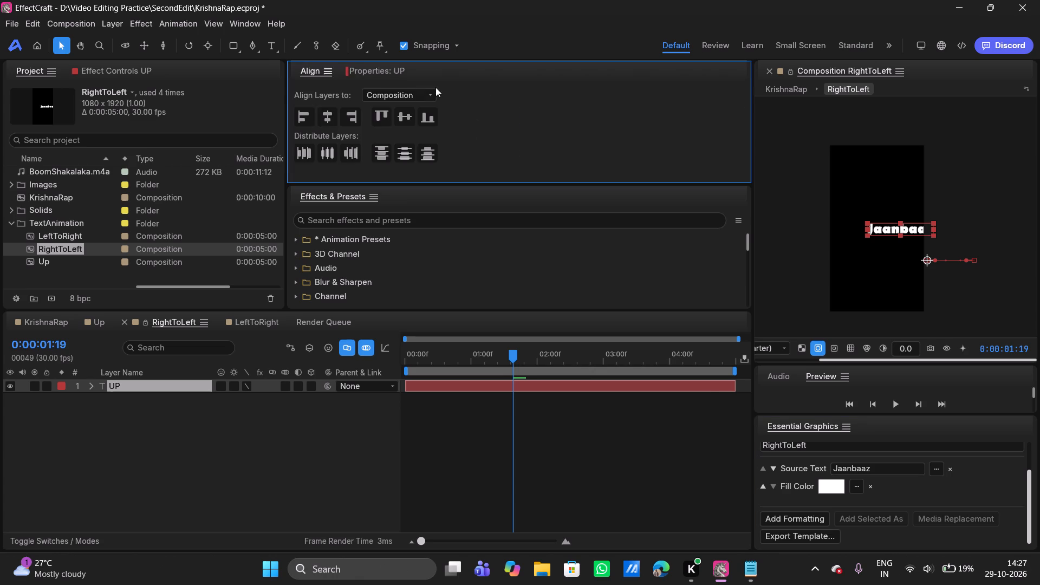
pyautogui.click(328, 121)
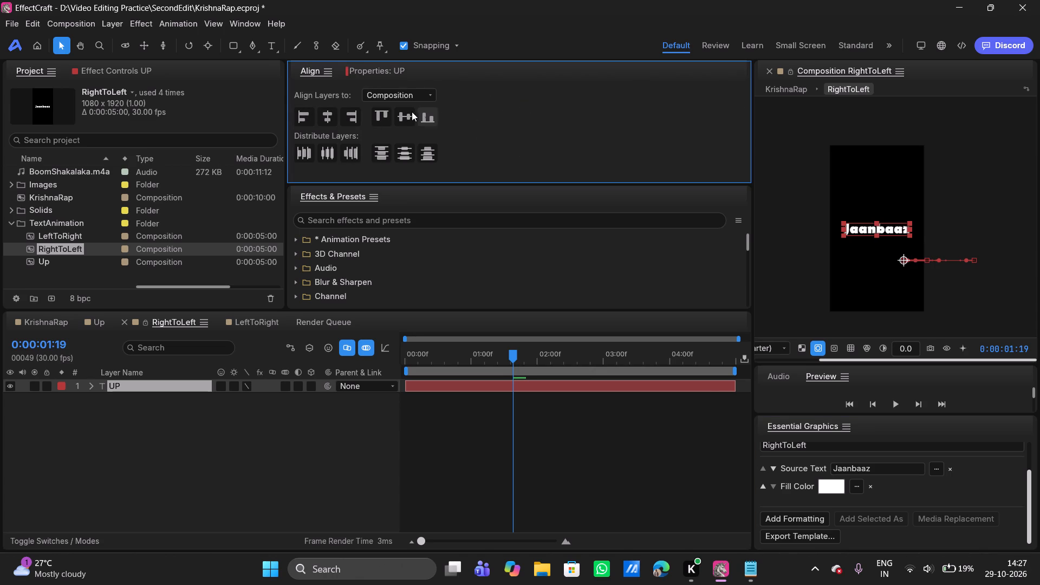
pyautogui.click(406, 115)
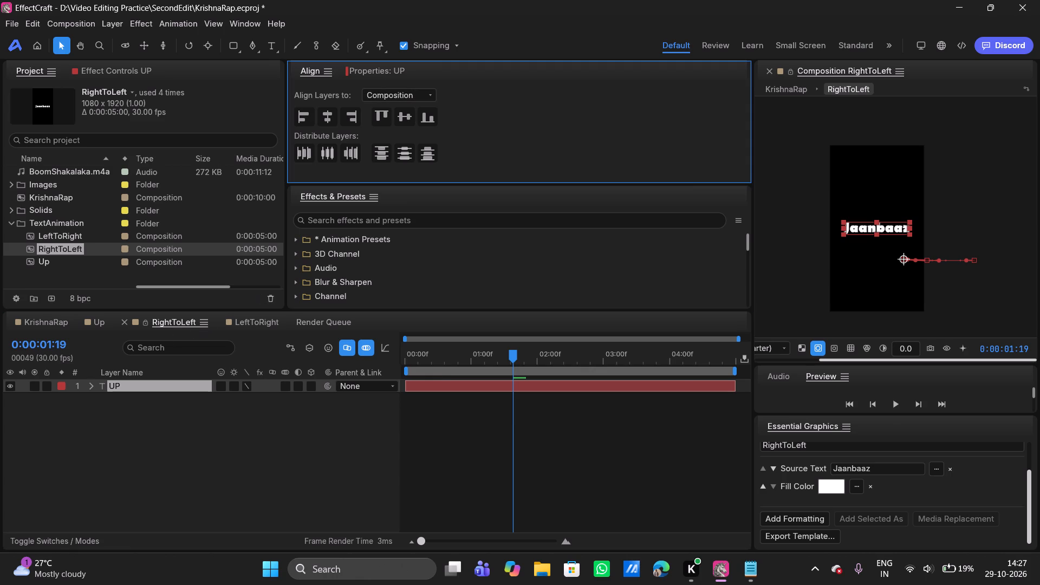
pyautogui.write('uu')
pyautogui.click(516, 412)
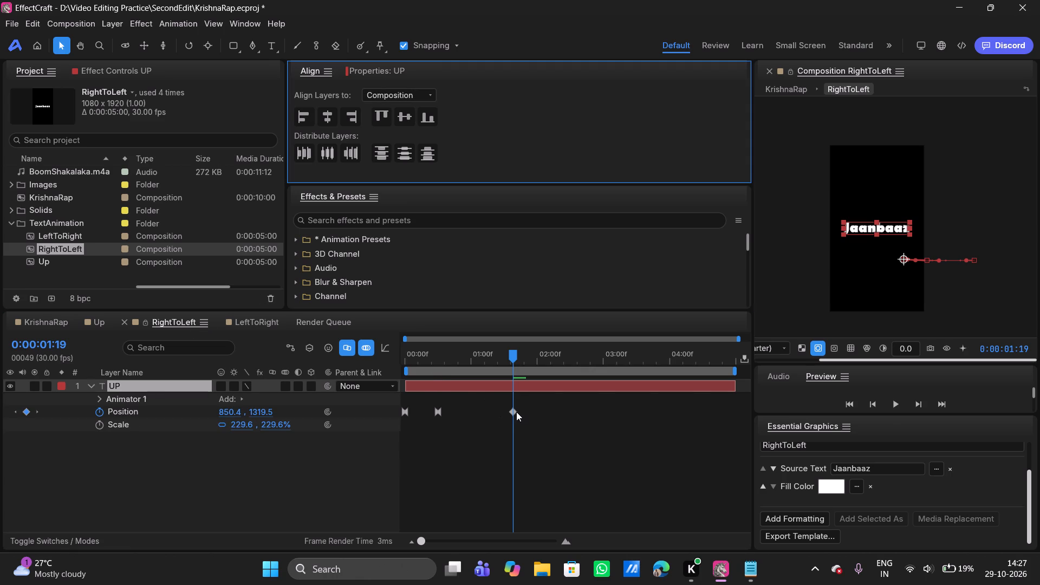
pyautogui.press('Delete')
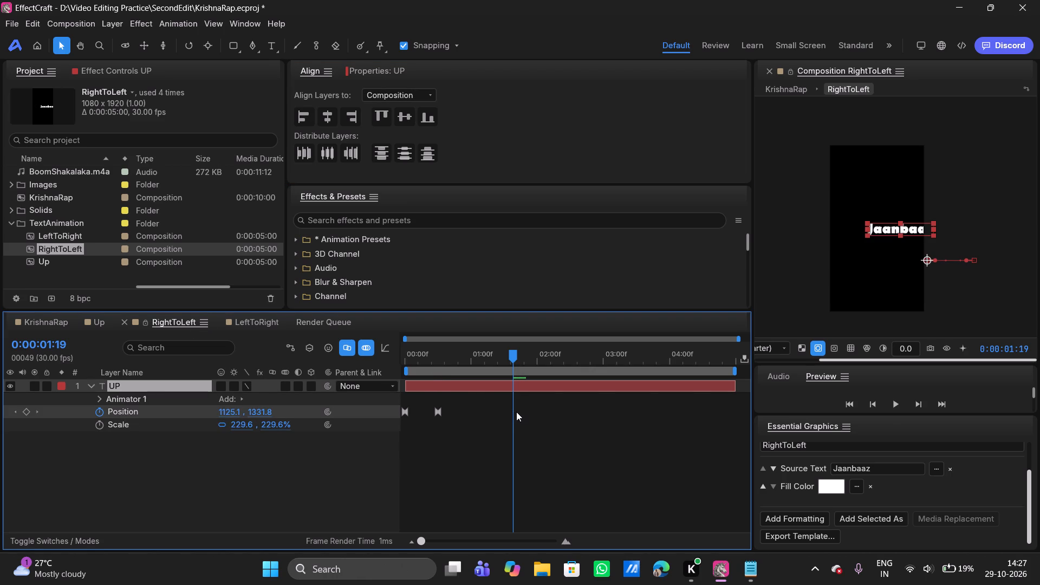
# Centre the Jaanbaaz text vertically in the composition at its position keyframes at 0:00:00:00 and 0:00:00:15.
pyautogui.press('j')
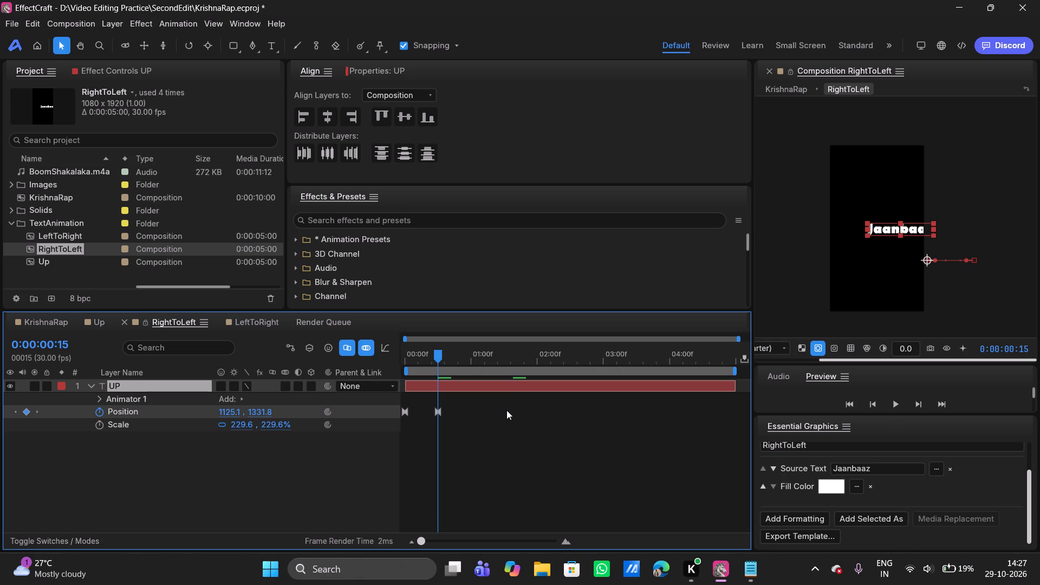
pyautogui.press('j')
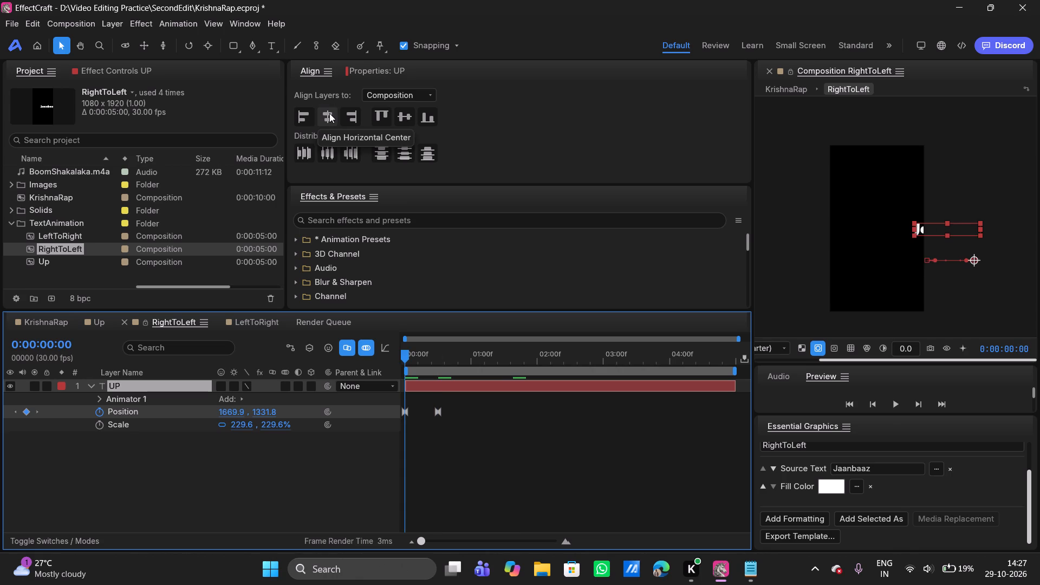
pyautogui.click(329, 113)
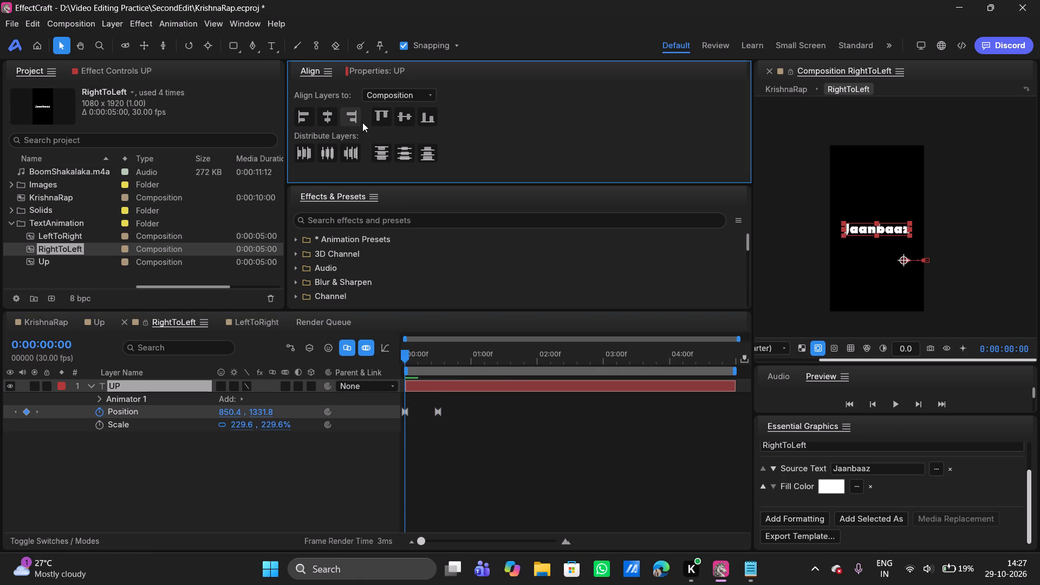
pyautogui.hotkey('ctrl', 'z')
pyautogui.click(406, 118)
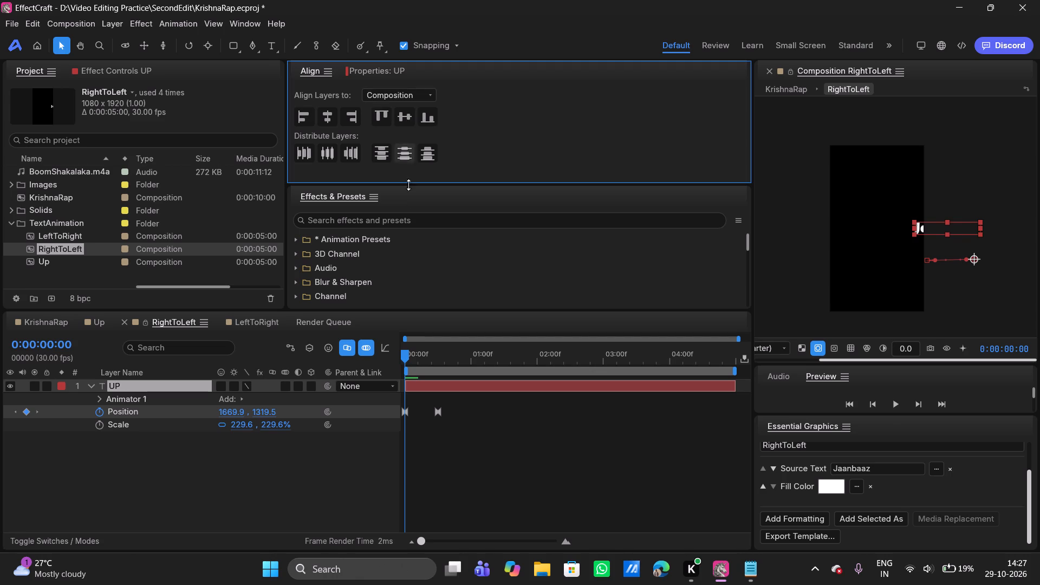
pyautogui.press('k')
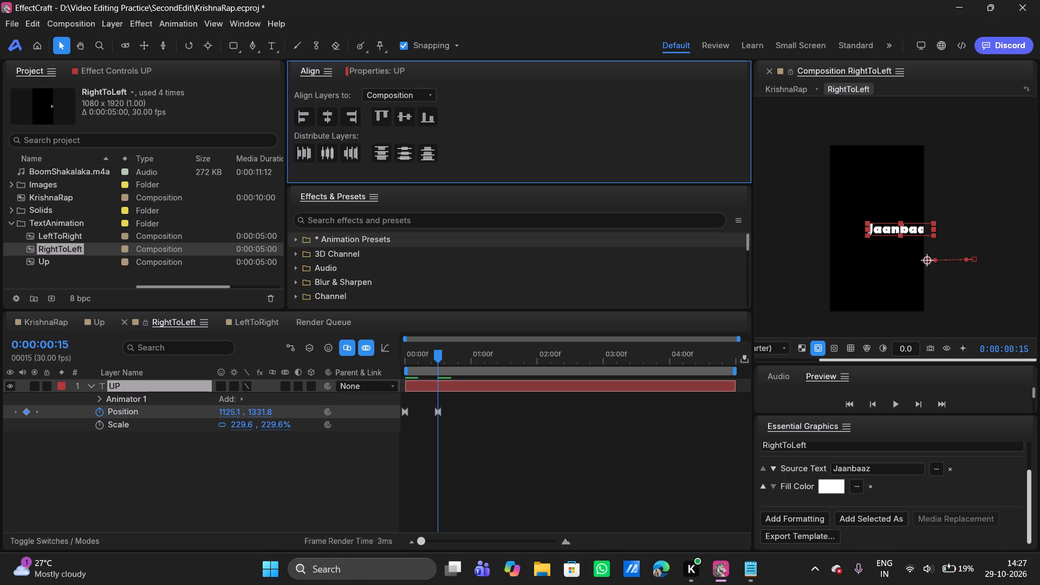
pyautogui.click(400, 114)
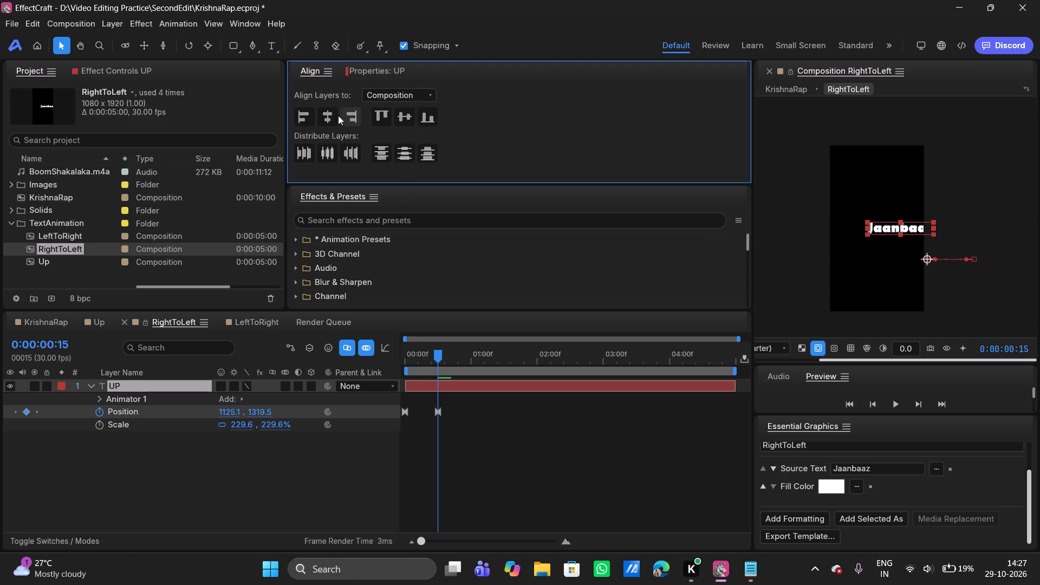
# Centre the Jaanbaaz text horizontally at the 0:00:00:15 position keyframe and play back the slide-in from 0:00:00:00.
pyautogui.click(328, 116)
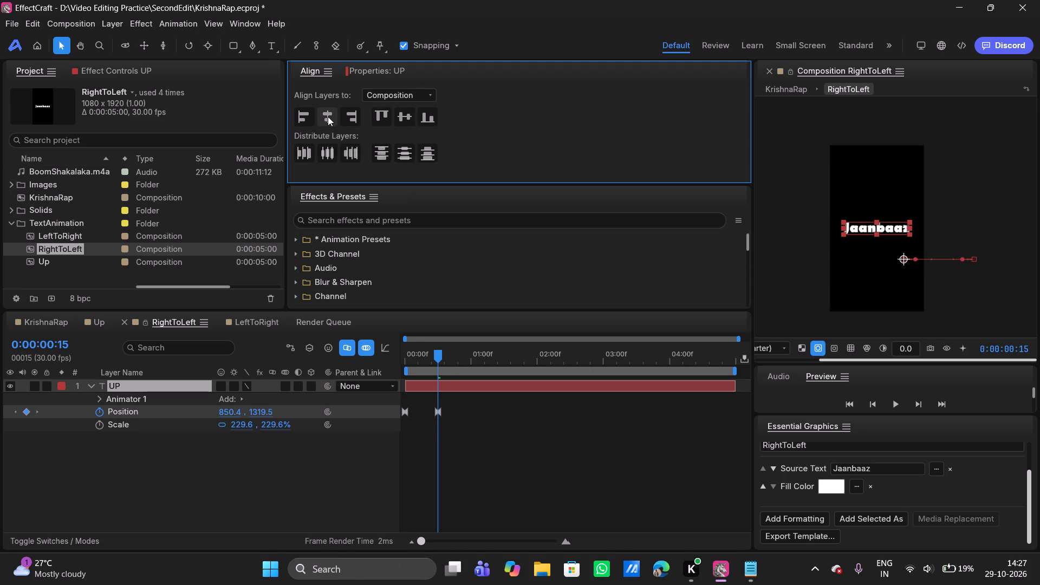
pyautogui.click(420, 382)
pyautogui.click(499, 432)
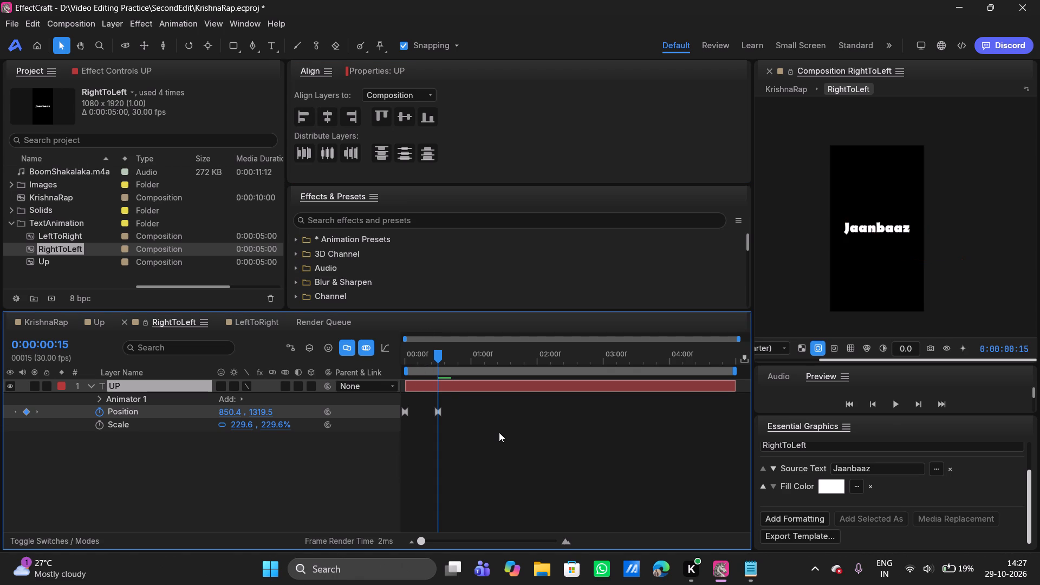
pyautogui.moveTo(435, 353); pyautogui.dragTo(341, 348)
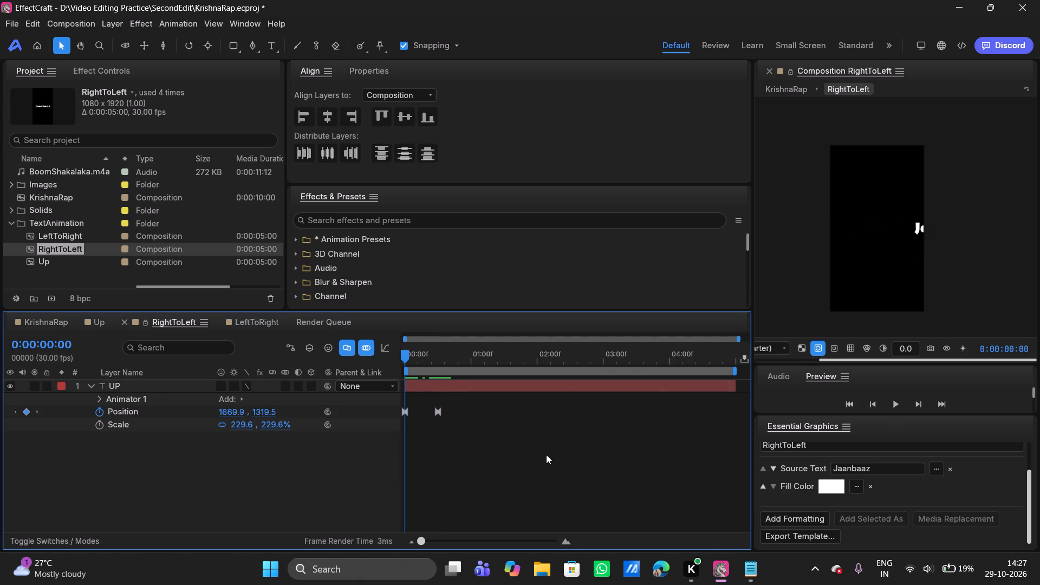
pyautogui.press('space')
pyautogui.press('space')
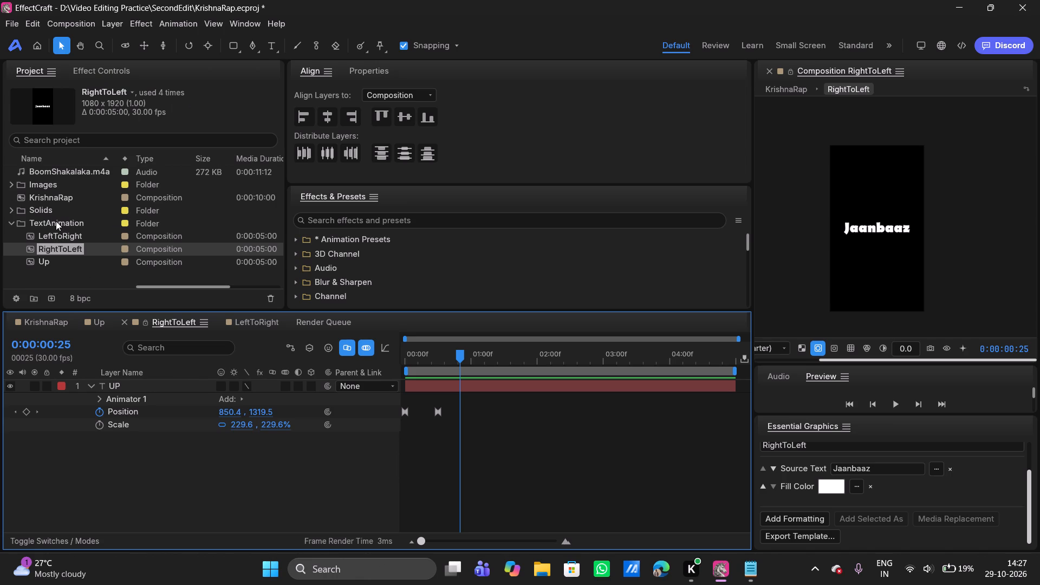
# Open the KrishnaRap composition and scrub through its first two seconds to check how the animated words are positioned.
pyautogui.doubleClick(56, 193)
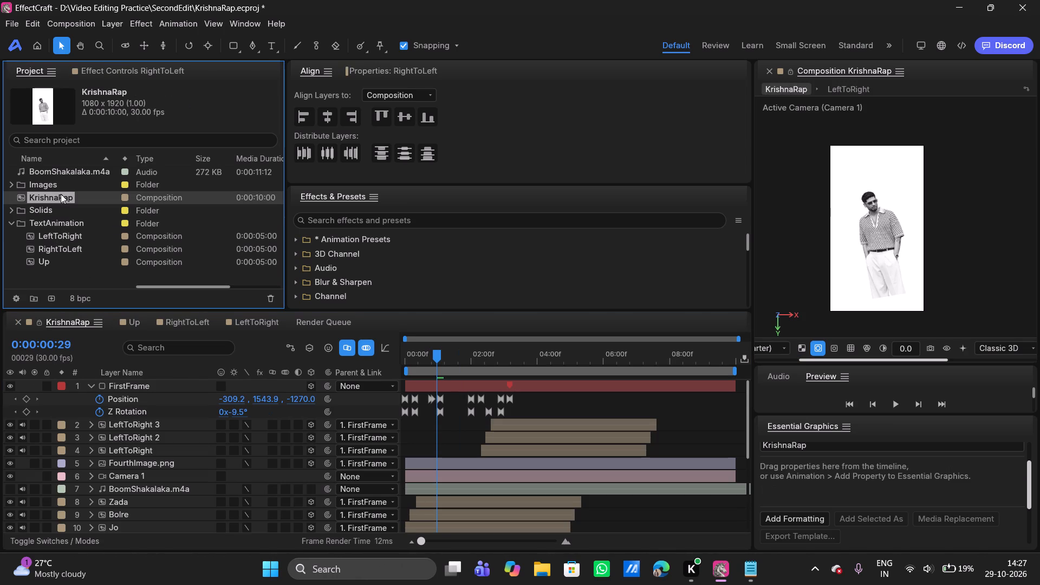
pyautogui.moveTo(437, 357); pyautogui.dragTo(446, 357)
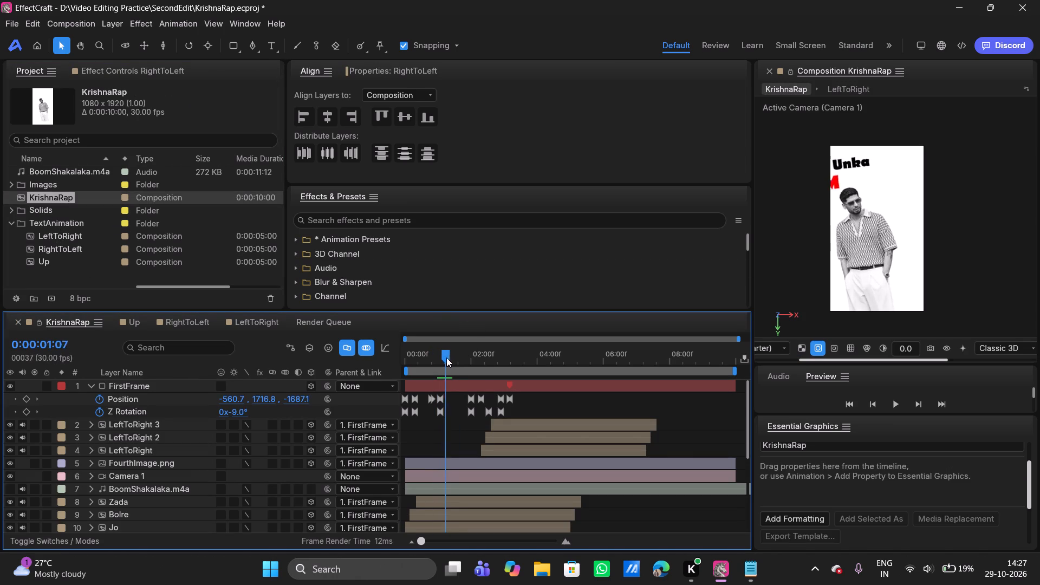
pyautogui.moveTo(446, 357); pyautogui.dragTo(460, 355)
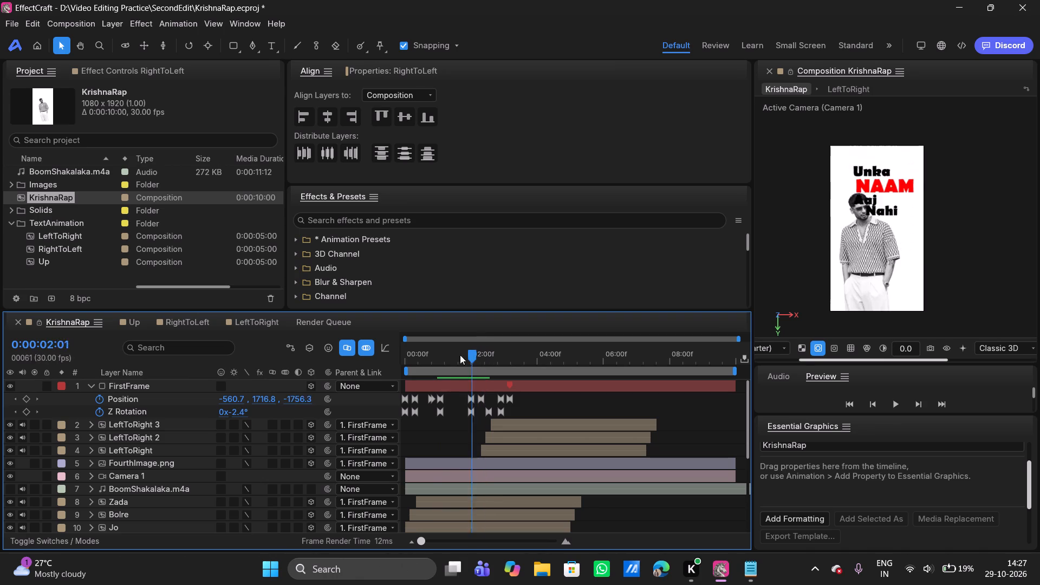
pyautogui.moveTo(460, 355); pyautogui.dragTo(466, 355)
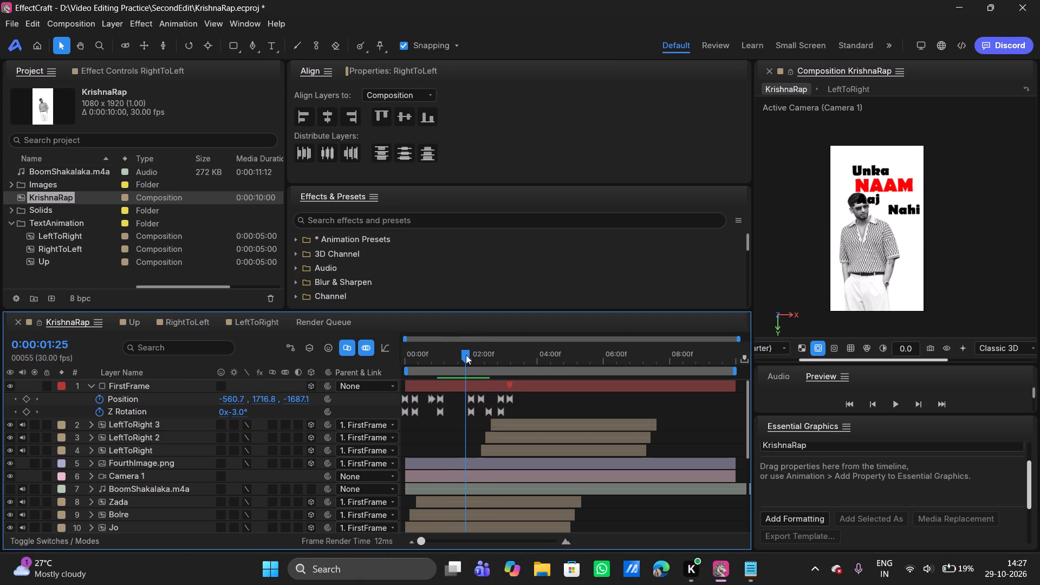
pyautogui.moveTo(466, 355); pyautogui.dragTo(470, 354)
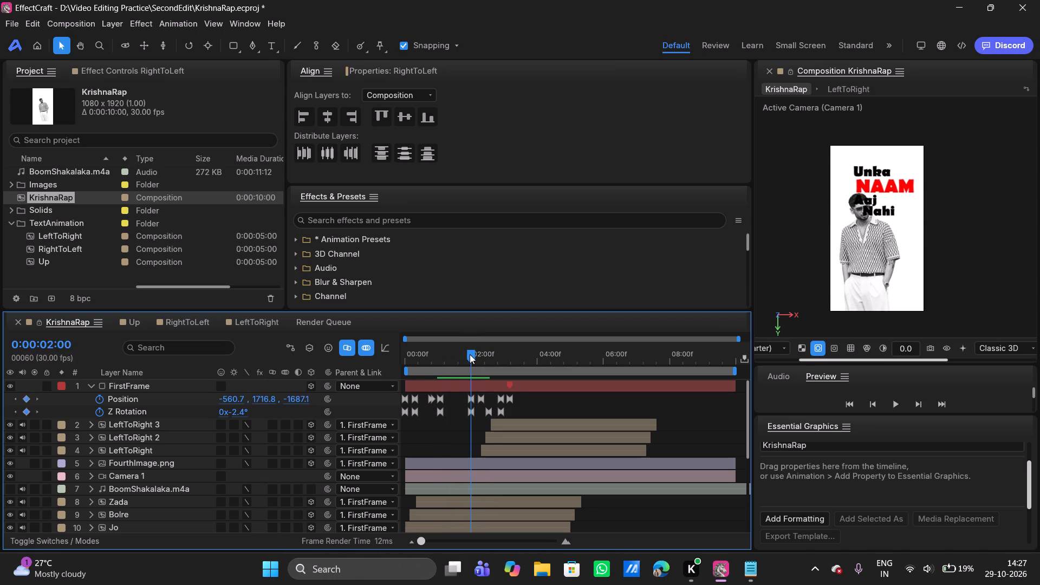
pyautogui.moveTo(470, 354); pyautogui.dragTo(421, 352)
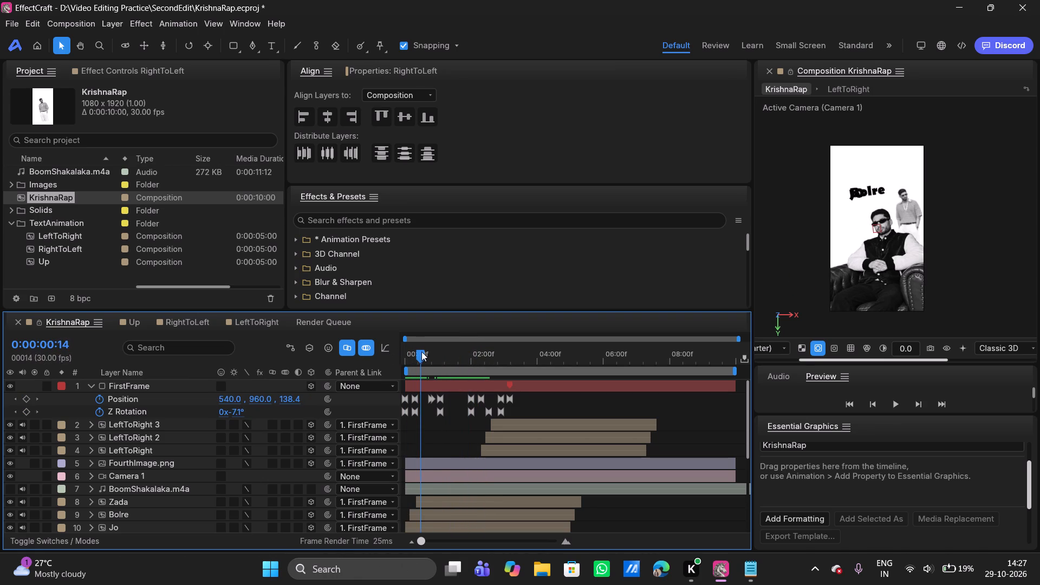
pyautogui.moveTo(421, 352); pyautogui.dragTo(424, 351)
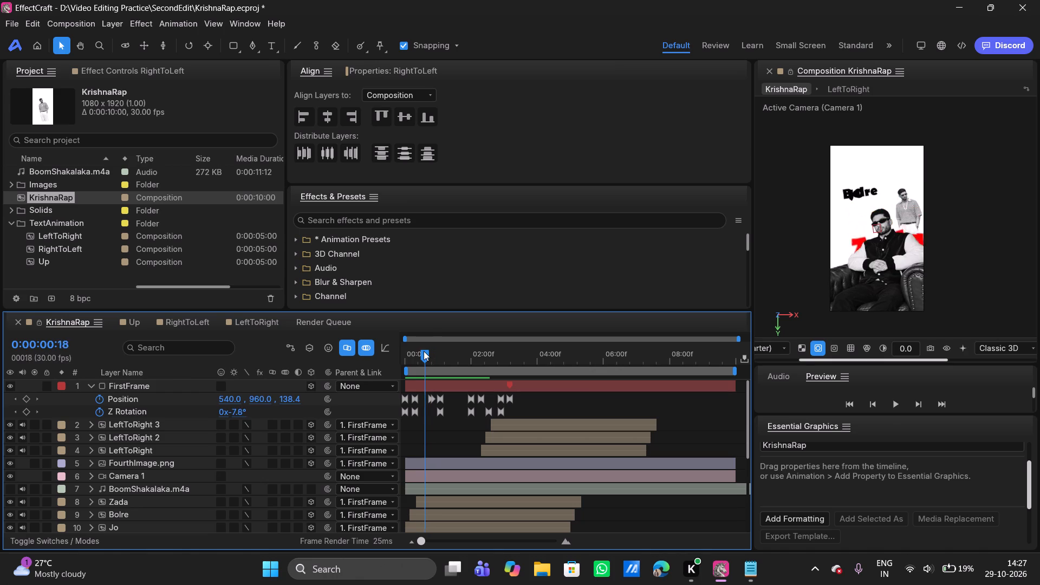
pyautogui.moveTo(424, 351); pyautogui.dragTo(389, 348)
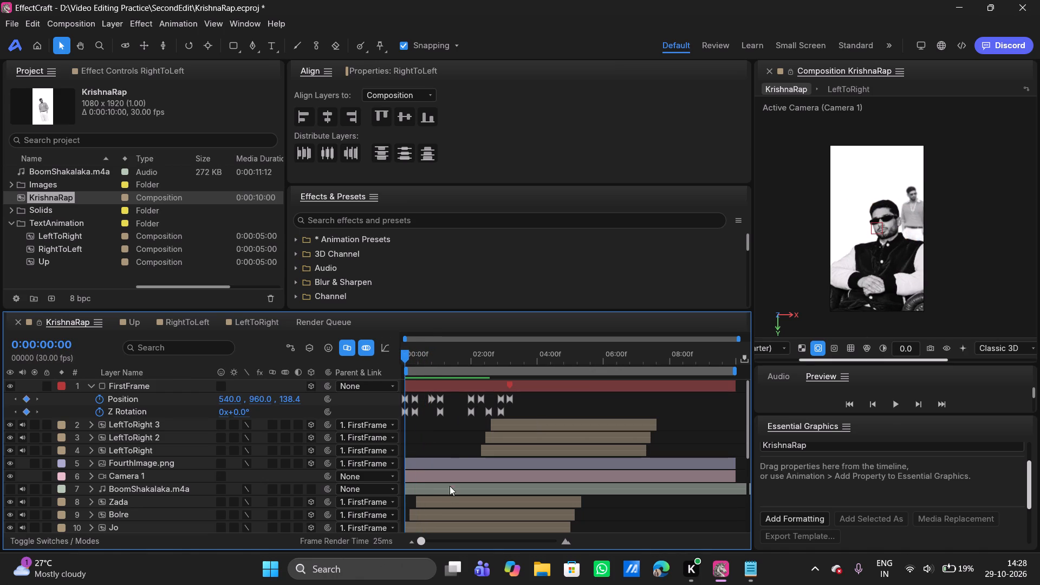
pyautogui.moveTo(406, 353); pyautogui.dragTo(411, 353)
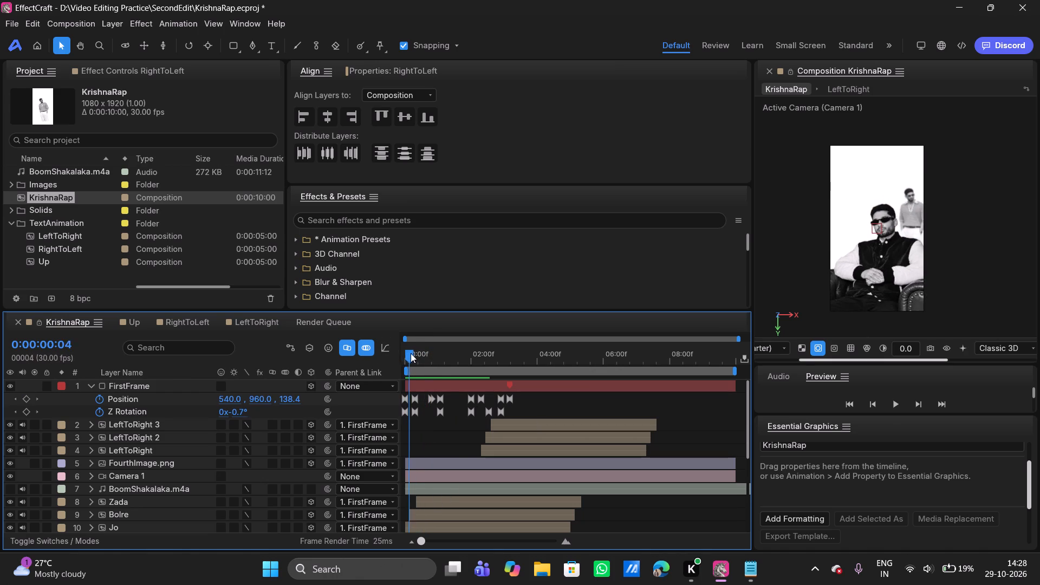
pyautogui.moveTo(411, 353); pyautogui.dragTo(415, 353)
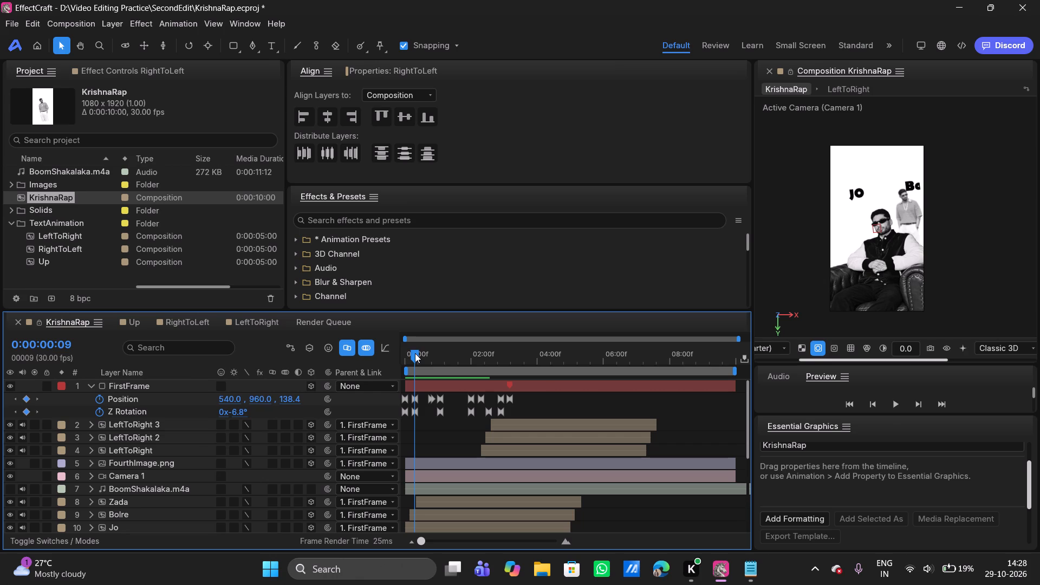
# At 0:00:00:22, shift the Bolre layer sideways to an X position of 290.8, clear of the word Jo.
pyautogui.scroll(-1, 471, 480)
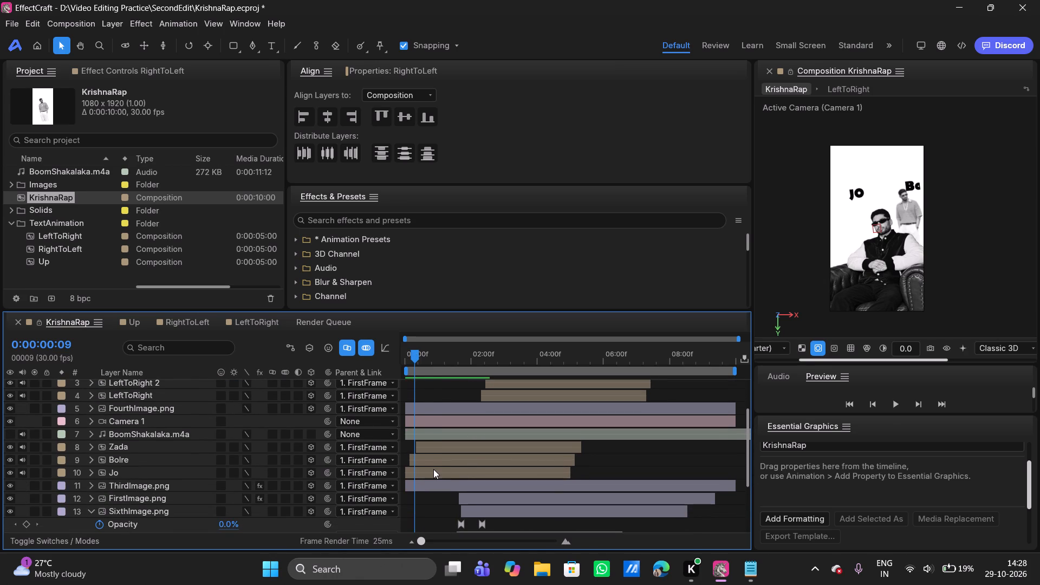
pyautogui.click(433, 469)
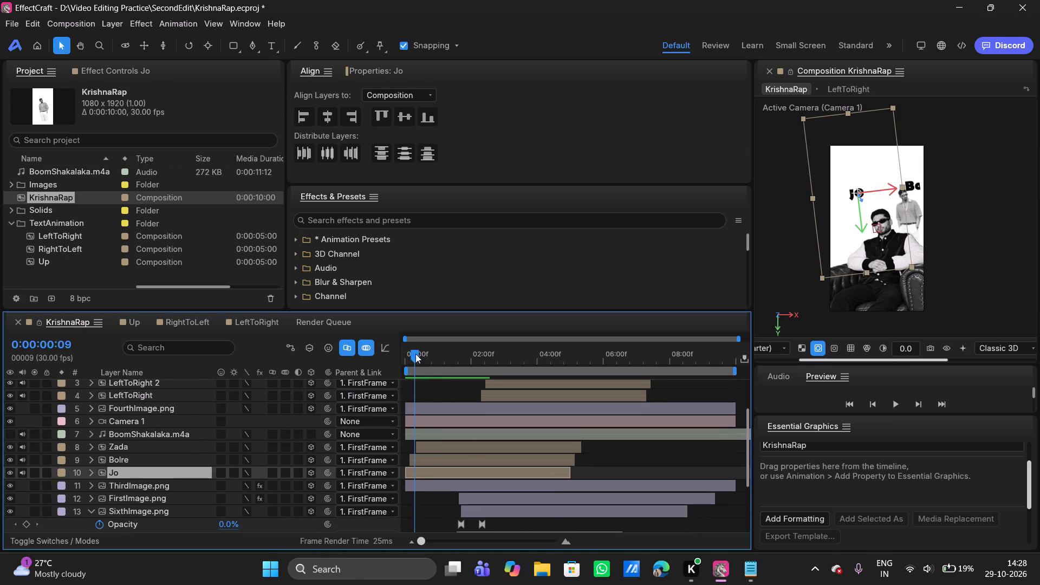
pyautogui.moveTo(415, 354); pyautogui.dragTo(432, 353)
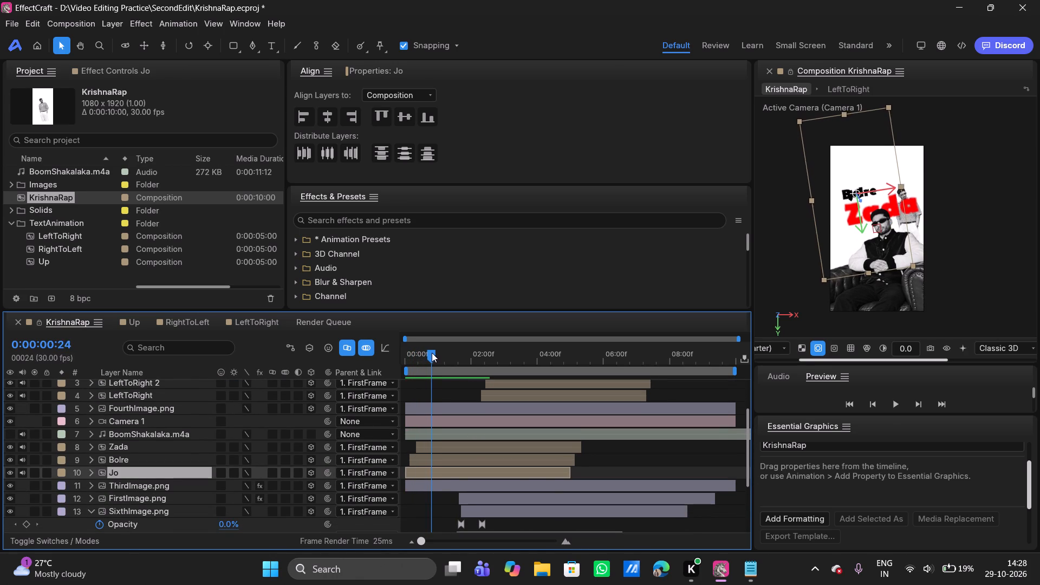
pyautogui.moveTo(432, 353); pyautogui.dragTo(429, 353)
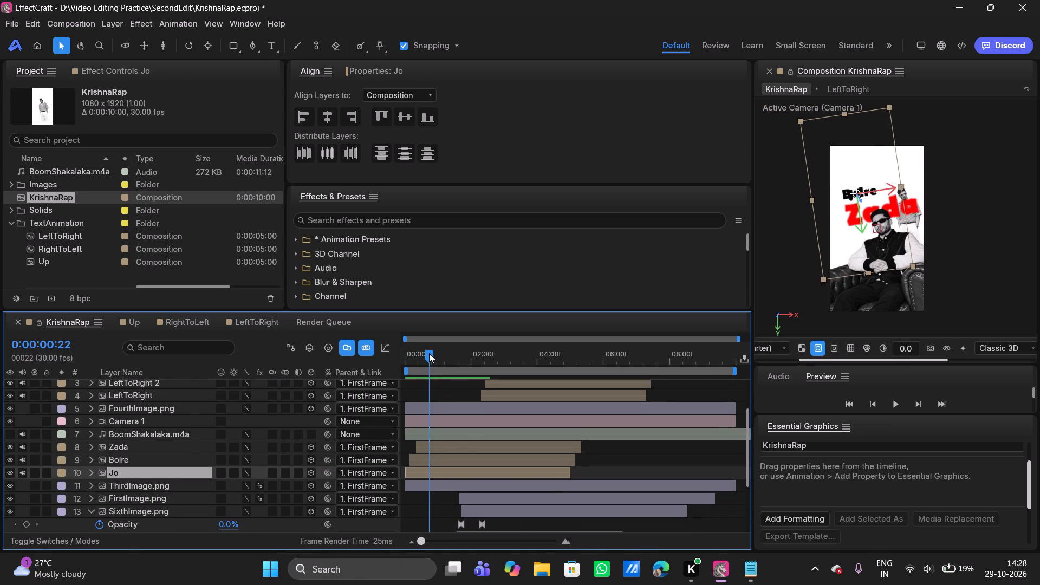
pyautogui.write('uu')
pyautogui.click(443, 460)
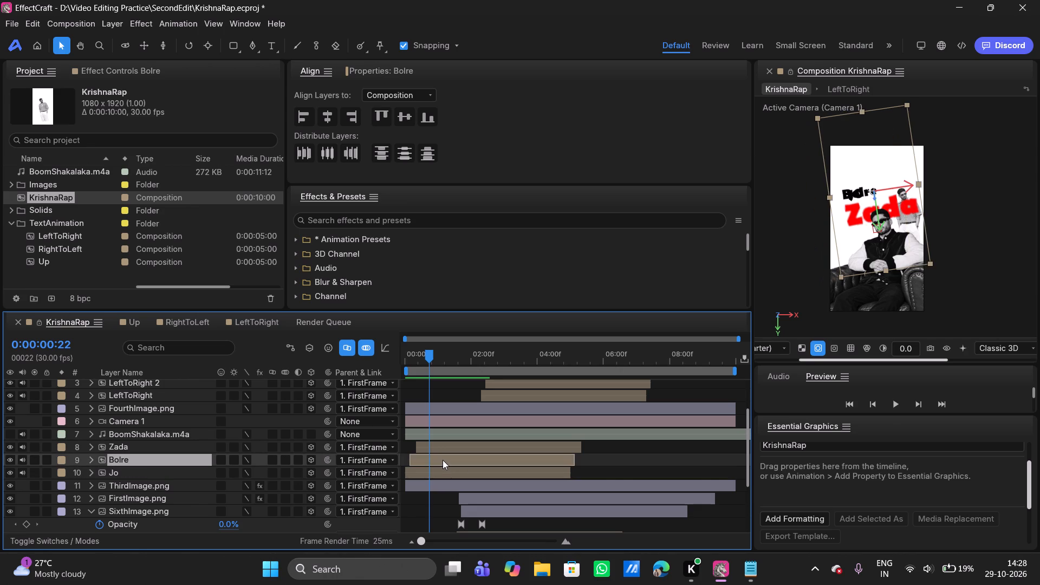
pyautogui.write('uu')
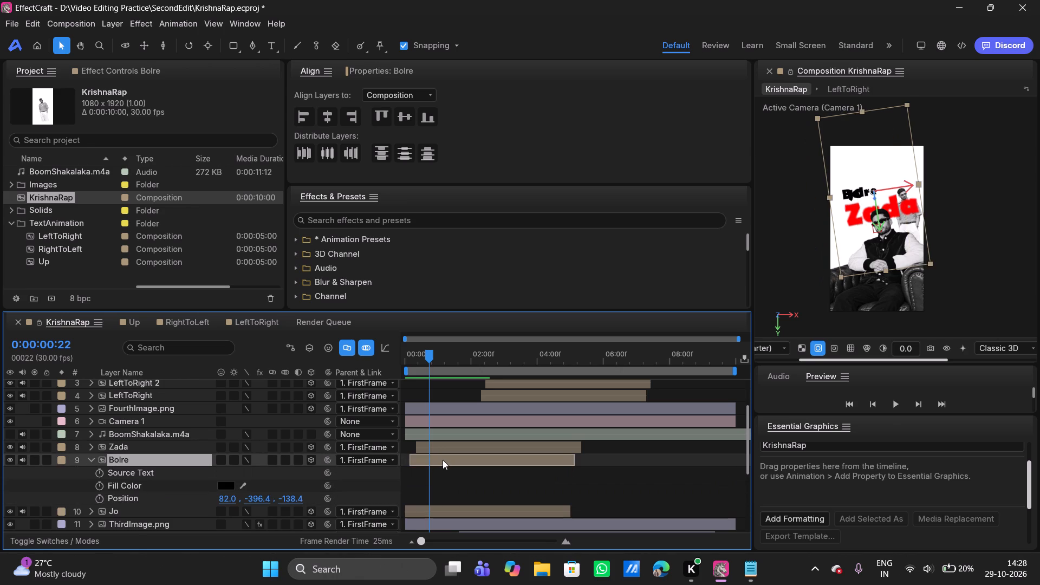
pyautogui.click(440, 460)
pyautogui.moveTo(257, 500); pyautogui.dragTo(287, 496)
pyautogui.hotkey('ctrl', 'z')
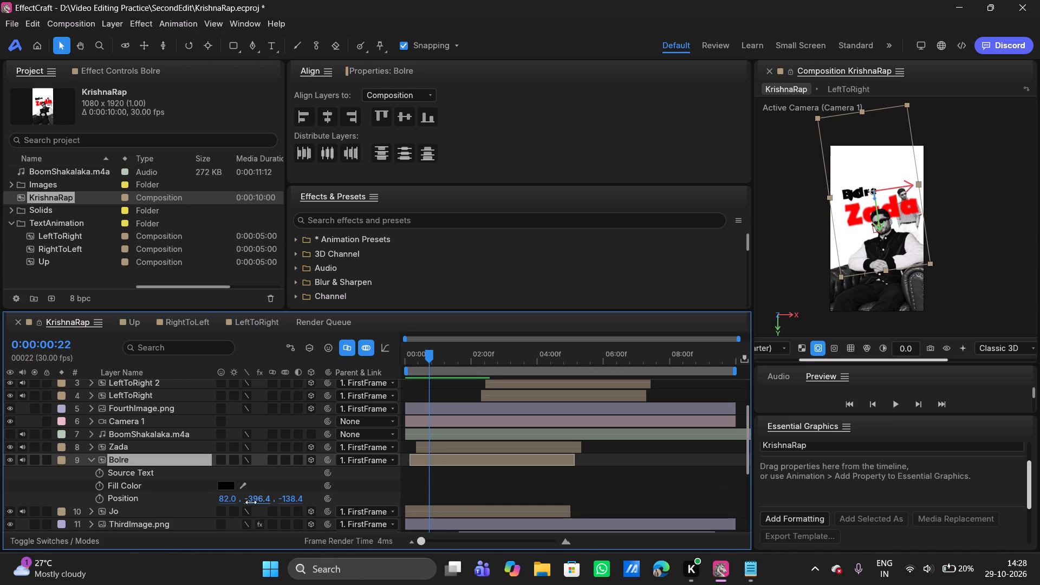
pyautogui.moveTo(222, 499); pyautogui.dragTo(401, 486)
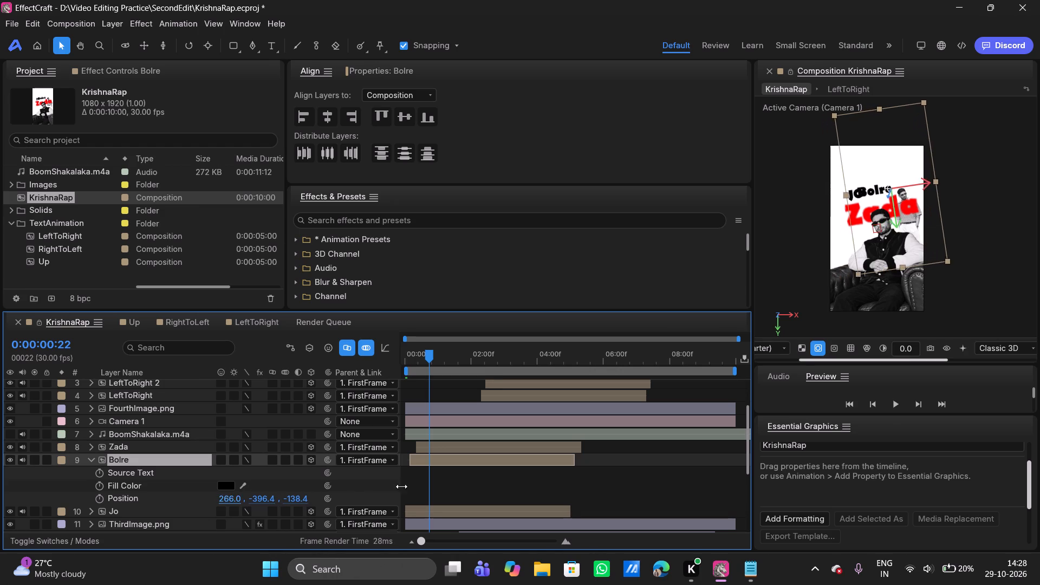
pyautogui.moveTo(401, 486); pyautogui.dragTo(401, 488)
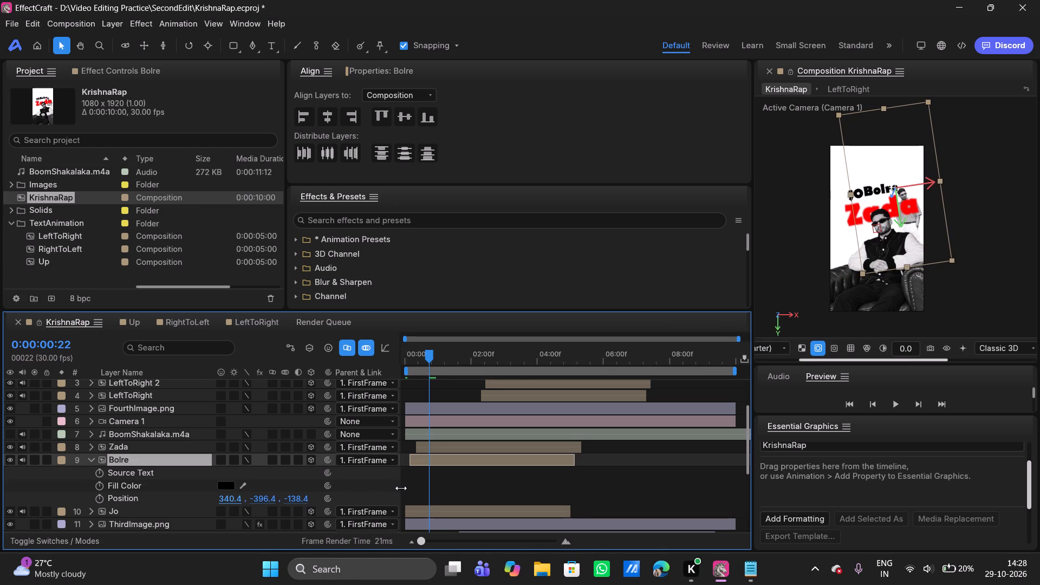
pyautogui.moveTo(401, 488); pyautogui.dragTo(368, 491)
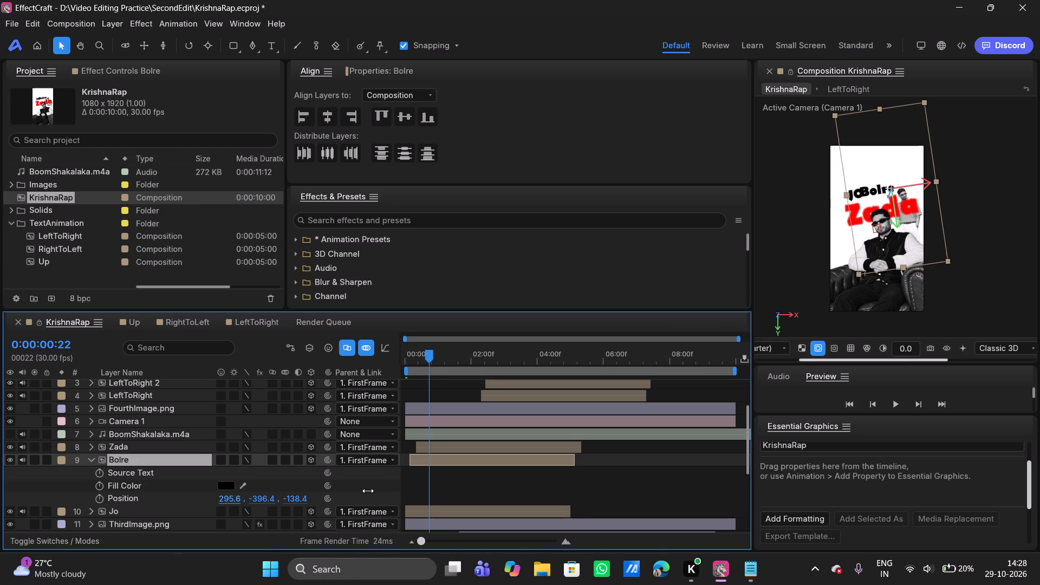
pyautogui.moveTo(368, 491); pyautogui.dragTo(367, 491)
# Shift the Jo layer to an X position of -202.8, leaving a gap before Bolre, and collapse Bolre's properties.
pyautogui.scroll(-1, 476, 486)
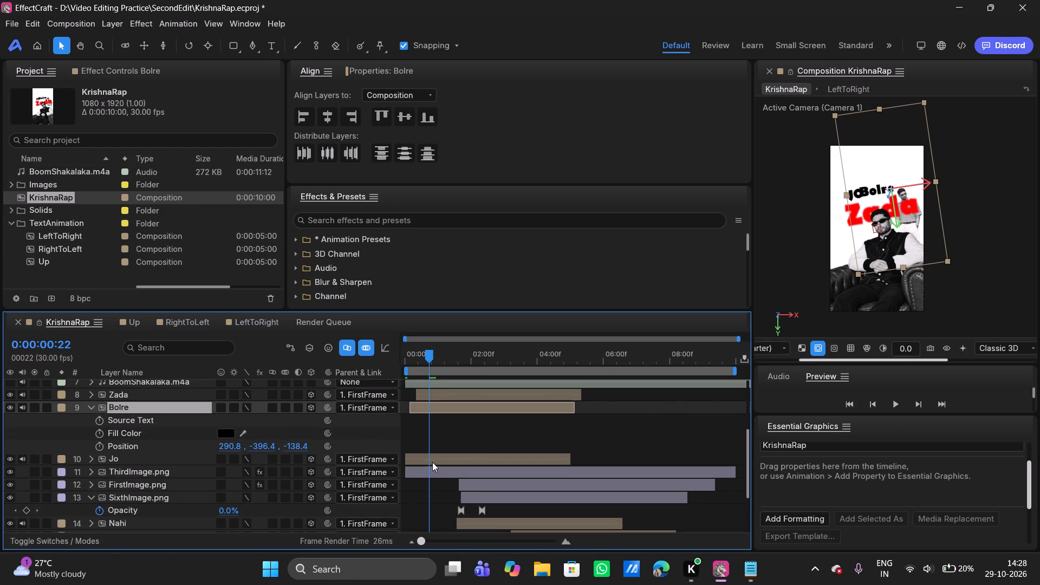
pyautogui.click(433, 461)
pyautogui.press('p')
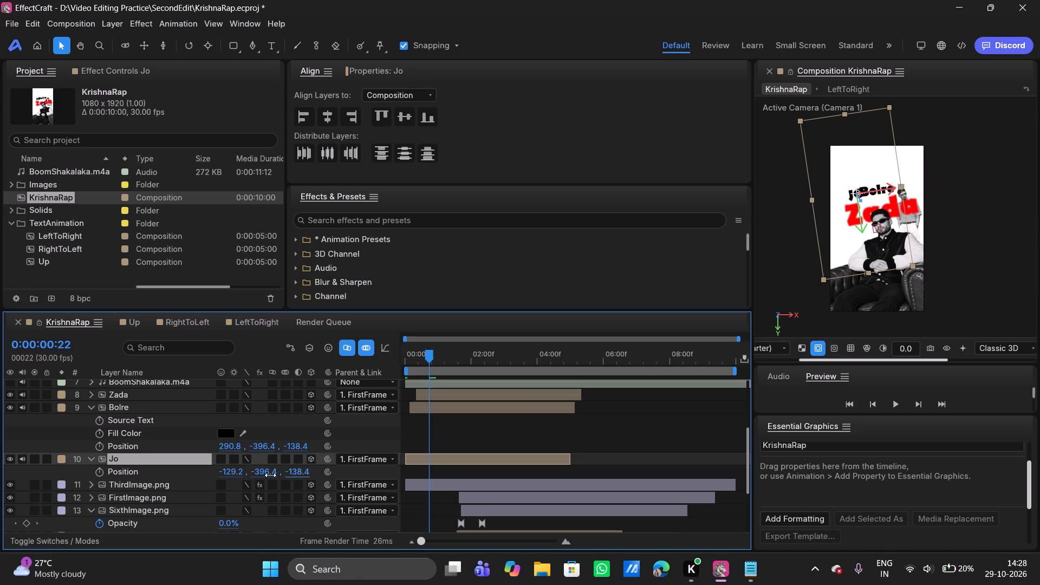
pyautogui.moveTo(239, 470); pyautogui.dragTo(171, 477)
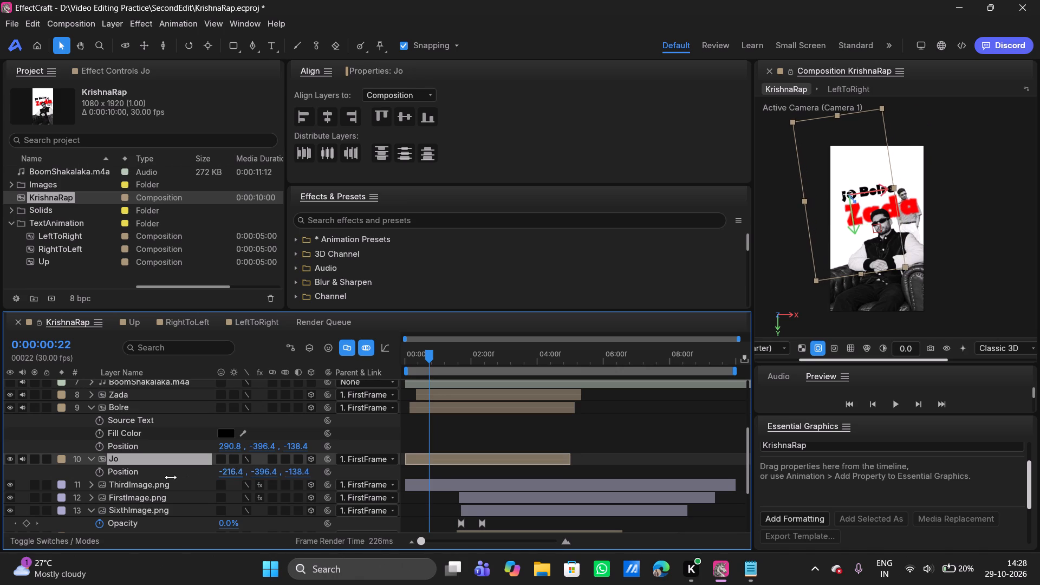
pyautogui.moveTo(171, 477); pyautogui.dragTo(185, 476)
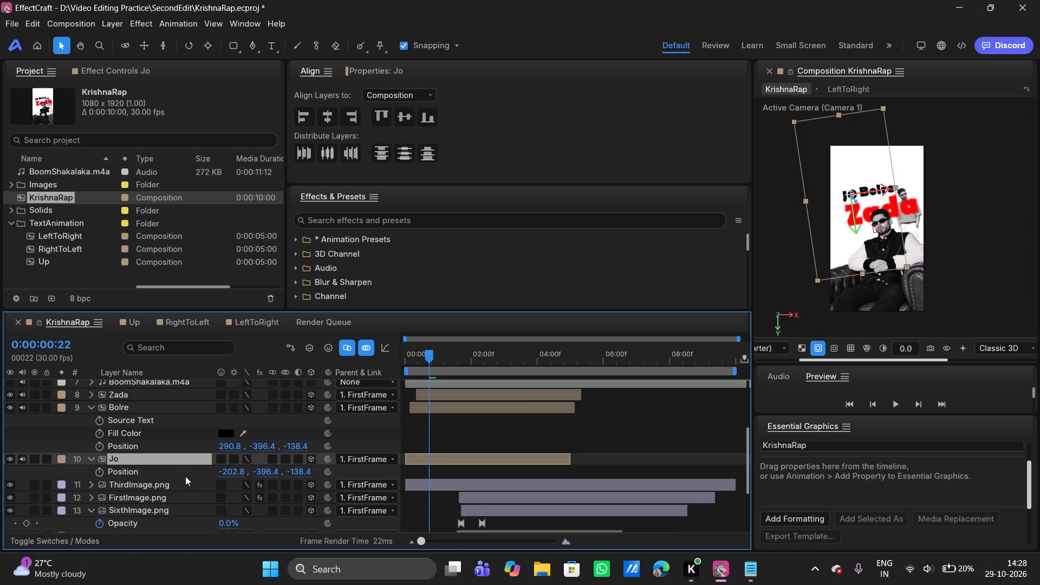
pyautogui.scroll(1, 499, 464)
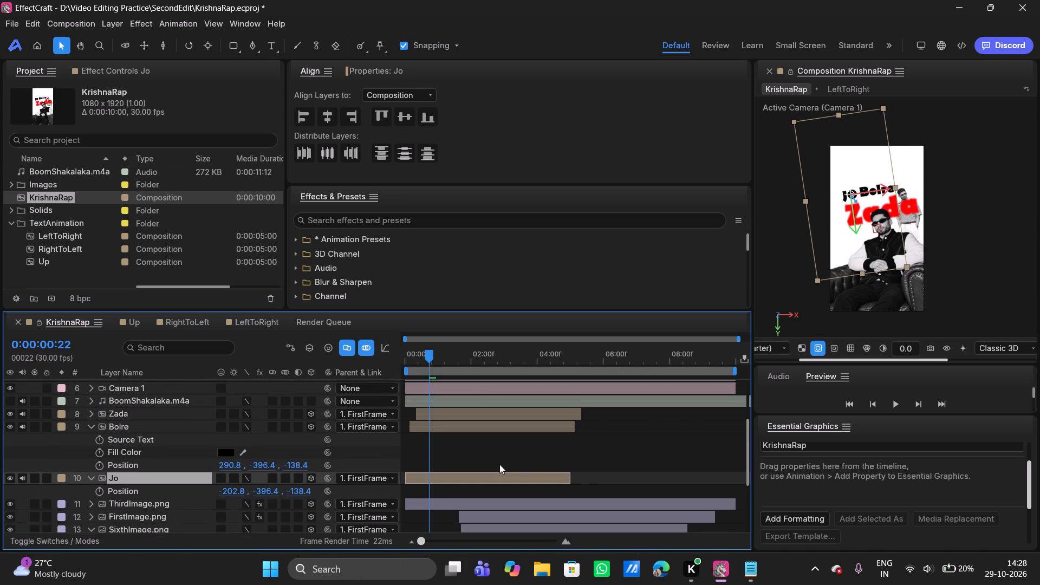
pyautogui.scroll(1, 499, 464)
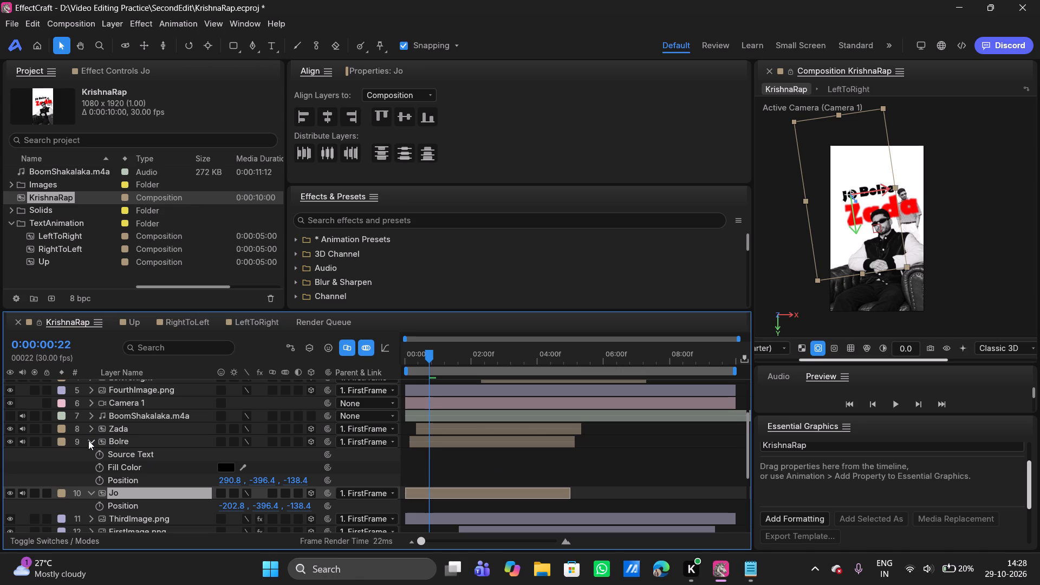
pyautogui.click(89, 441)
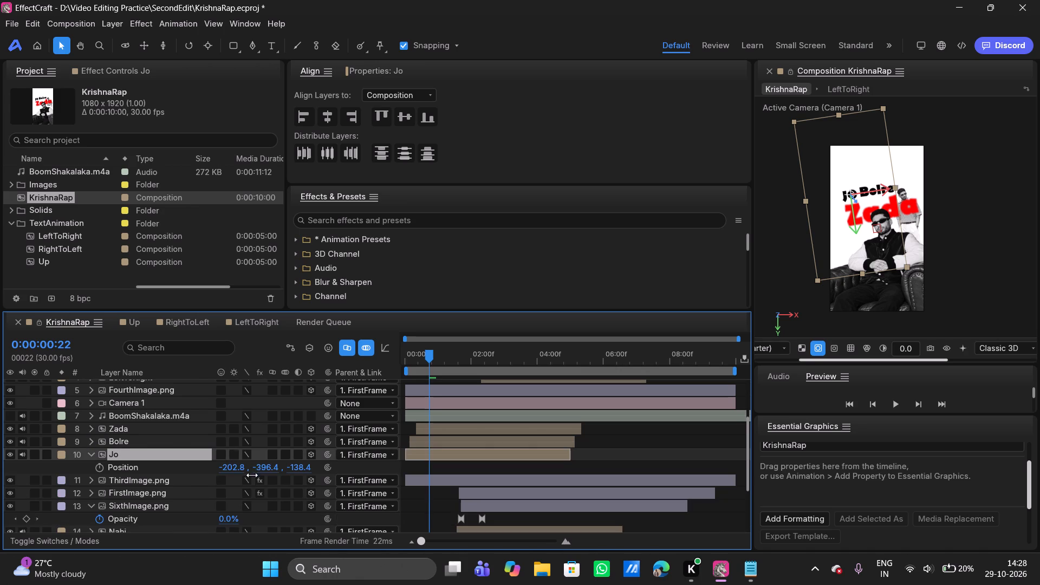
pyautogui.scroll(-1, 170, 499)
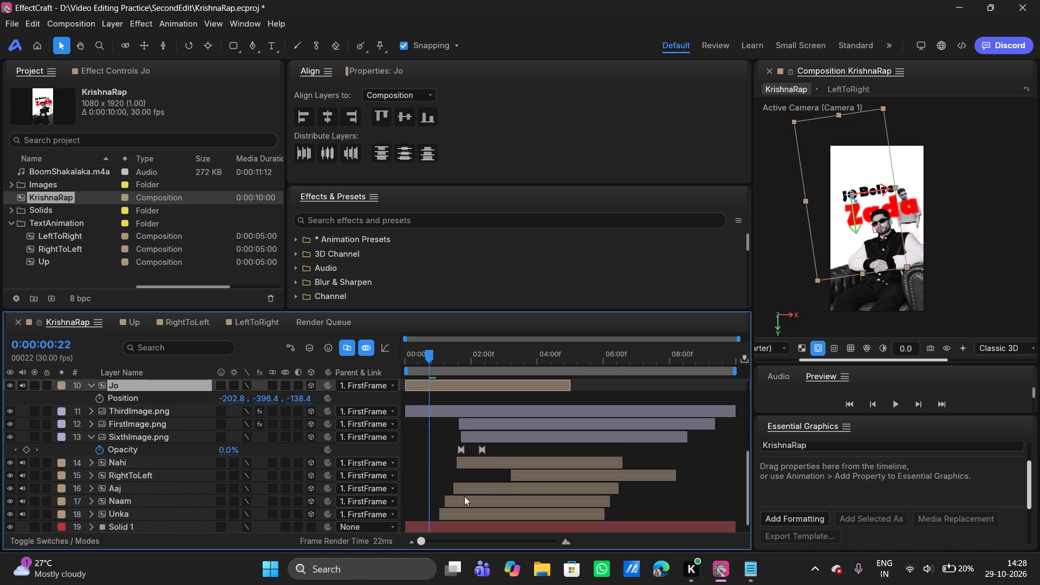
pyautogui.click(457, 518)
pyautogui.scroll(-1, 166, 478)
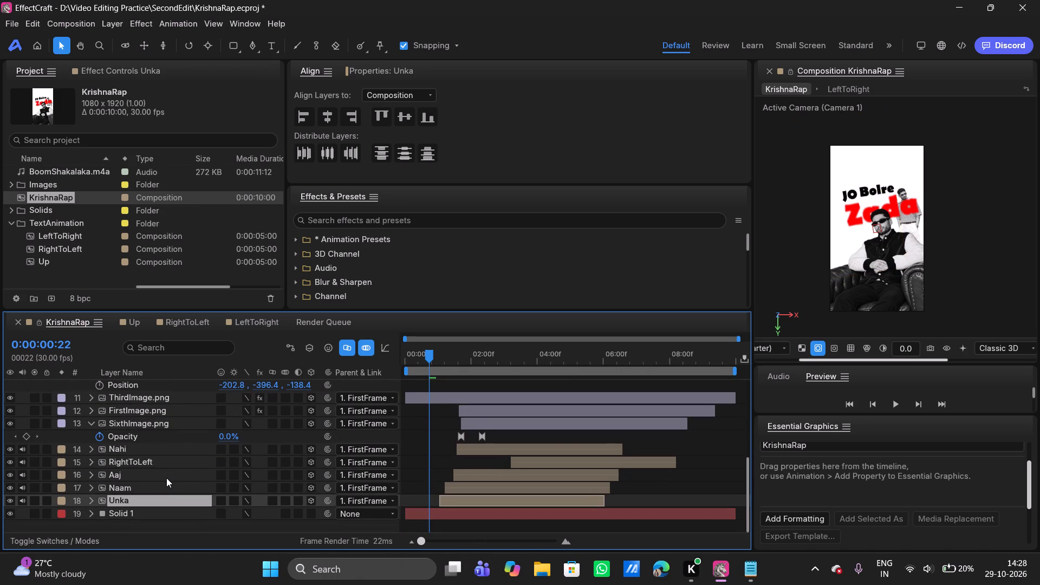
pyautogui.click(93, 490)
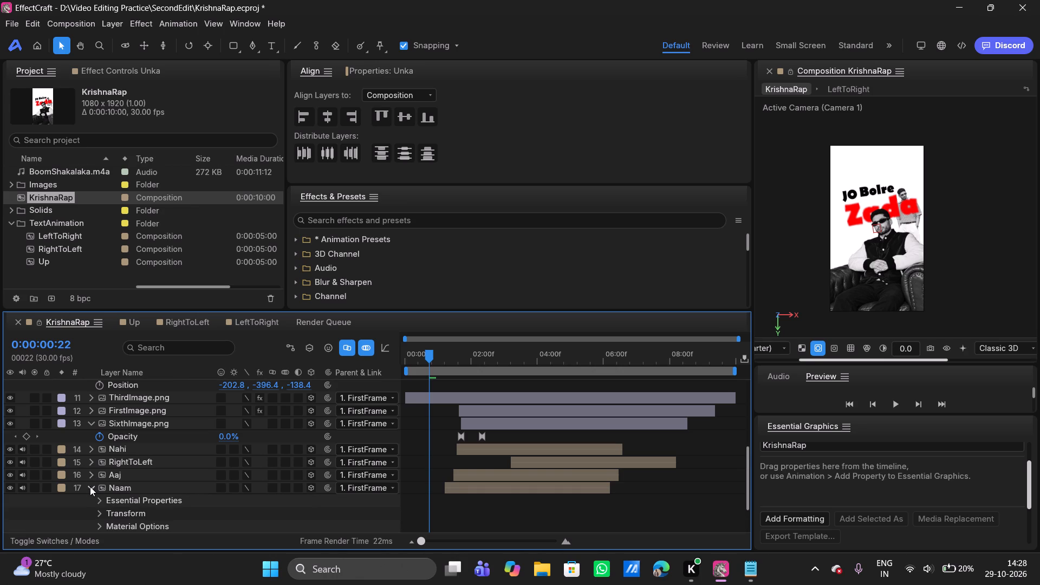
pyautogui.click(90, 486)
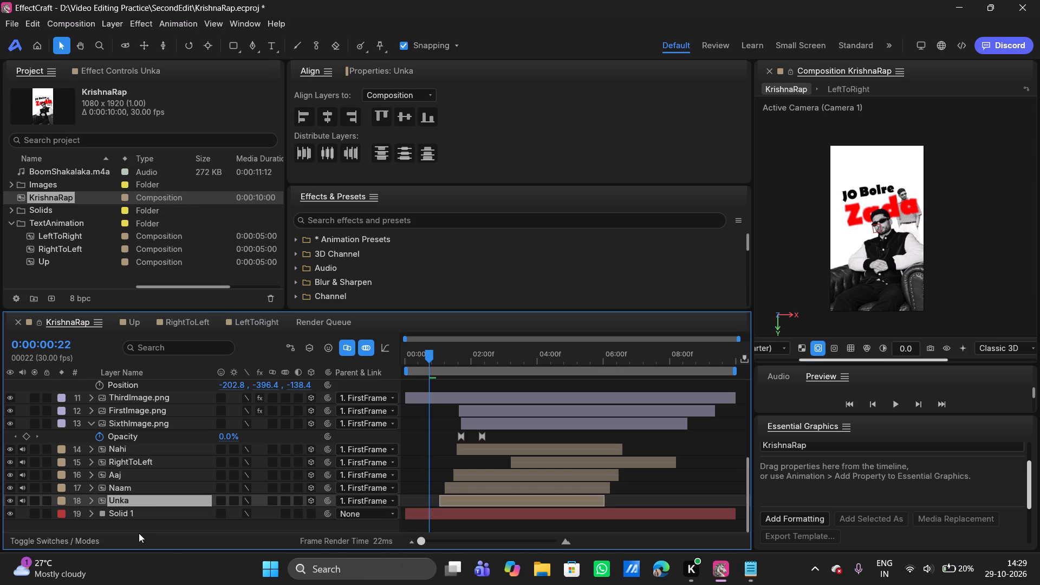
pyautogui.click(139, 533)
# Fine-tune the Jo layer's position to X -194.8 and Y -404.4, then collapse its properties.
pyautogui.scroll(1, 139, 533)
pyautogui.scroll(1, 178, 446)
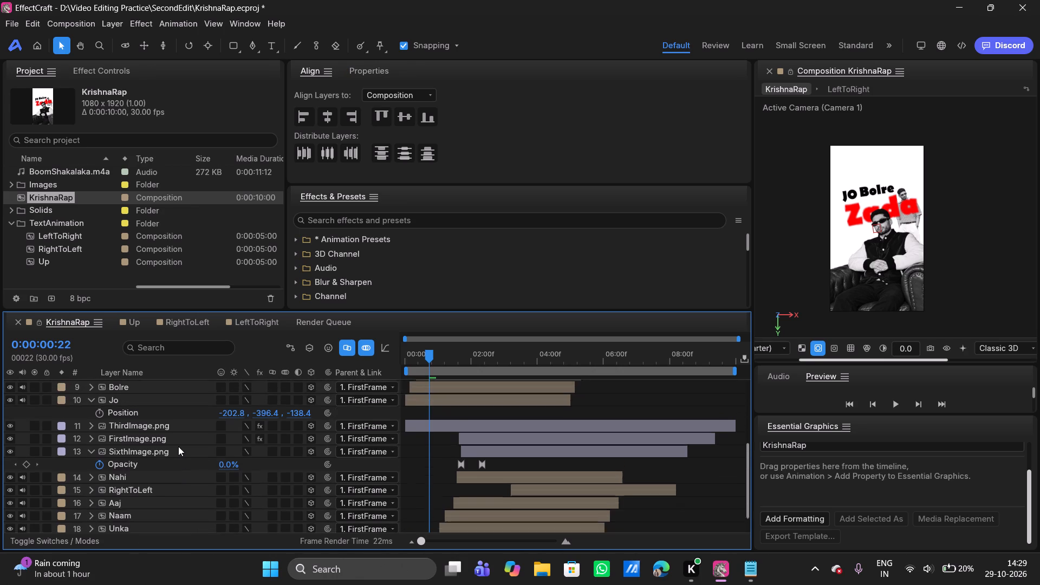
pyautogui.scroll(1, 178, 446)
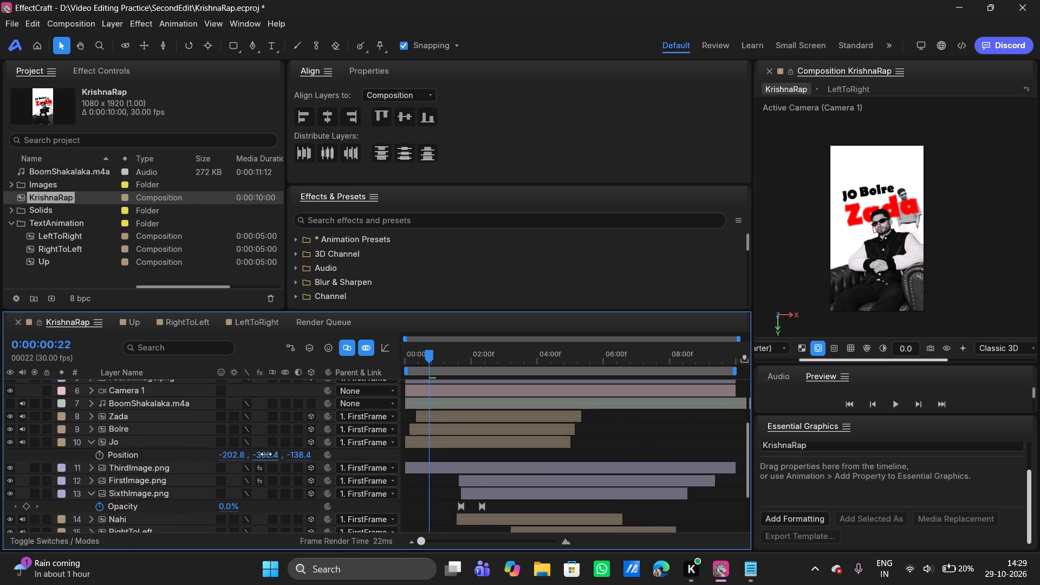
pyautogui.moveTo(265, 454); pyautogui.dragTo(278, 452)
pyautogui.hotkey('ctrl', 'z')
pyautogui.moveTo(226, 454); pyautogui.dragTo(235, 454)
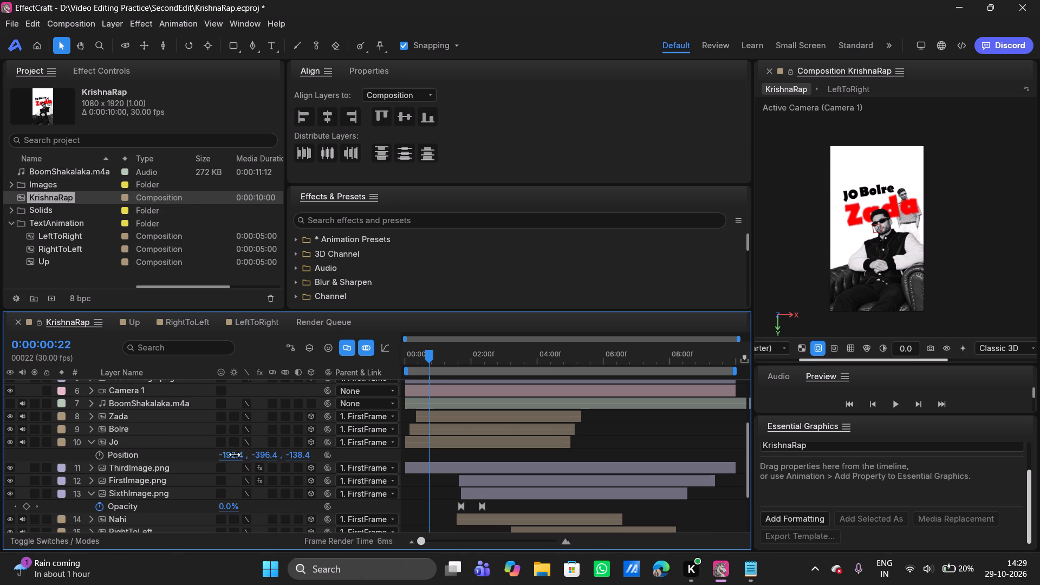
pyautogui.moveTo(235, 454); pyautogui.dragTo(234, 454)
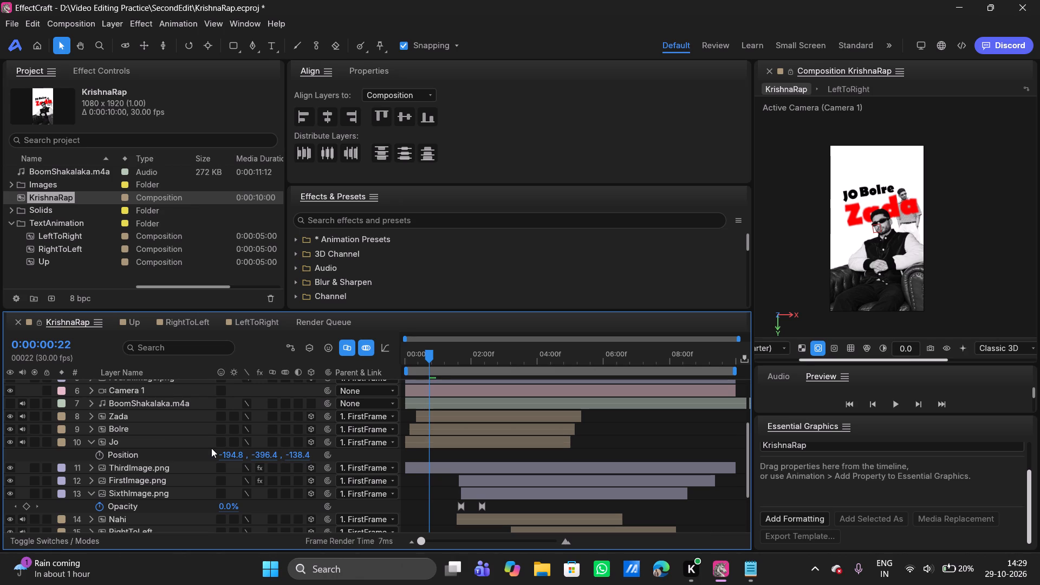
pyautogui.moveTo(267, 457); pyautogui.dragTo(258, 453)
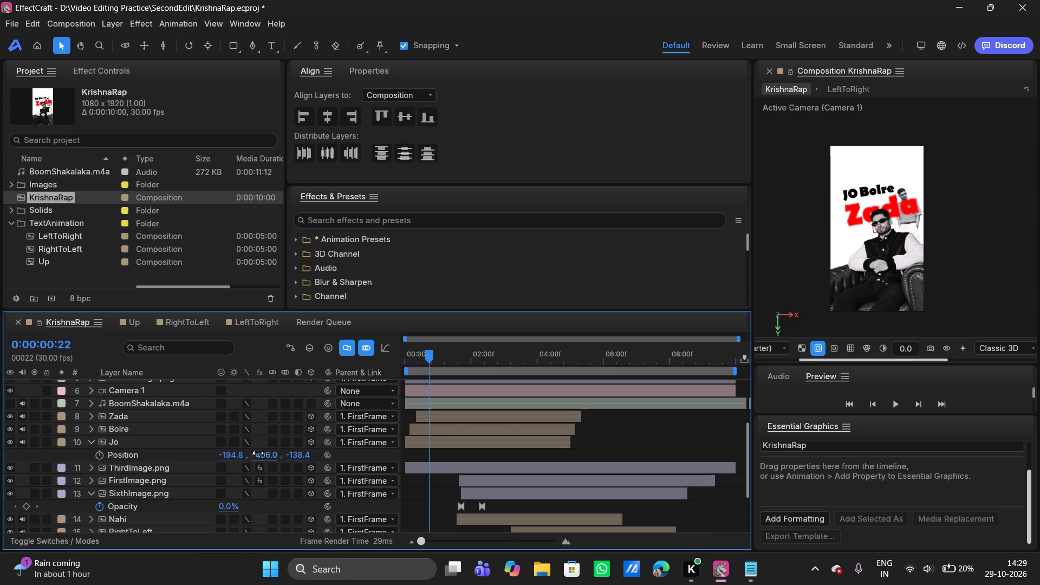
pyautogui.moveTo(258, 453); pyautogui.dragTo(259, 452)
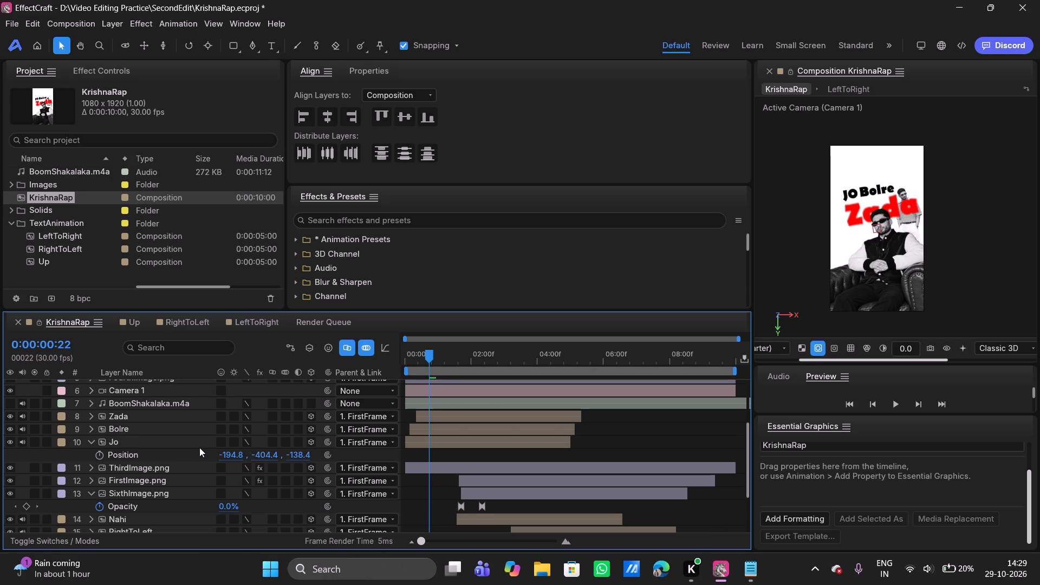
pyautogui.click(87, 451)
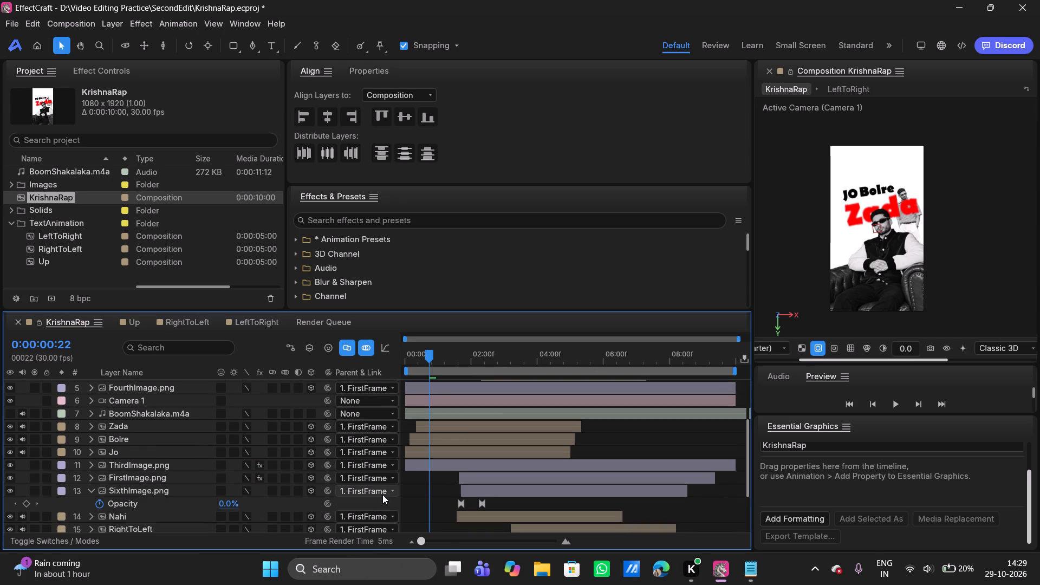
# At 0:00:02:01, shift the Aaj layer sideways to an X position of 1557.6, clear of the man's face.
pyautogui.scroll(-1, 382, 497)
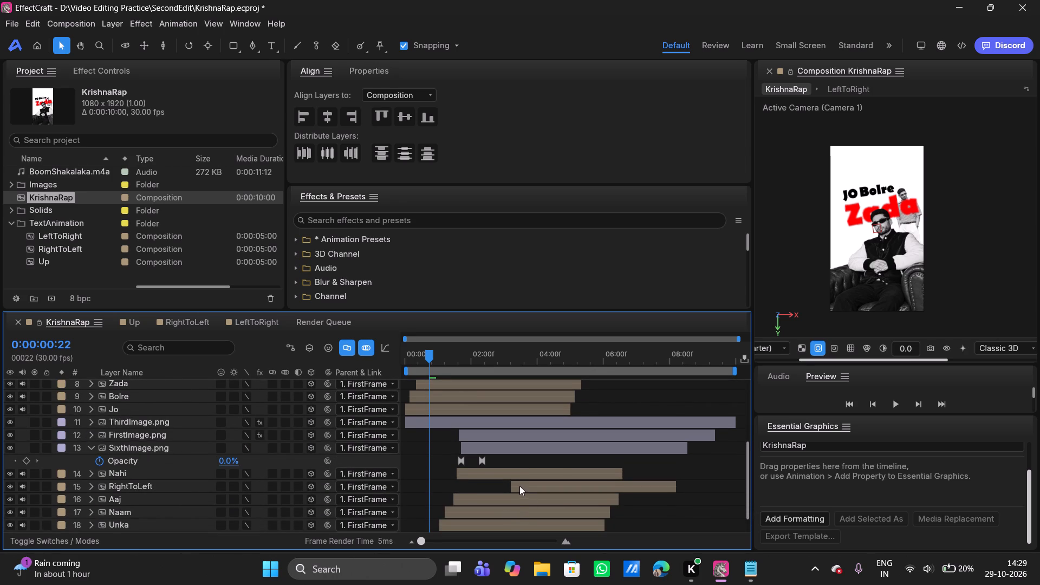
pyautogui.moveTo(428, 356); pyautogui.dragTo(459, 356)
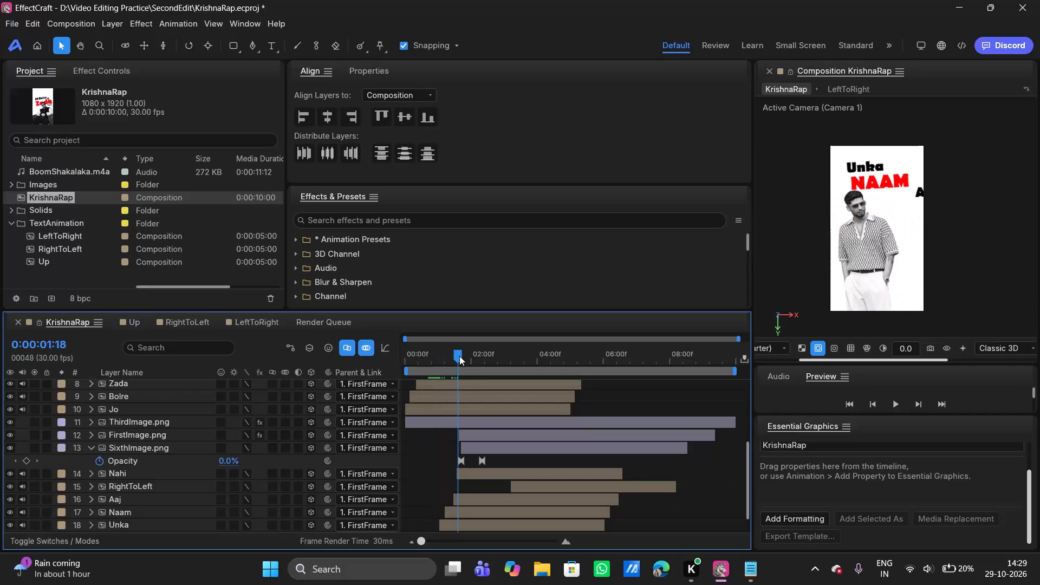
pyautogui.moveTo(459, 356); pyautogui.dragTo(449, 355)
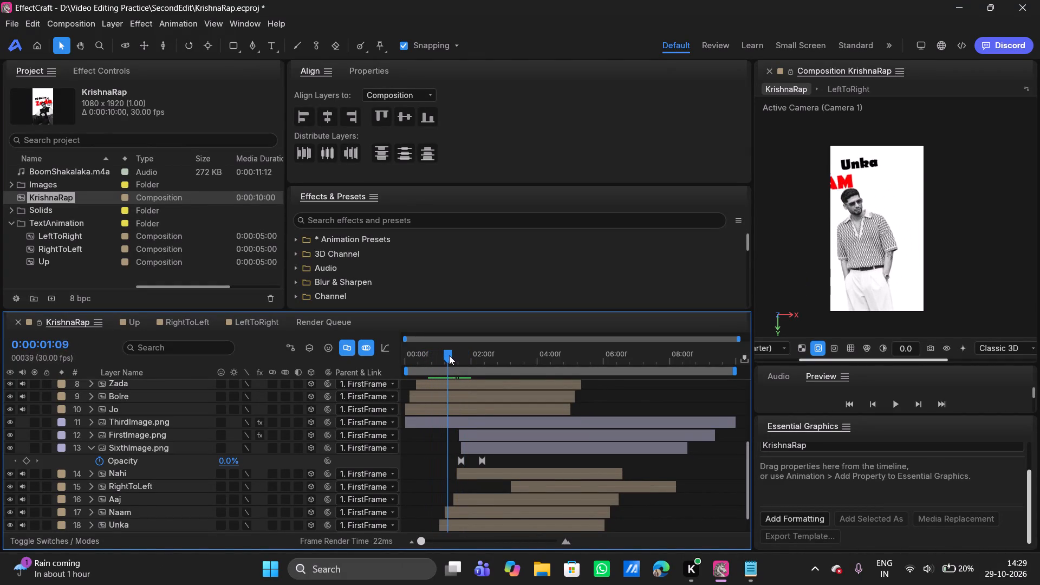
pyautogui.moveTo(449, 355); pyautogui.dragTo(472, 354)
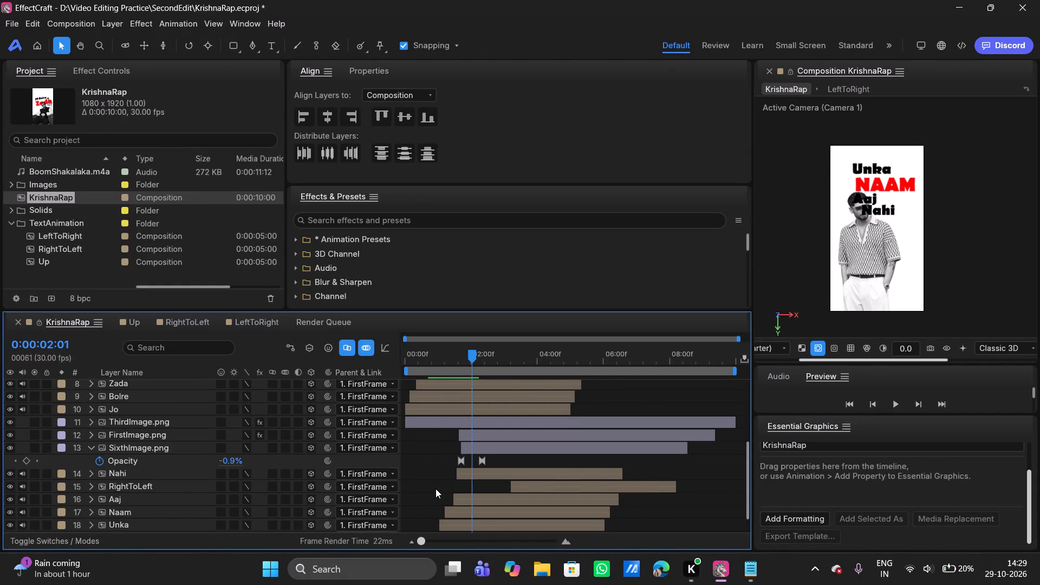
pyautogui.click(462, 497)
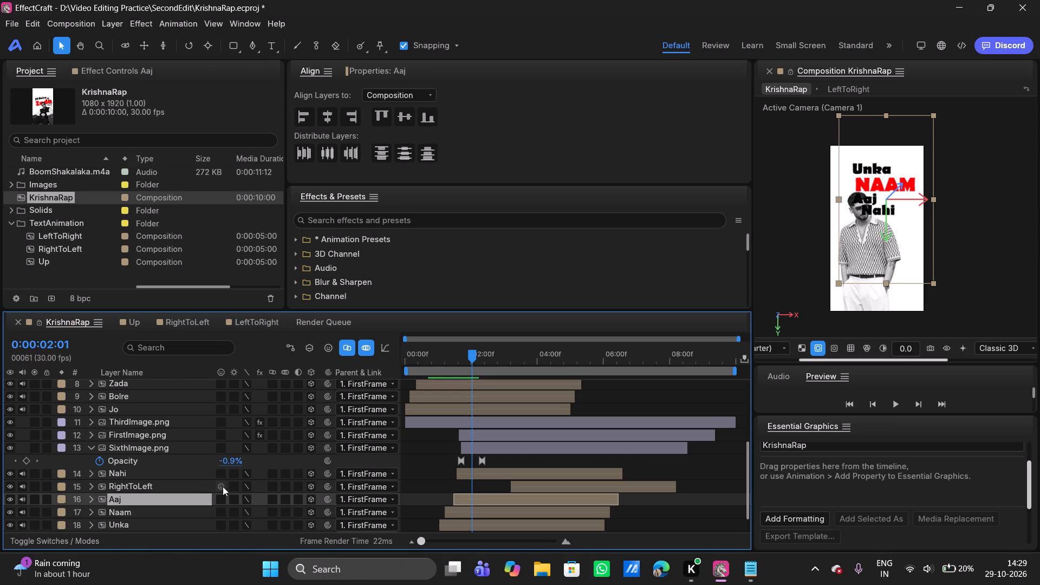
pyautogui.scroll(-1, 223, 486)
pyautogui.press('p')
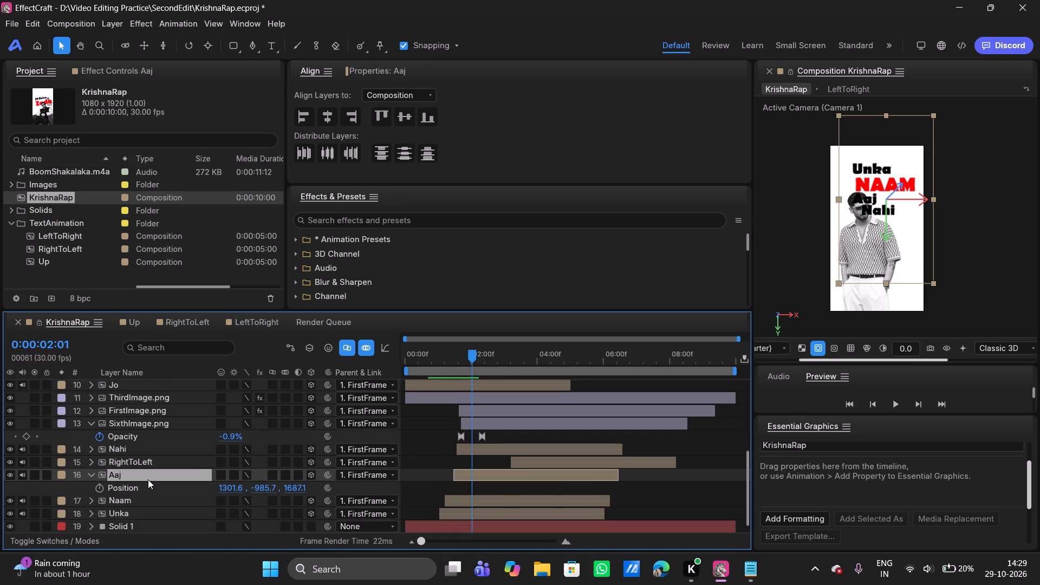
pyautogui.moveTo(232, 487); pyautogui.dragTo(424, 486)
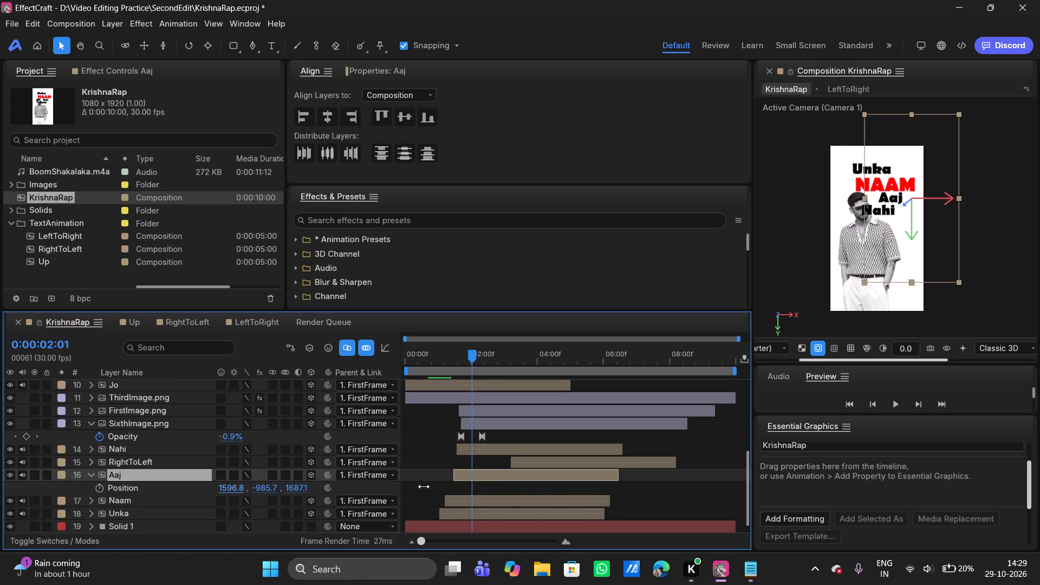
pyautogui.moveTo(424, 486); pyautogui.dragTo(427, 486)
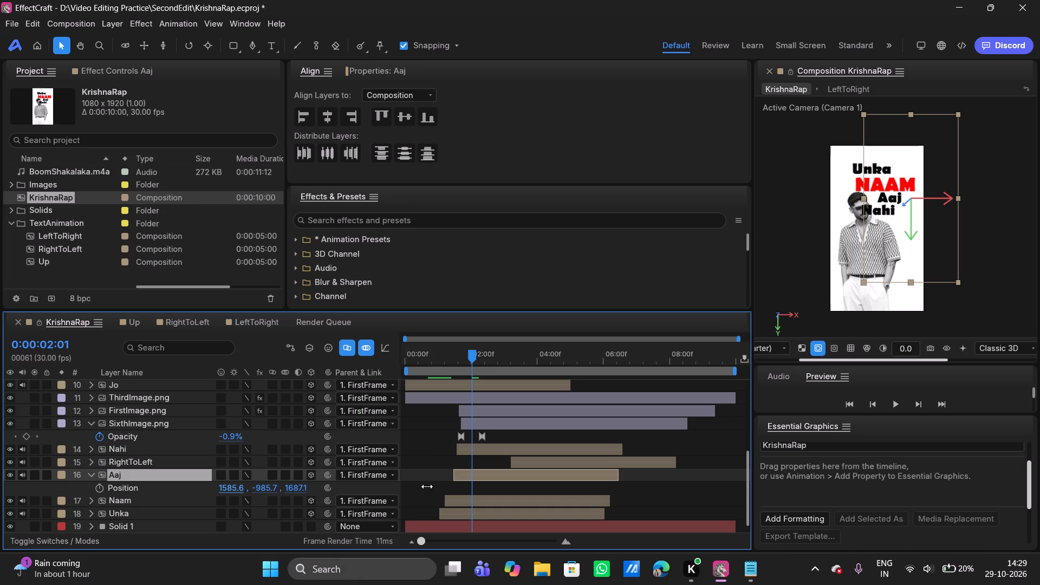
pyautogui.moveTo(427, 486); pyautogui.dragTo(410, 485)
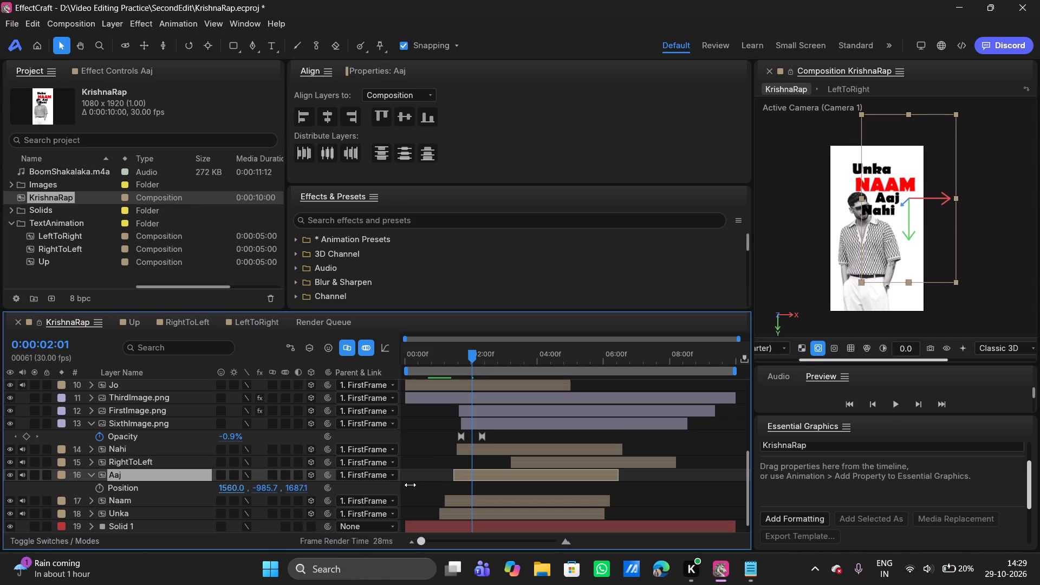
pyautogui.moveTo(410, 485); pyautogui.dragTo(408, 486)
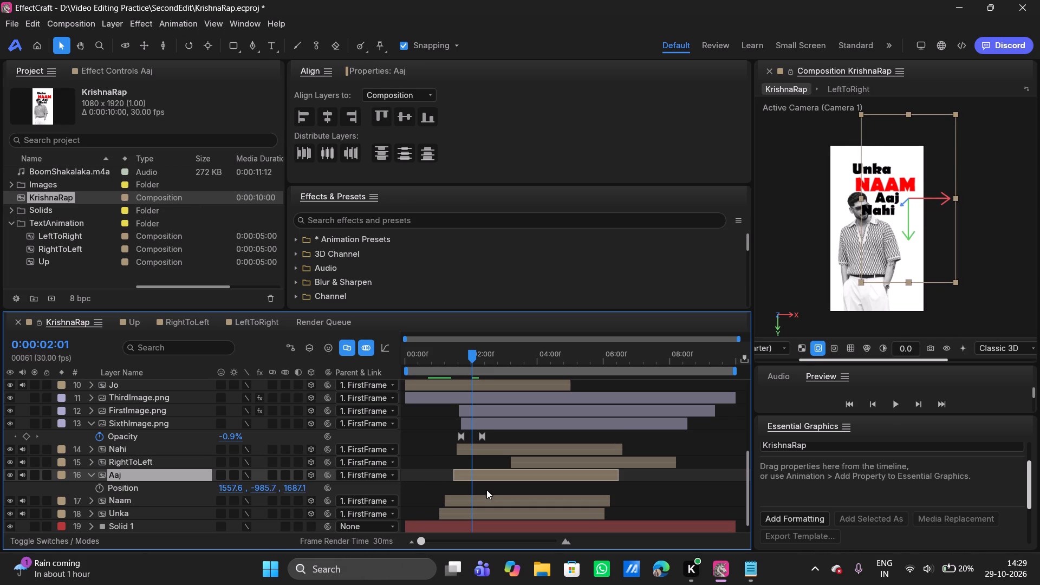
# Shift the Nahi layer to an X position of 1611.2, slightly offset beneath Aaj and clear of the face.
pyautogui.click(156, 452)
pyautogui.write('pp')
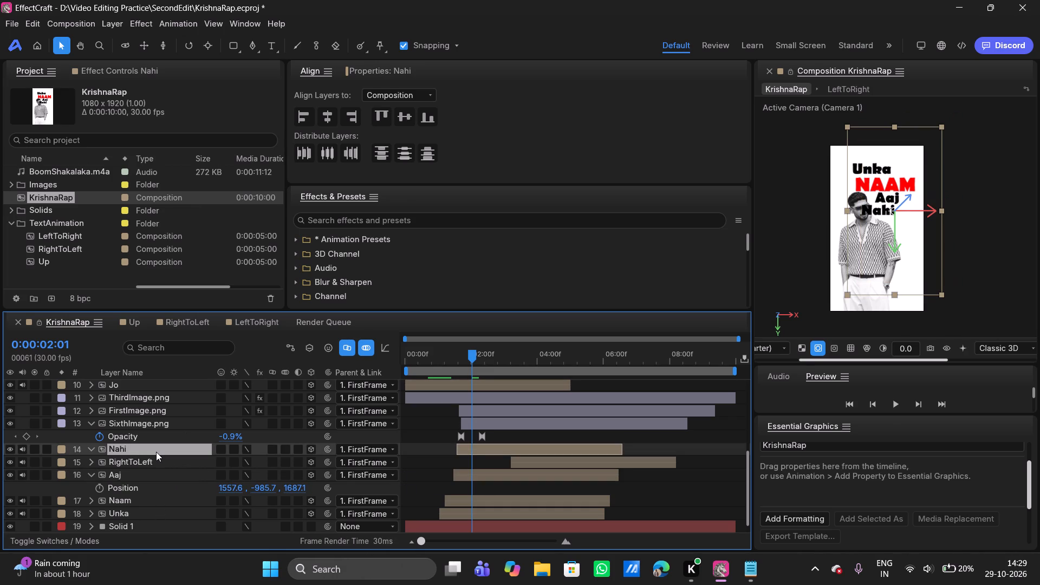
pyautogui.press('p')
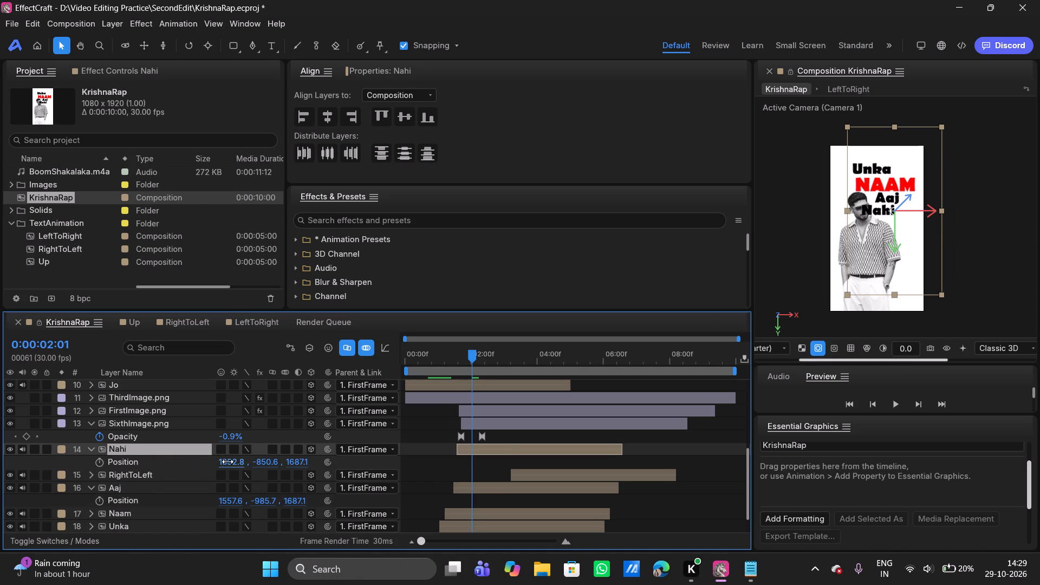
pyautogui.moveTo(228, 461); pyautogui.dragTo(351, 459)
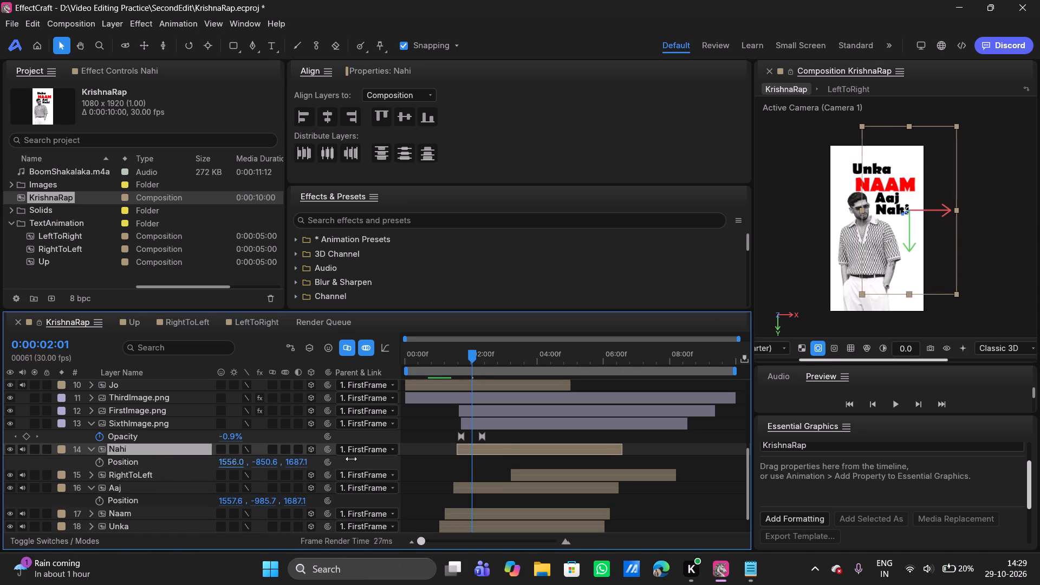
pyautogui.moveTo(351, 459); pyautogui.dragTo(380, 460)
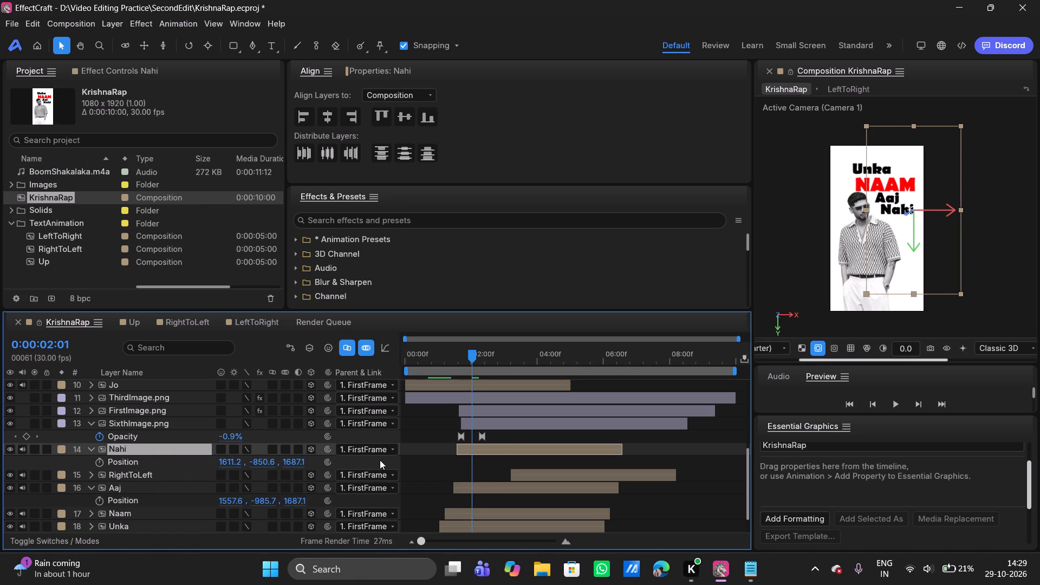
# Advance to 0:00:03:19, where the red Jaanbaaz text appears, and look through the upper layers for its source.
pyautogui.scroll(1, 638, 498)
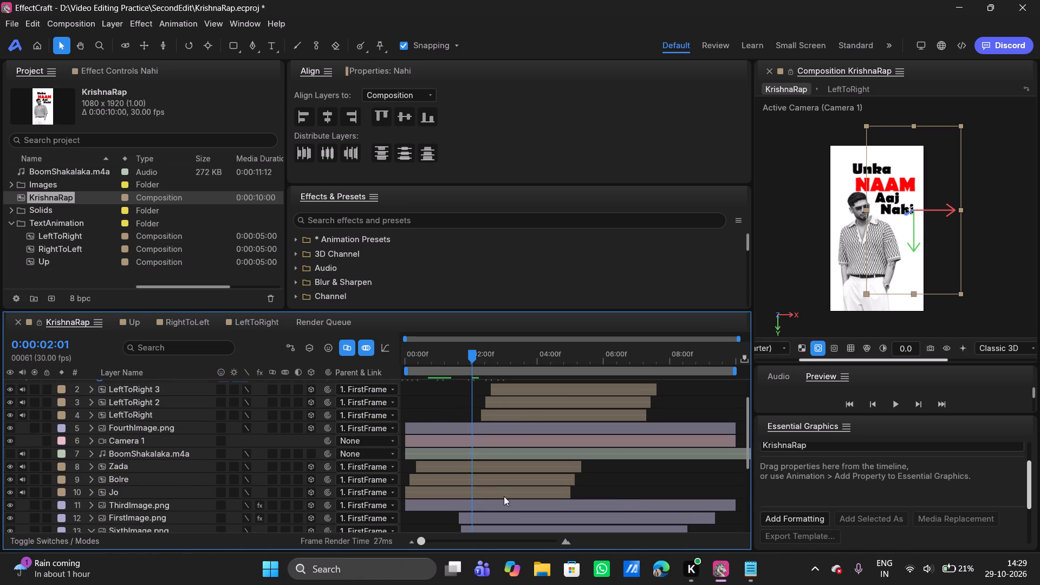
pyautogui.scroll(-1, 496, 497)
pyautogui.scroll(1, 505, 485)
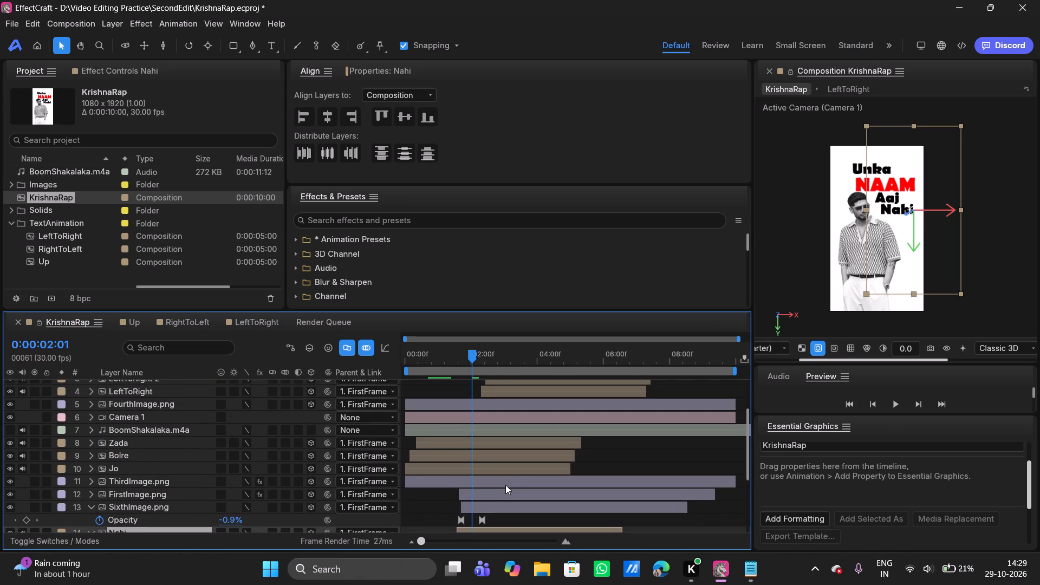
pyautogui.moveTo(473, 359); pyautogui.dragTo(479, 358)
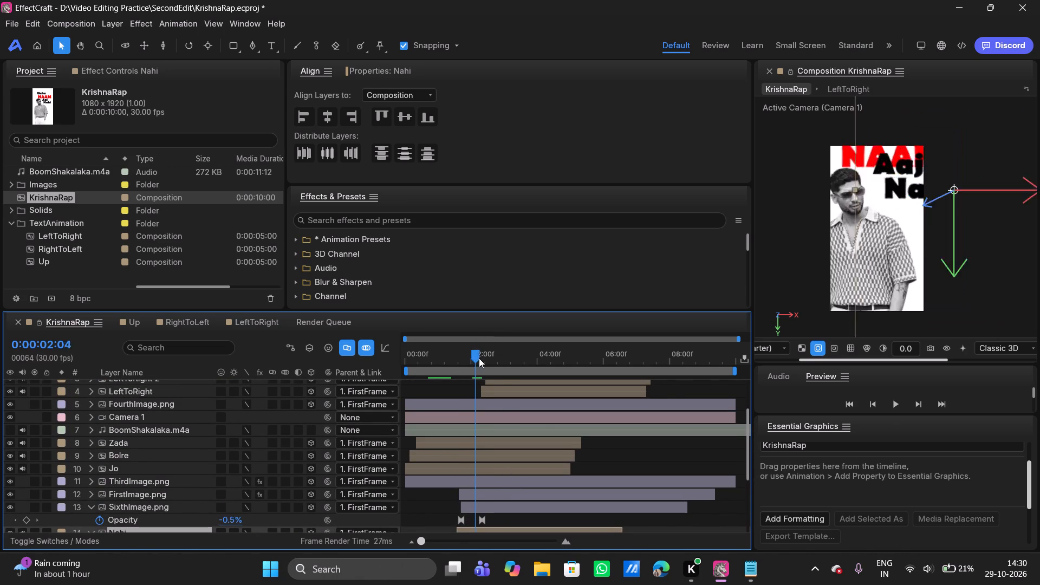
pyautogui.moveTo(479, 358); pyautogui.dragTo(504, 357)
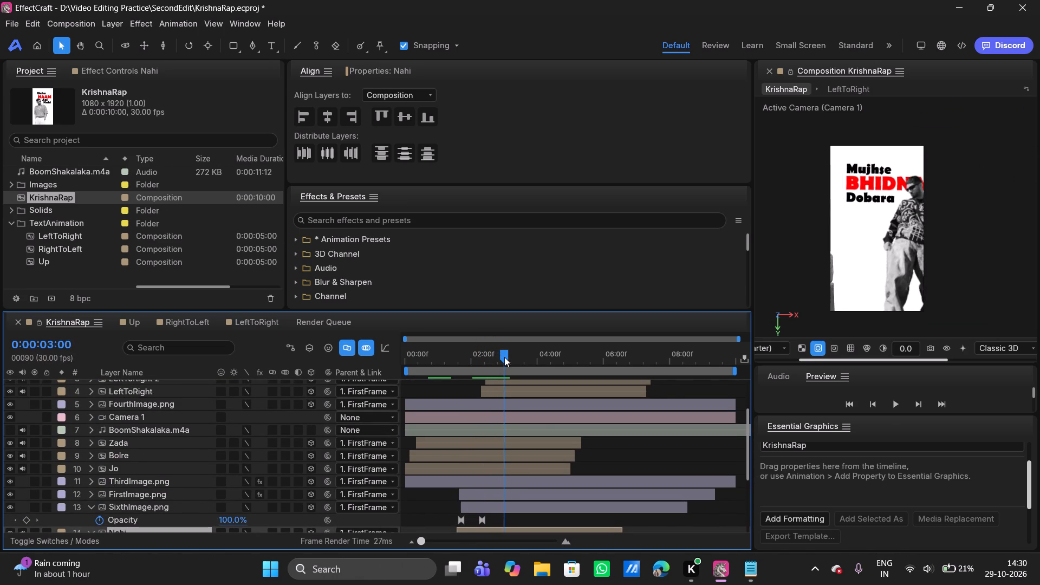
pyautogui.moveTo(504, 357); pyautogui.dragTo(525, 355)
pyautogui.scroll(1, 565, 430)
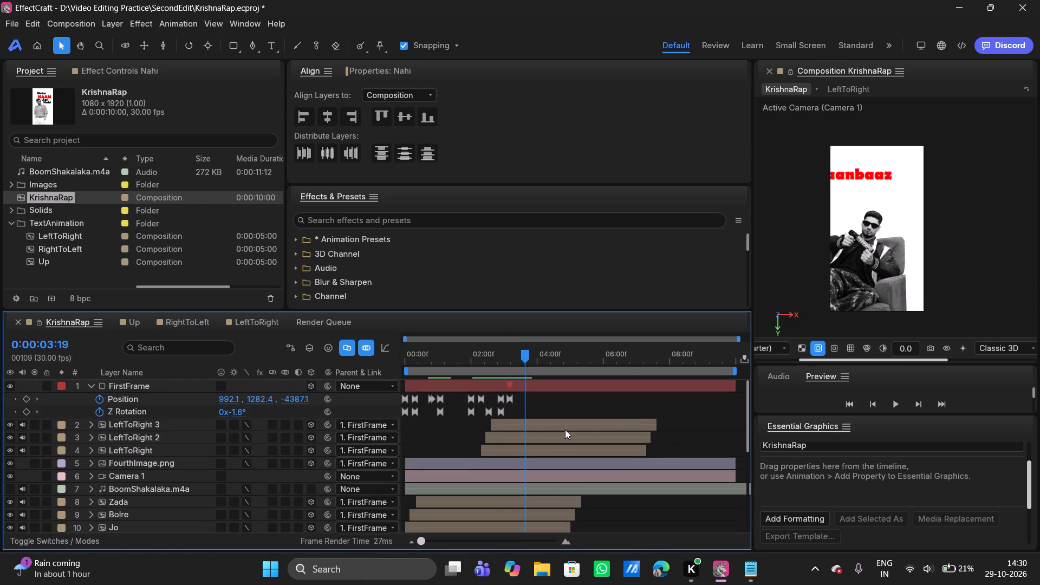
pyautogui.scroll(1, 565, 430)
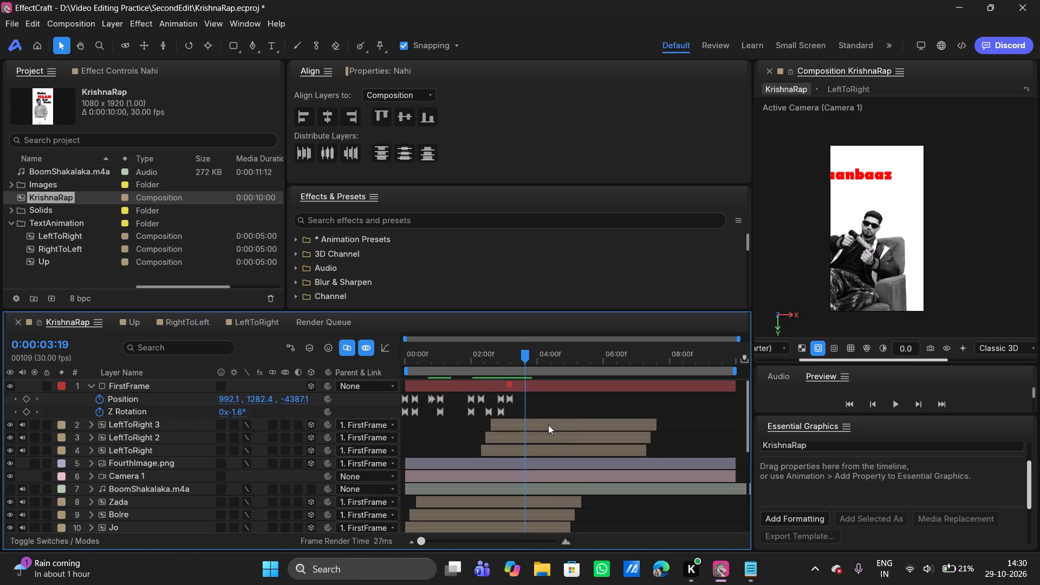
pyautogui.click(547, 425)
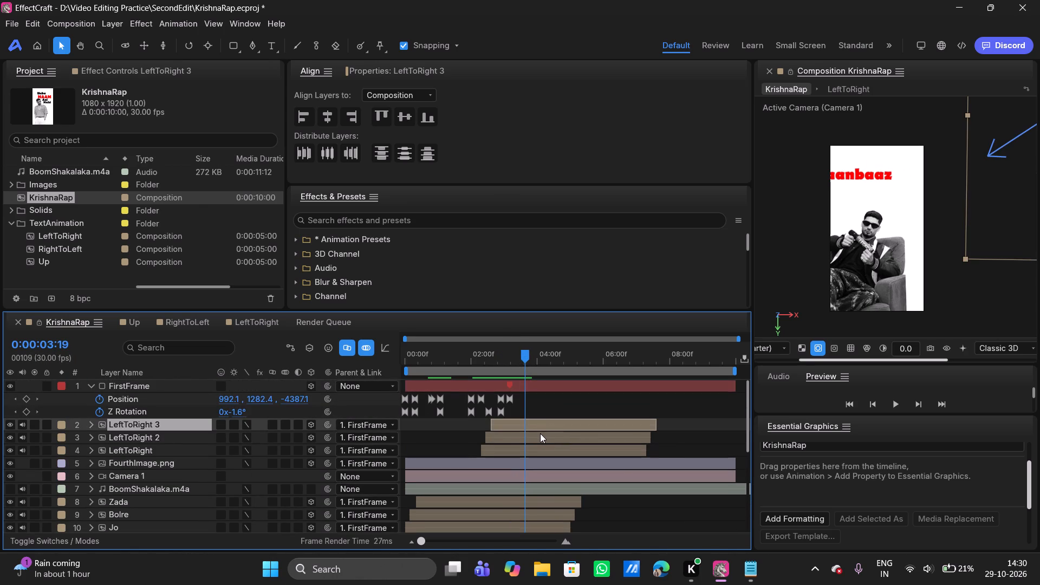
# Collapse the expanded properties of the SixthImage.png, Nahi and Aaj layers.
pyautogui.scroll(-3, 540, 433)
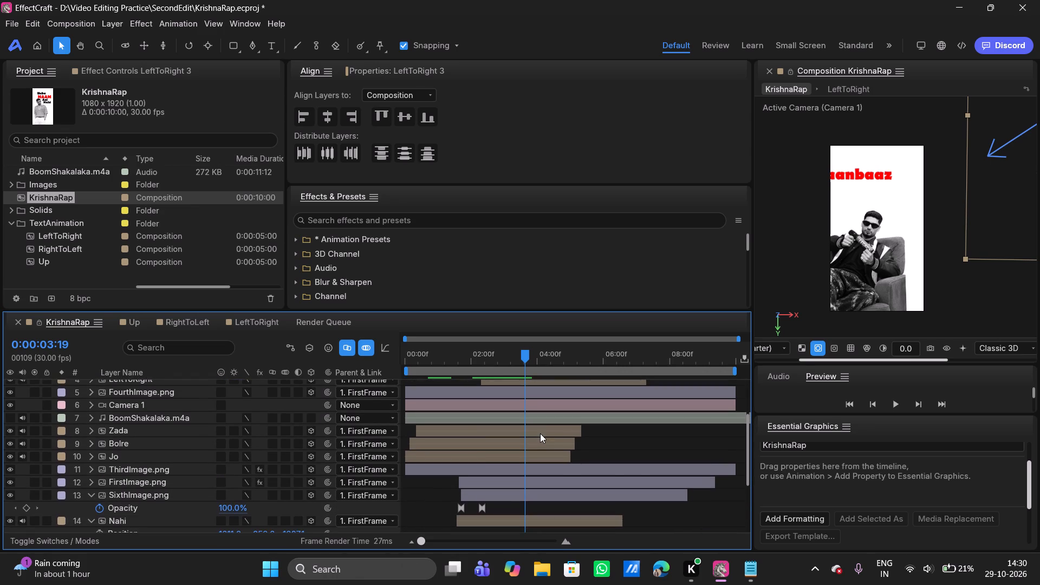
pyautogui.scroll(-1, 447, 466)
pyautogui.scroll(-1, 326, 476)
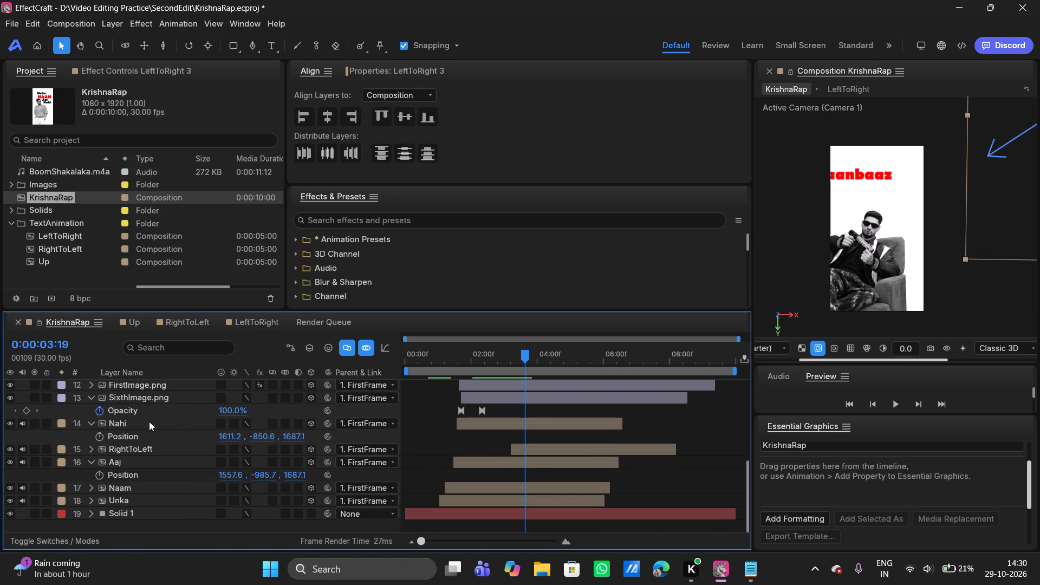
pyautogui.click(89, 393)
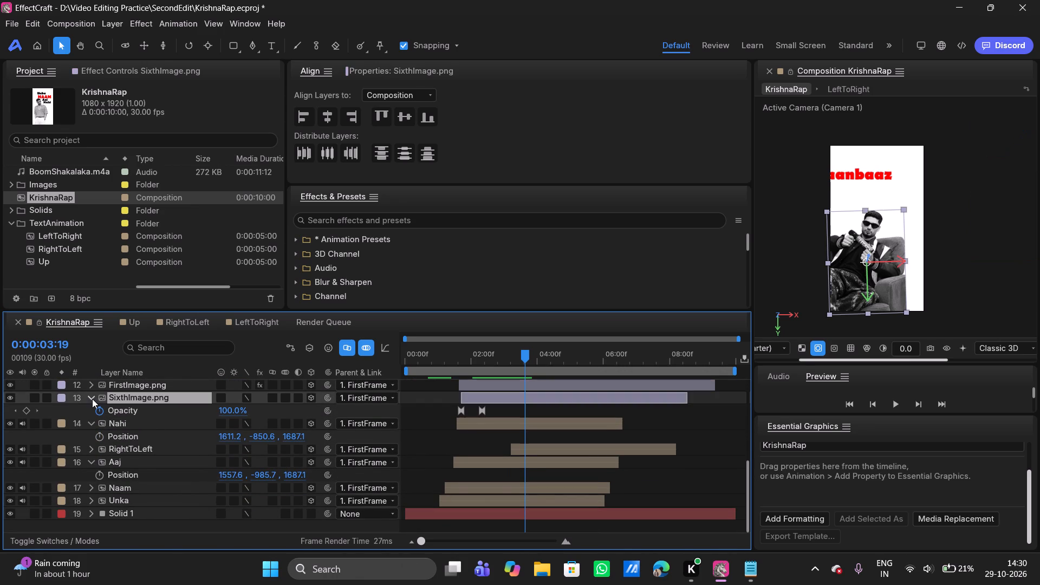
pyautogui.click(92, 397)
pyautogui.click(92, 422)
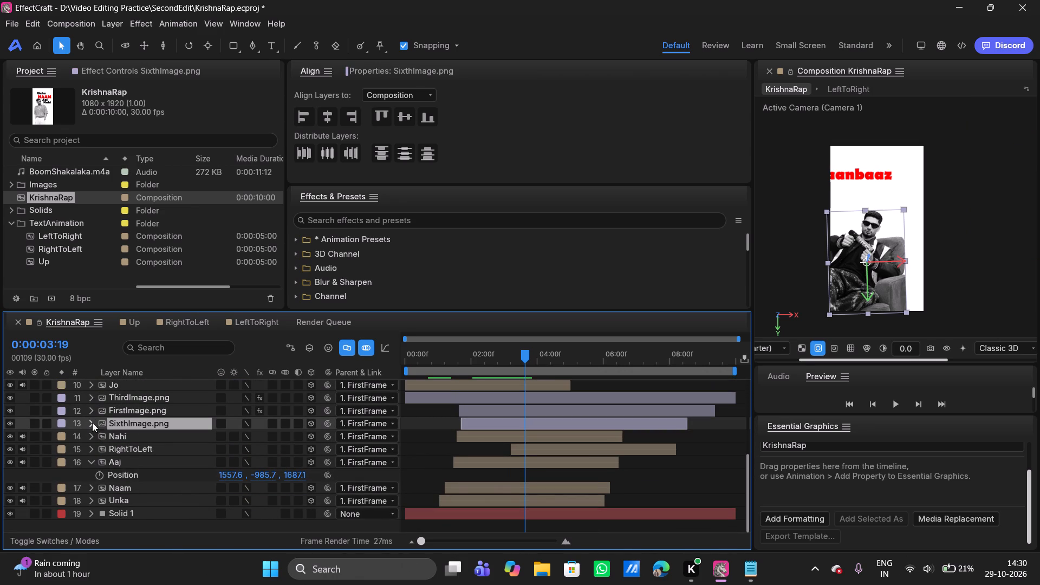
pyautogui.click(88, 463)
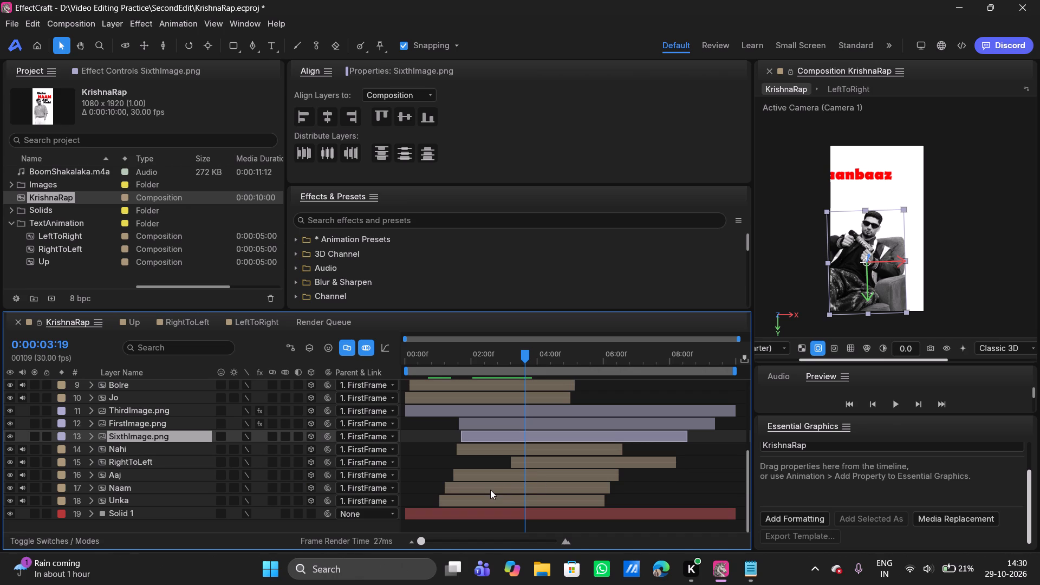
# Check the Naam, SixthImage.png, Nahi and LeftToRight layers to identify which layer holds the red Jaanbaaz text.
pyautogui.click(490, 490)
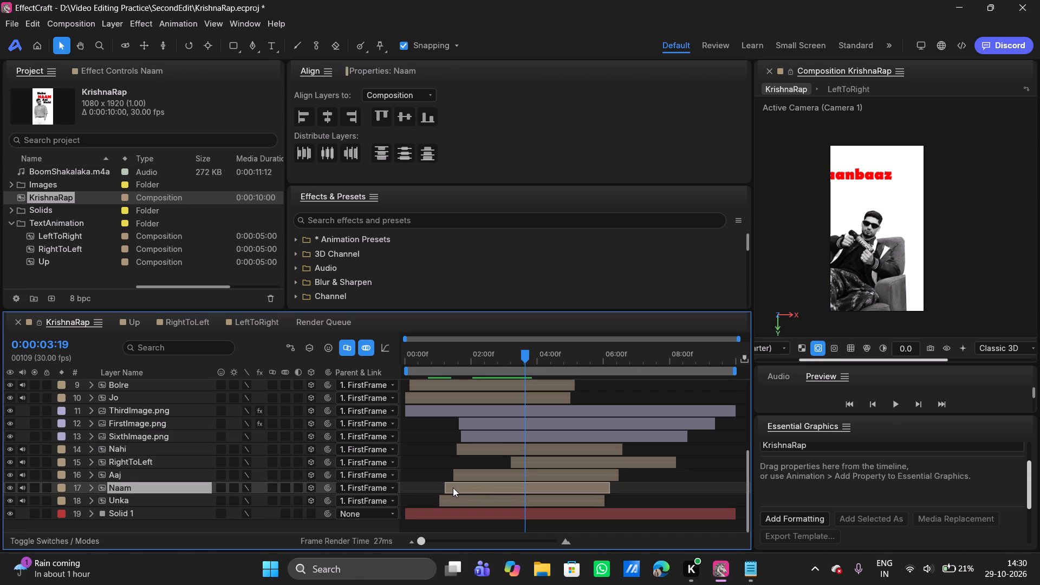
pyautogui.click(485, 447)
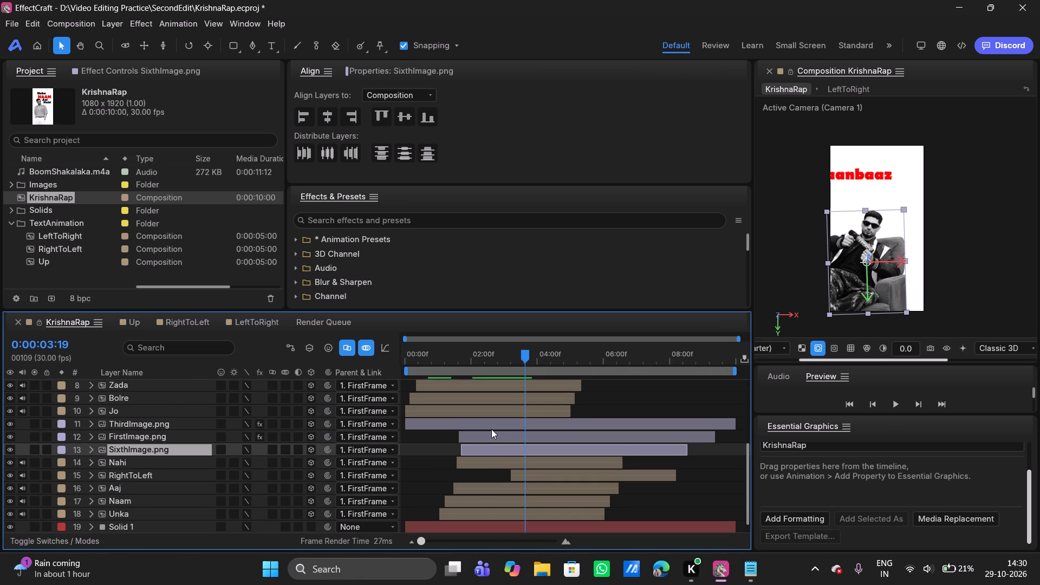
pyautogui.click(487, 460)
pyautogui.scroll(1, 476, 451)
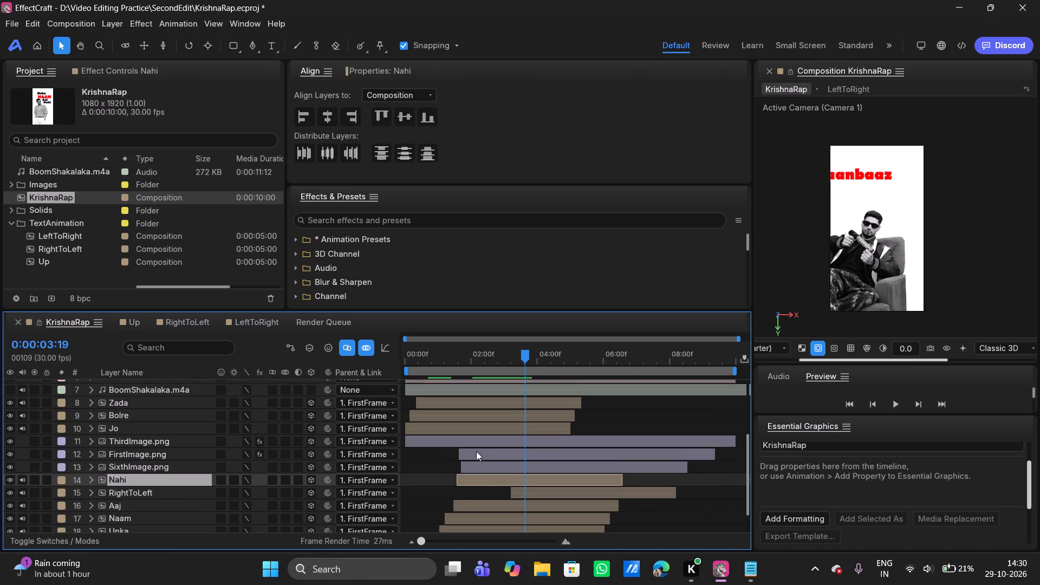
pyautogui.scroll(1, 476, 451)
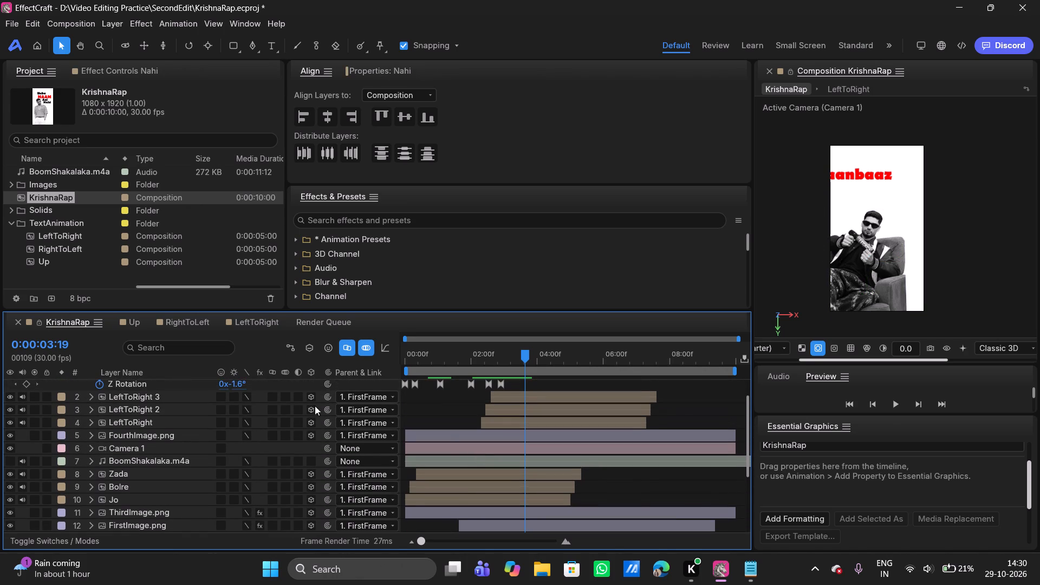
pyautogui.click(147, 396)
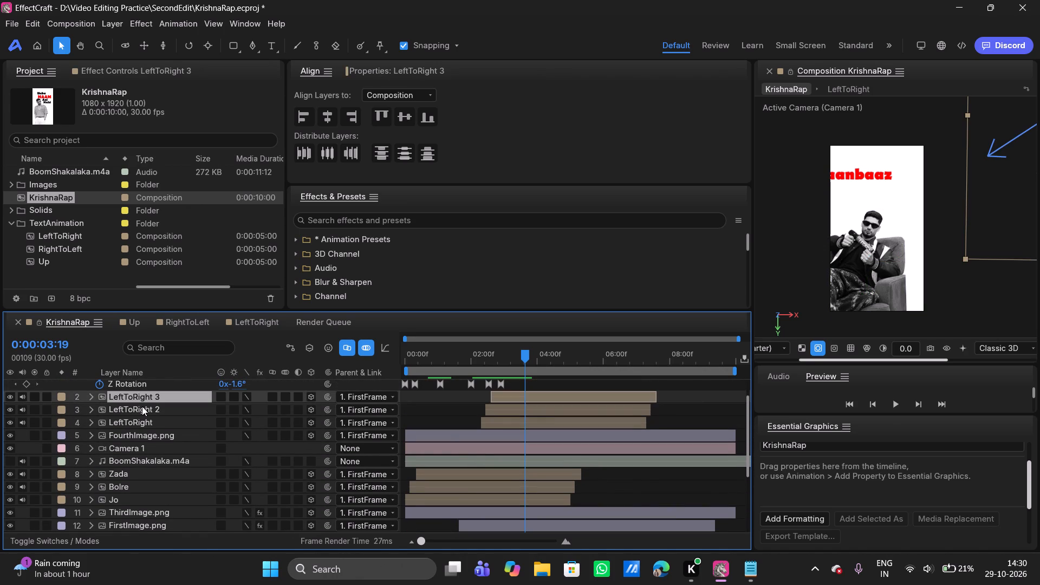
pyautogui.click(142, 406)
pyautogui.click(136, 420)
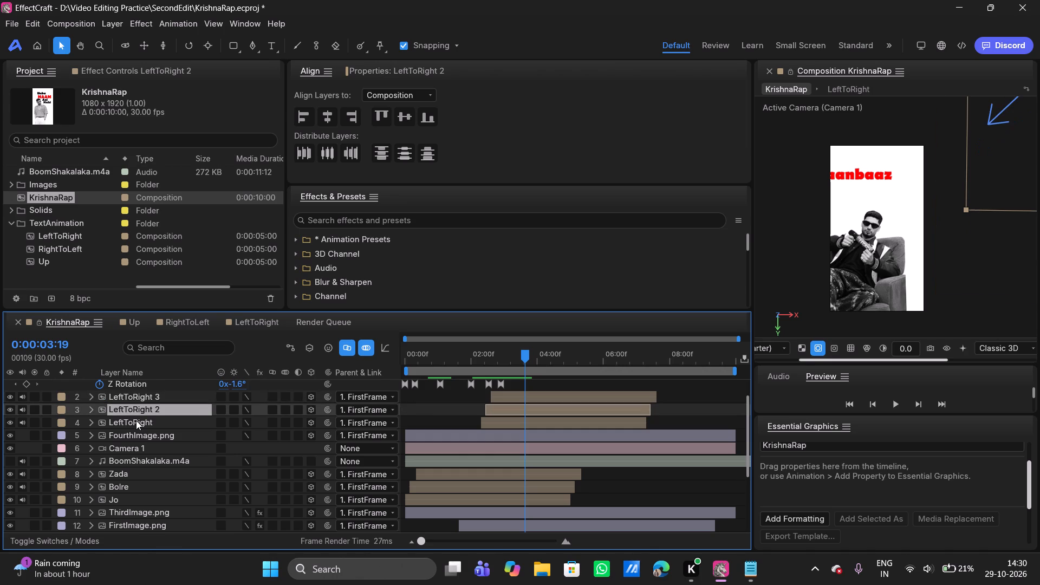
pyautogui.scroll(2, 136, 420)
pyautogui.scroll(-1, 136, 420)
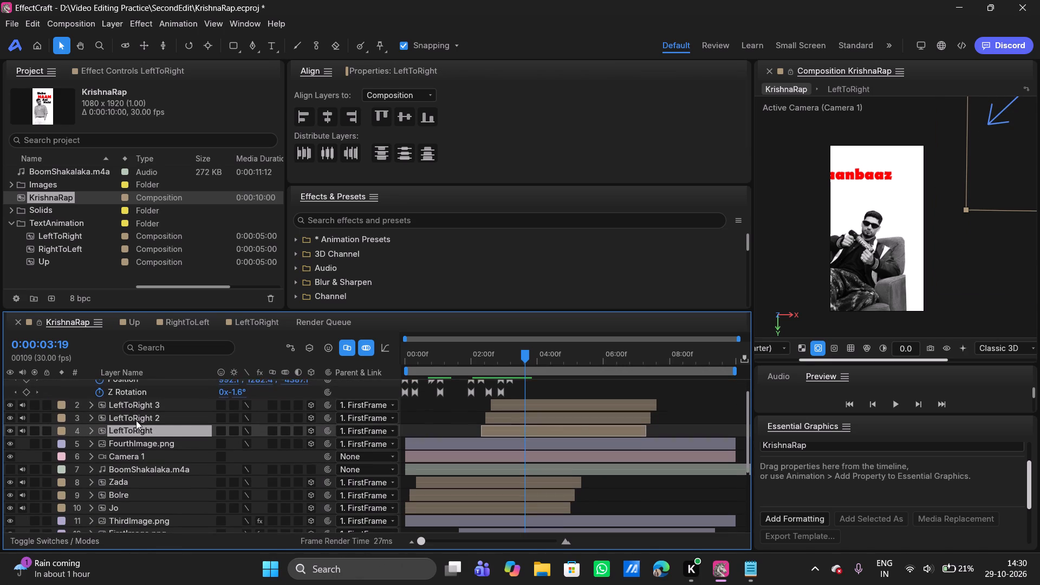
pyautogui.scroll(-1, 118, 444)
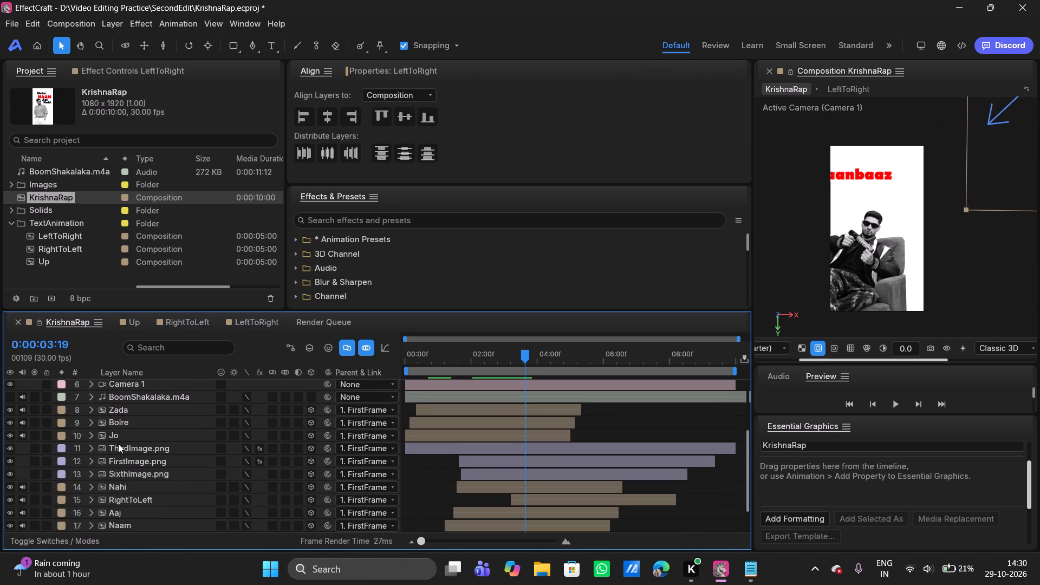
pyautogui.scroll(-1, 133, 467)
# Rename the RightToLeft layer as Jaanbaaz.
pyautogui.click(121, 484)
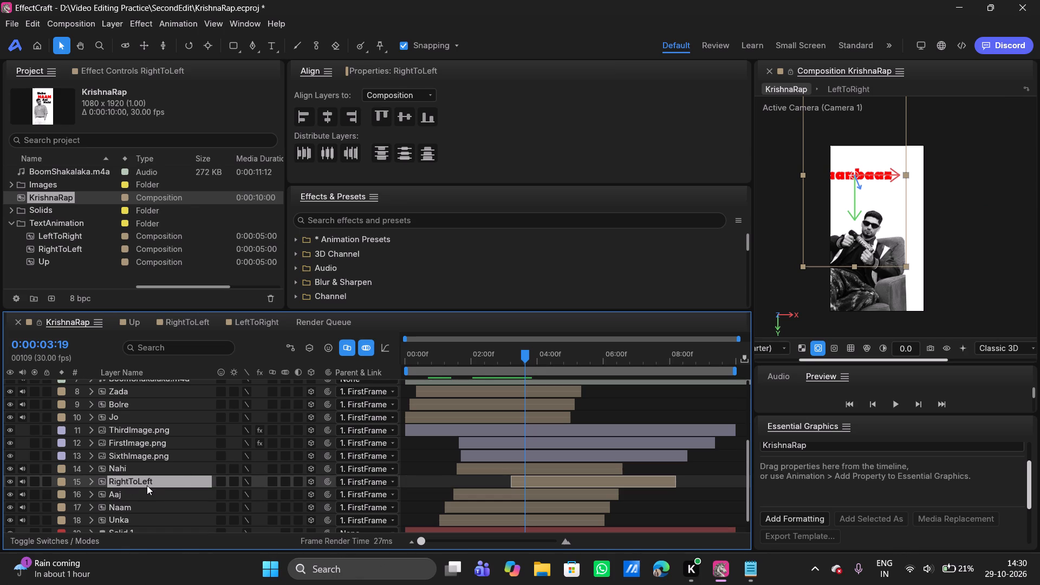
pyautogui.press('Return')
pyautogui.press('BackSpace')
pyautogui.write('Jaanbaaz')
pyautogui.press('Return')
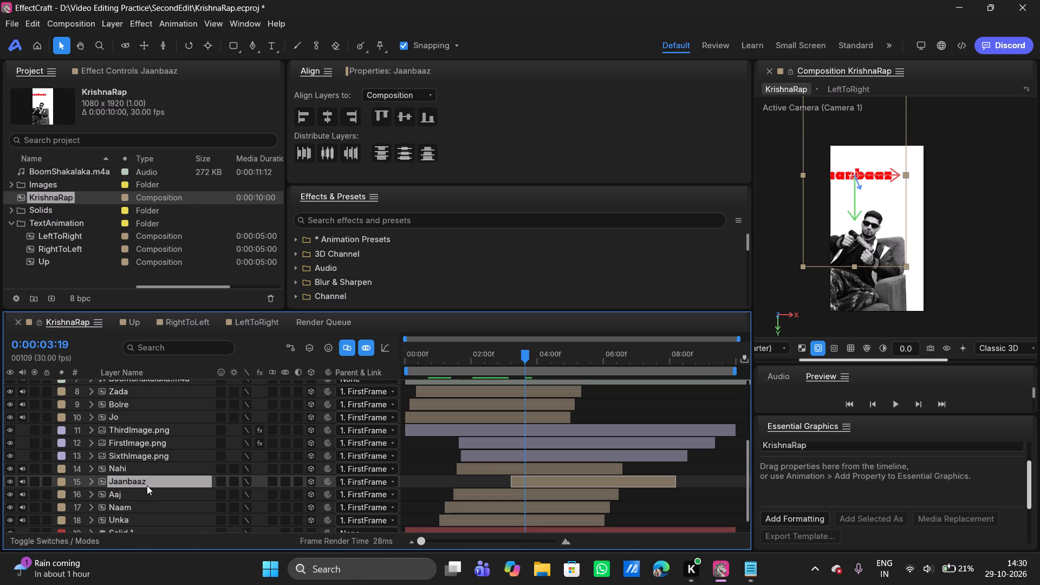
# Shift the Jaanbaaz layer sideways to an X position of -356.9, checking at 0:00:04:00 that the whole word fits the frame.
pyautogui.scroll(-1, 147, 485)
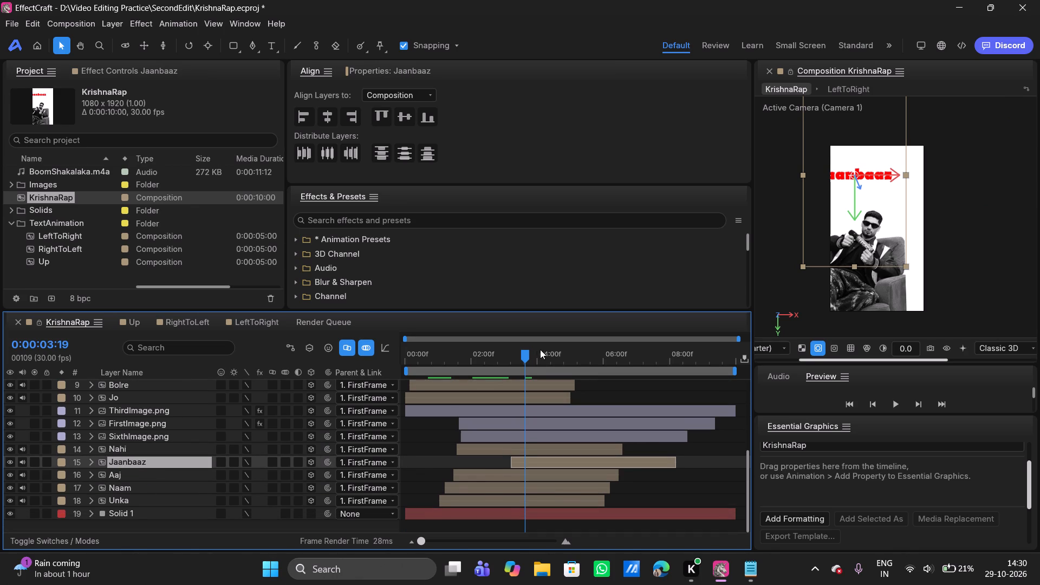
pyautogui.moveTo(527, 353); pyautogui.dragTo(517, 355)
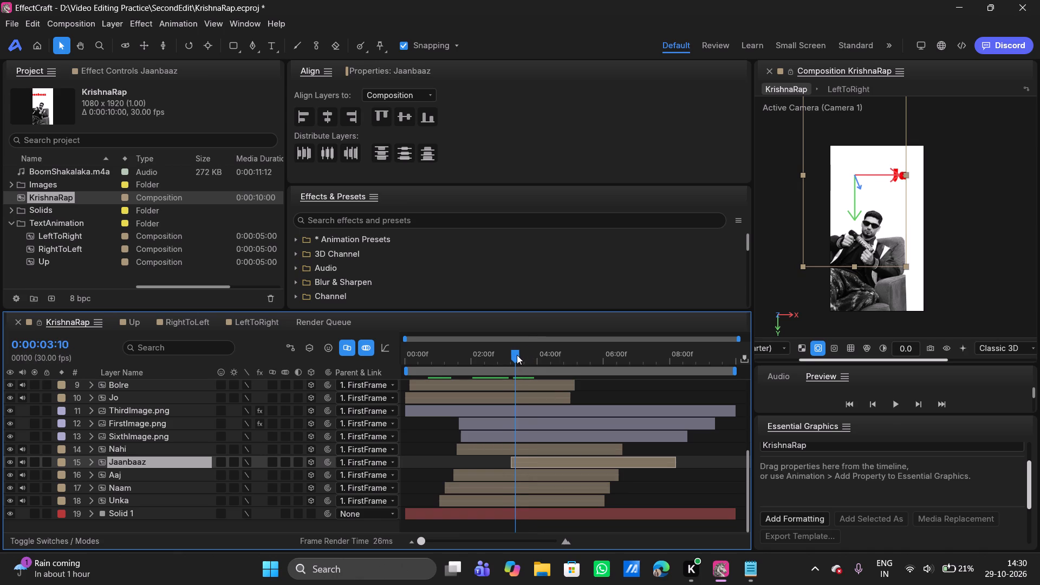
pyautogui.moveTo(517, 355); pyautogui.dragTo(511, 356)
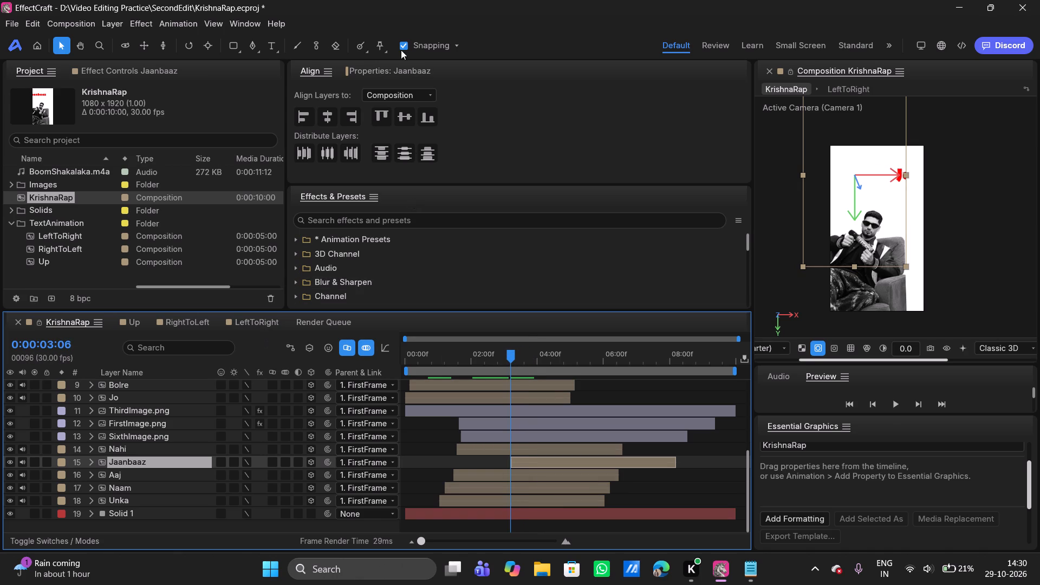
pyautogui.click(381, 69)
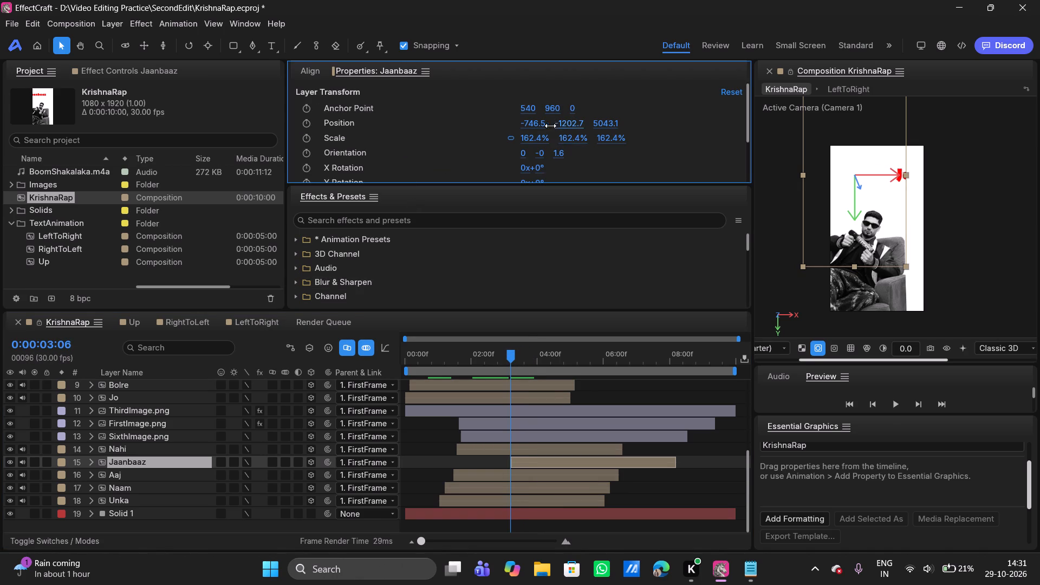
pyautogui.moveTo(535, 126); pyautogui.dragTo(541, 125)
pyautogui.moveTo(541, 125); pyautogui.dragTo(649, 136)
pyautogui.moveTo(508, 355); pyautogui.dragTo(531, 355)
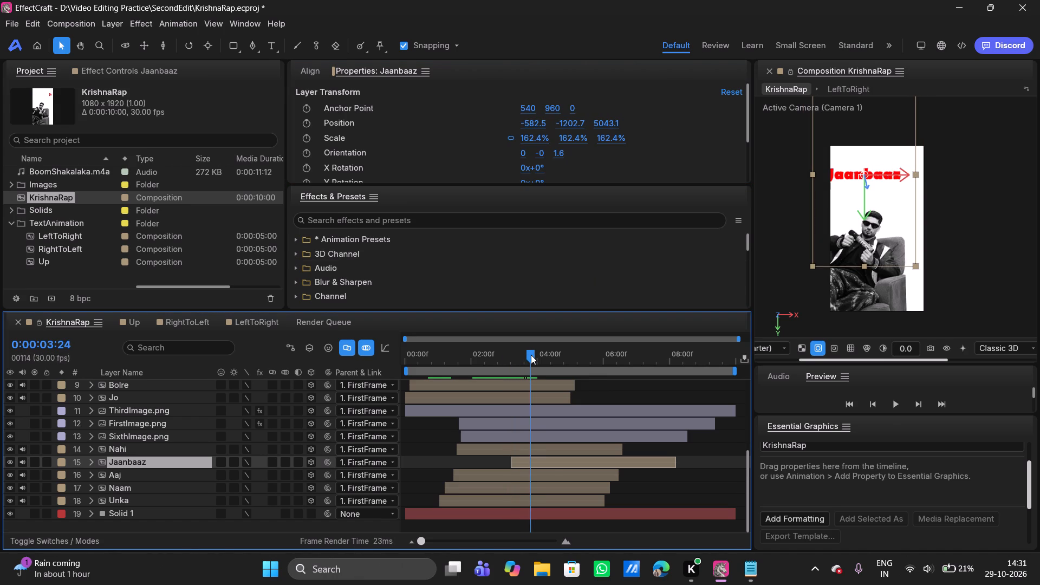
pyautogui.moveTo(531, 355); pyautogui.dragTo(537, 356)
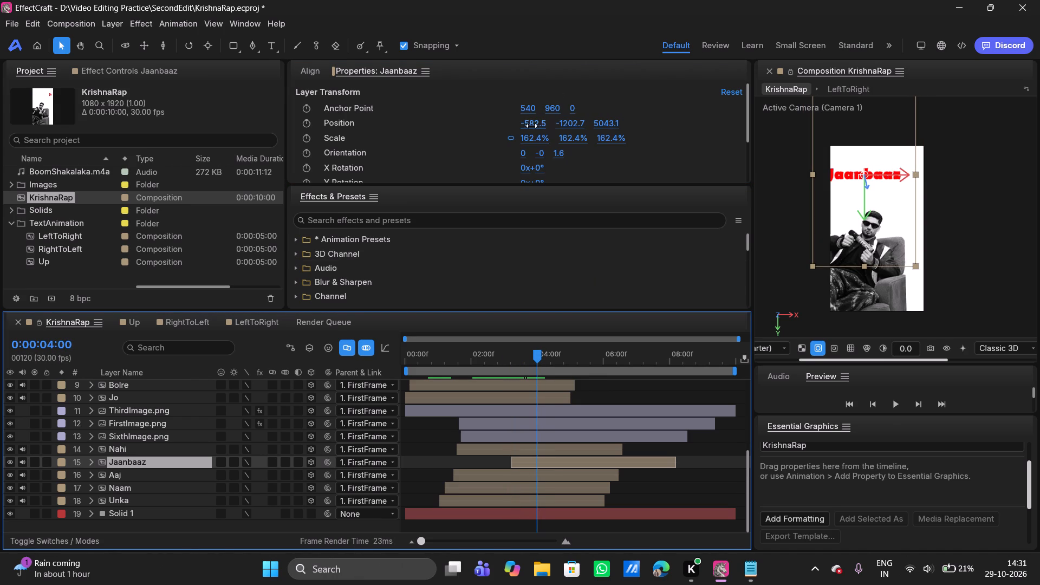
pyautogui.moveTo(531, 126); pyautogui.dragTo(688, 116)
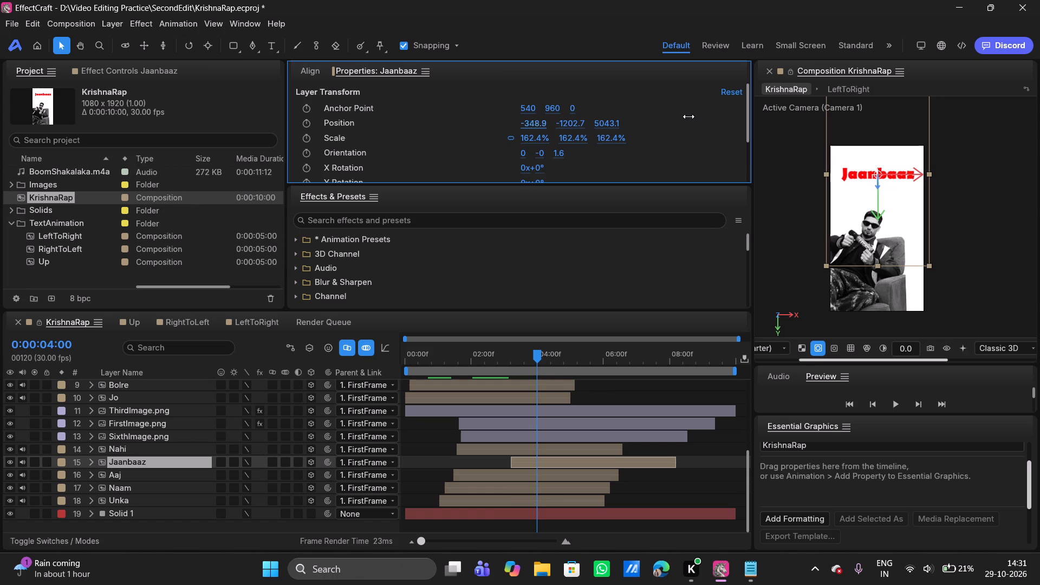
pyautogui.moveTo(688, 116); pyautogui.dragTo(687, 117)
# Enlarge the Jaanbaaz layer uniformly to a scale of 176.0%.
pyautogui.moveTo(529, 139); pyautogui.dragTo(538, 140)
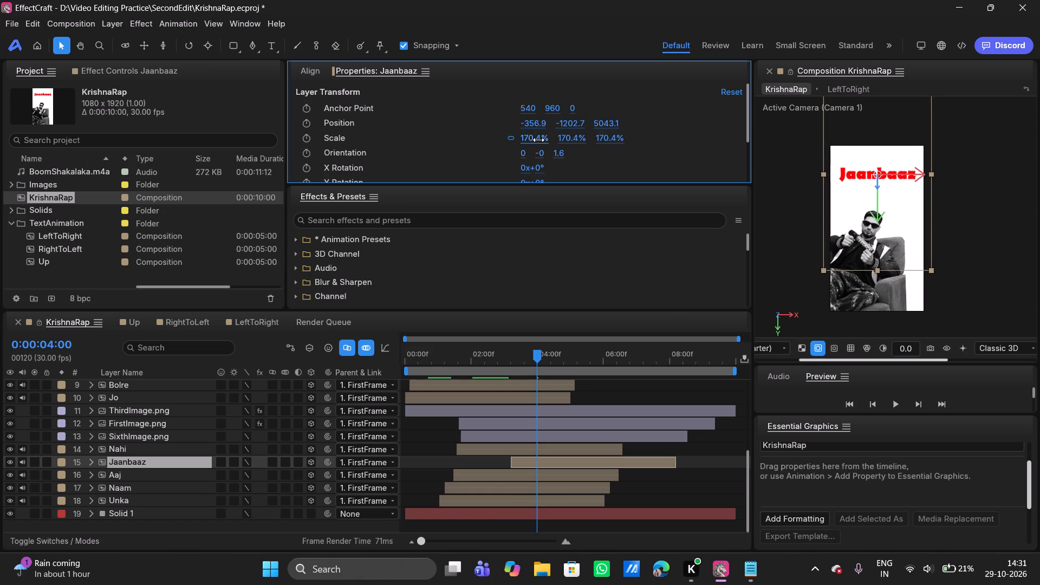
pyautogui.moveTo(538, 140); pyautogui.dragTo(540, 140)
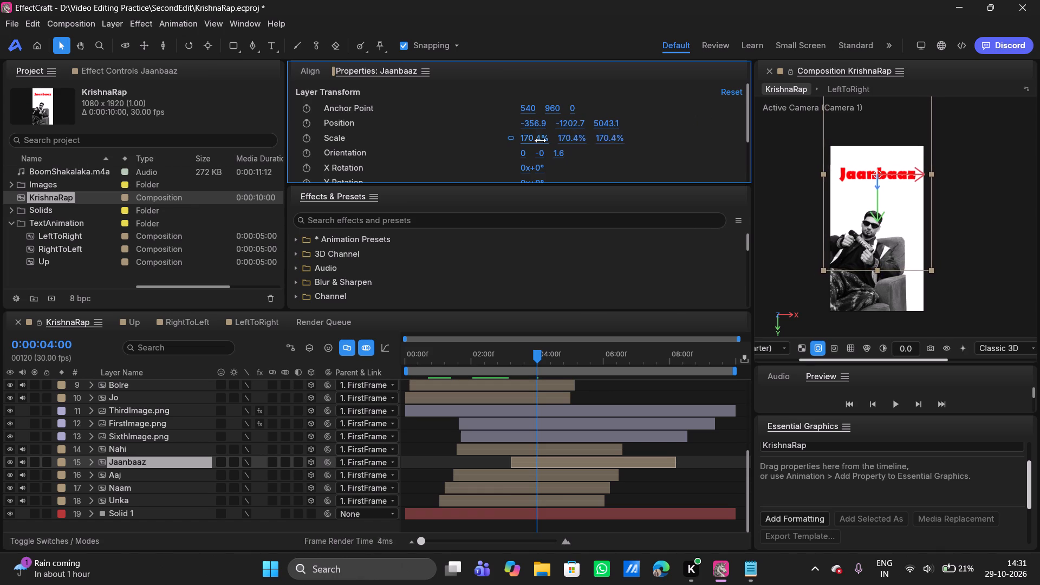
pyautogui.moveTo(540, 140); pyautogui.dragTo(542, 140)
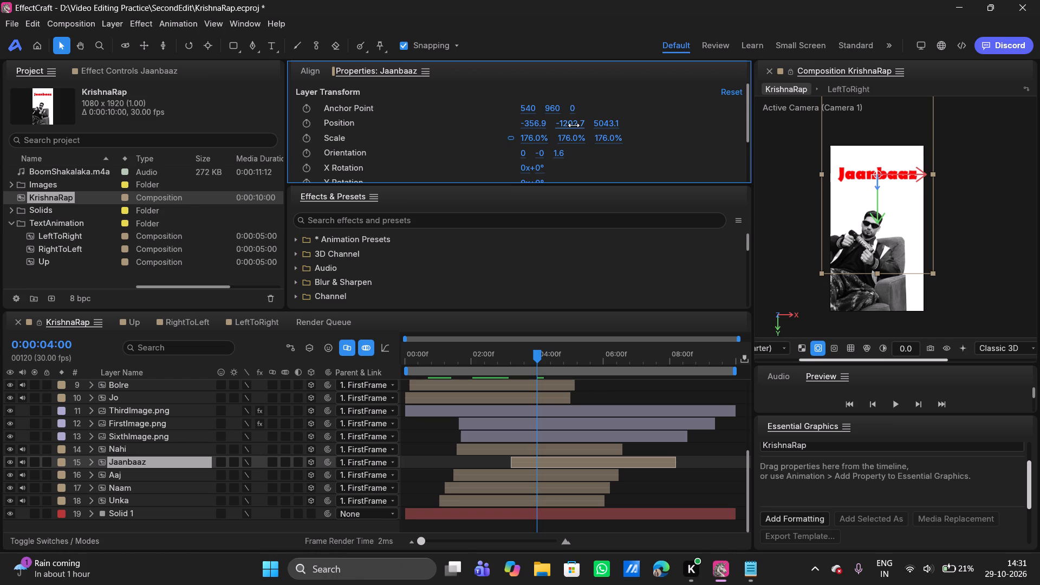
# Lower the Jaanbaaz layer to a Y position of -973.9, just above the seated man's head.
pyautogui.moveTo(574, 125); pyautogui.dragTo(760, 131)
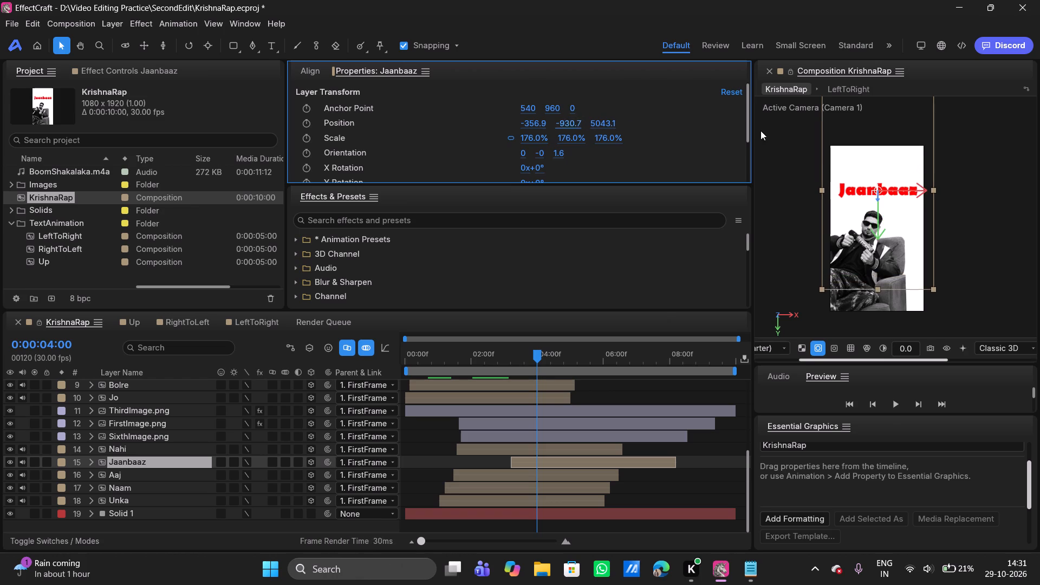
pyautogui.moveTo(760, 131); pyautogui.dragTo(732, 124)
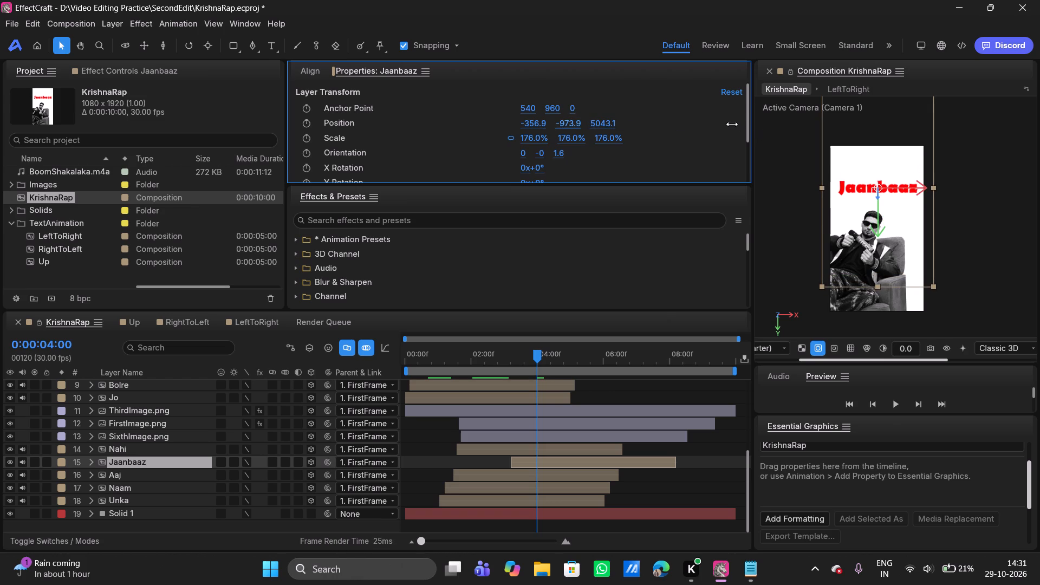
# Raise the Jaanbaaz layer to a Y position of -1005.9.
pyautogui.moveTo(732, 124); pyautogui.dragTo(710, 121)
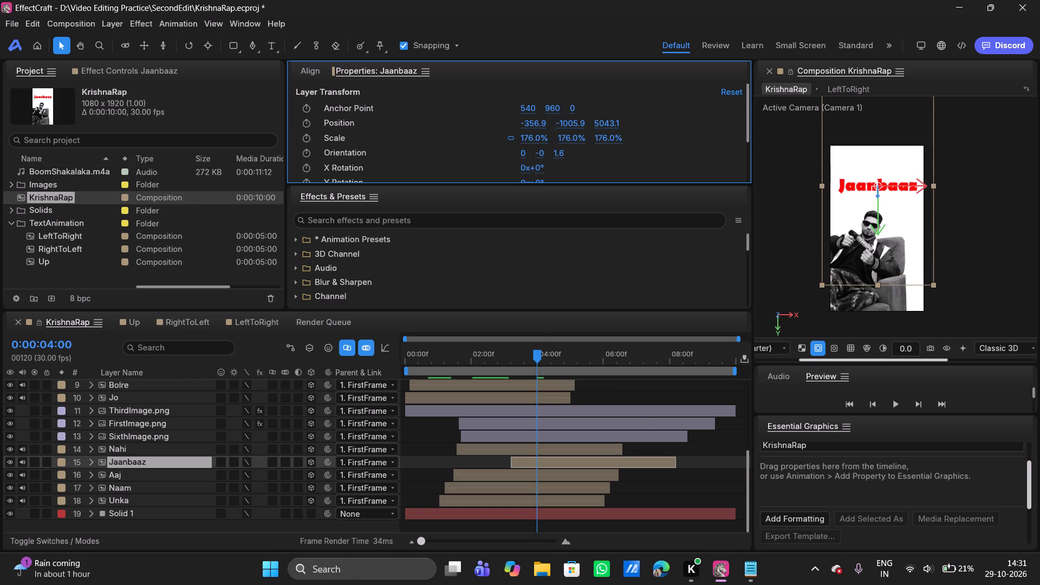
# Add the Up composition to the KrishnaRap timeline directly above the Jaanbaaz layer, starting slightly after Jaanbaaz begins.
pyautogui.scroll(2, 821, 494)
pyautogui.scroll(-3, 821, 494)
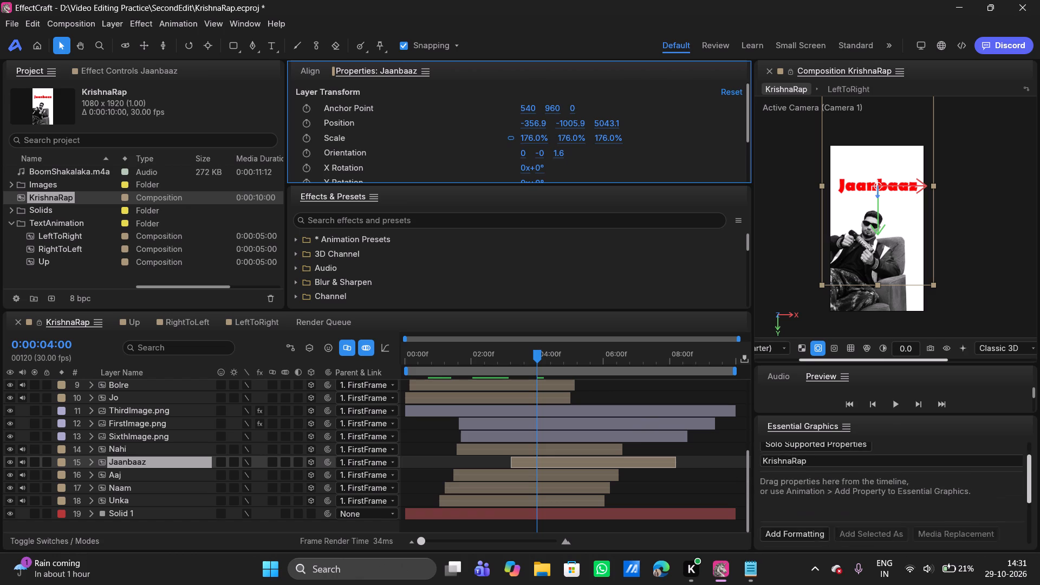
pyautogui.scroll(-5, 821, 494)
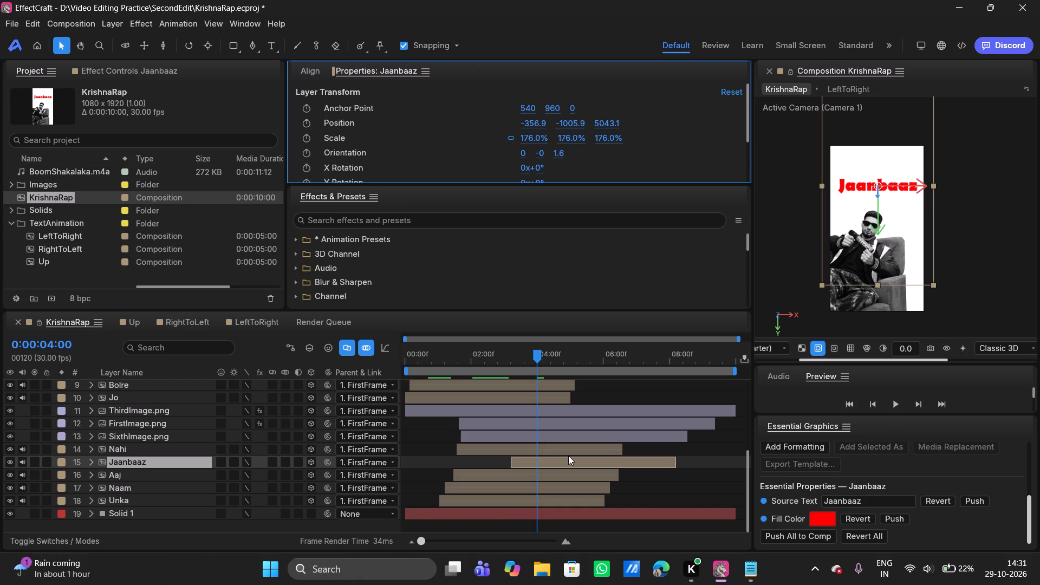
pyautogui.click(549, 448)
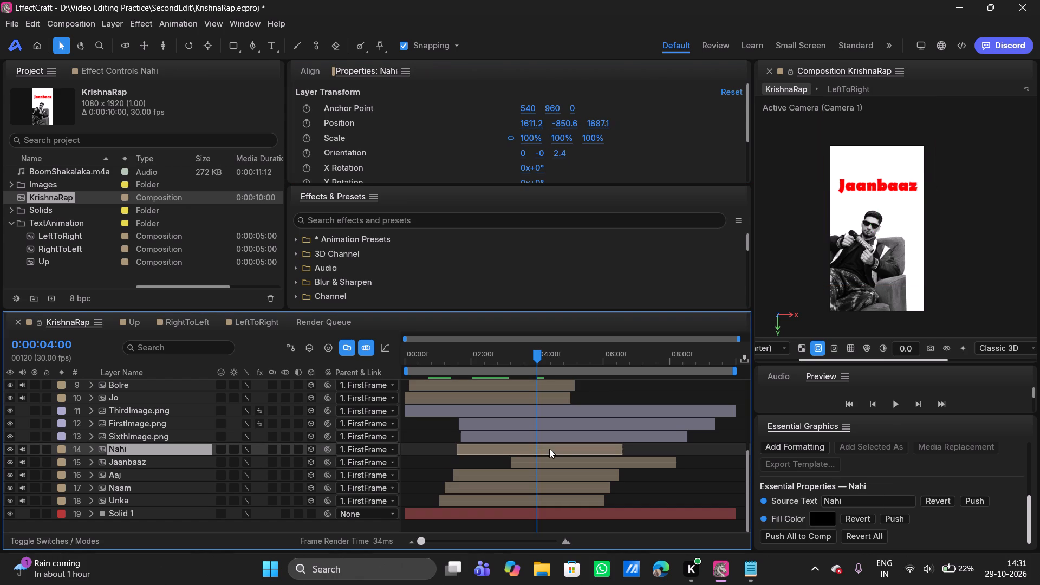
pyautogui.click(550, 461)
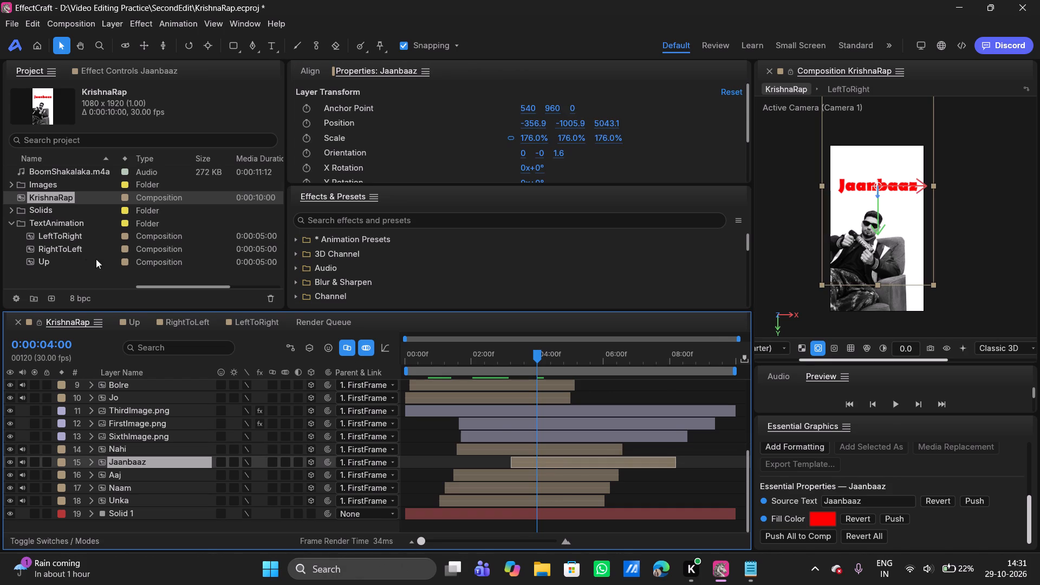
pyautogui.moveTo(45, 259); pyautogui.dragTo(511, 458)
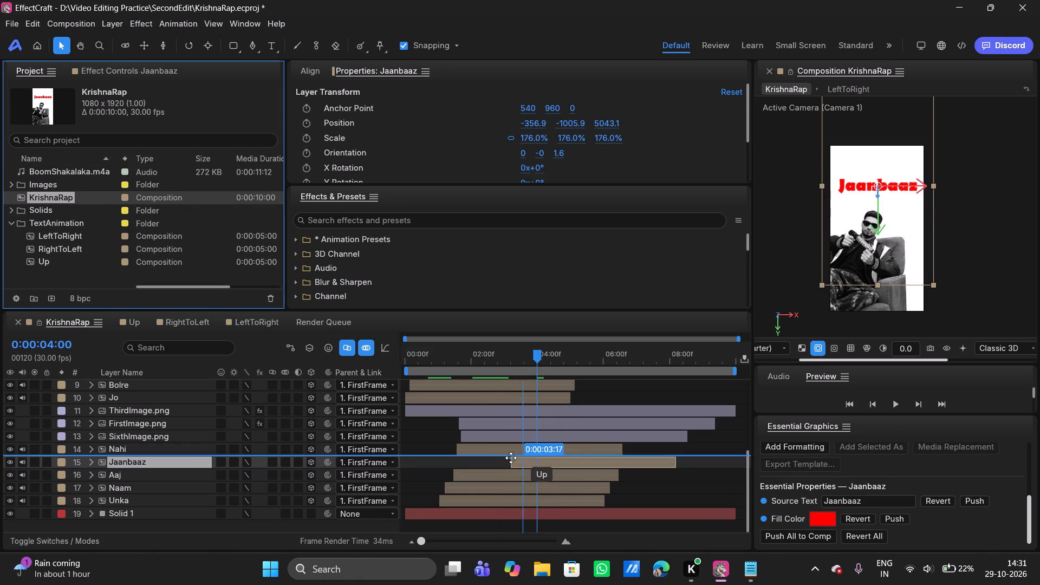
pyautogui.moveTo(511, 458); pyautogui.dragTo(515, 457)
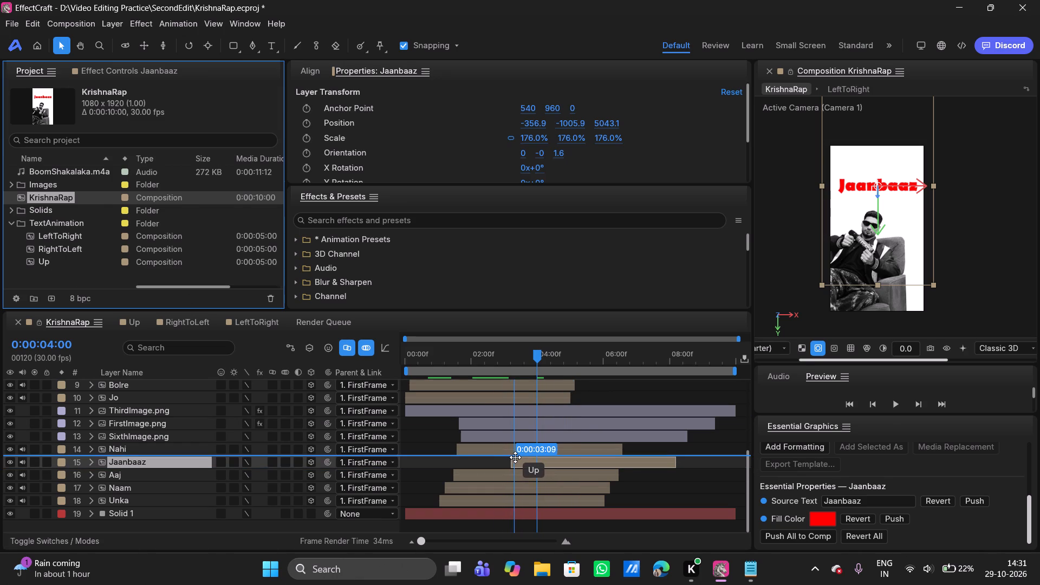
pyautogui.moveTo(515, 457); pyautogui.dragTo(518, 456)
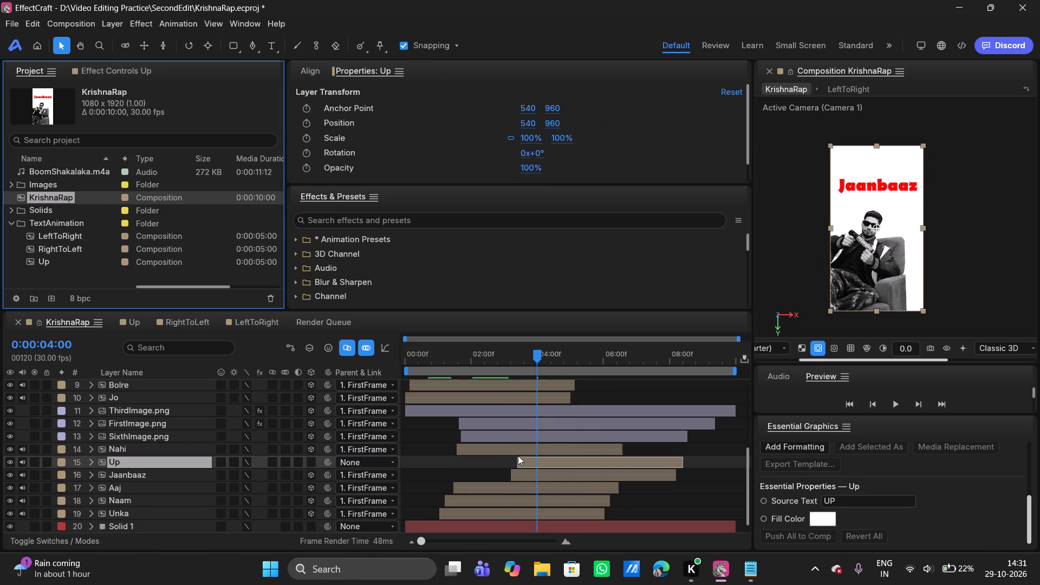
# Change the new Up layer's source text to Nahi, with the current time at 0:00:03:16.
pyautogui.moveTo(538, 354); pyautogui.dragTo(520, 354)
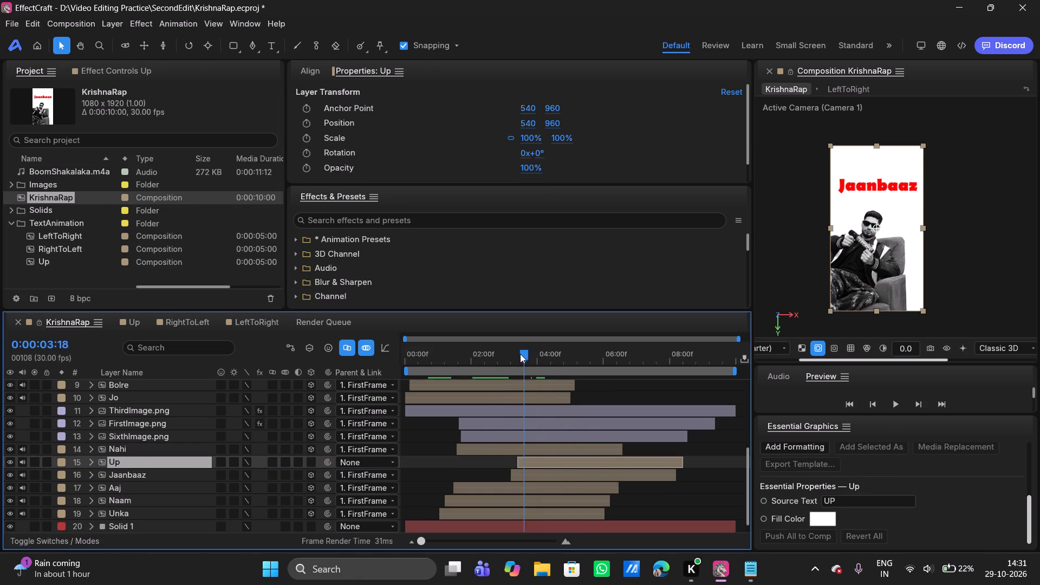
pyautogui.moveTo(520, 354); pyautogui.dragTo(522, 351)
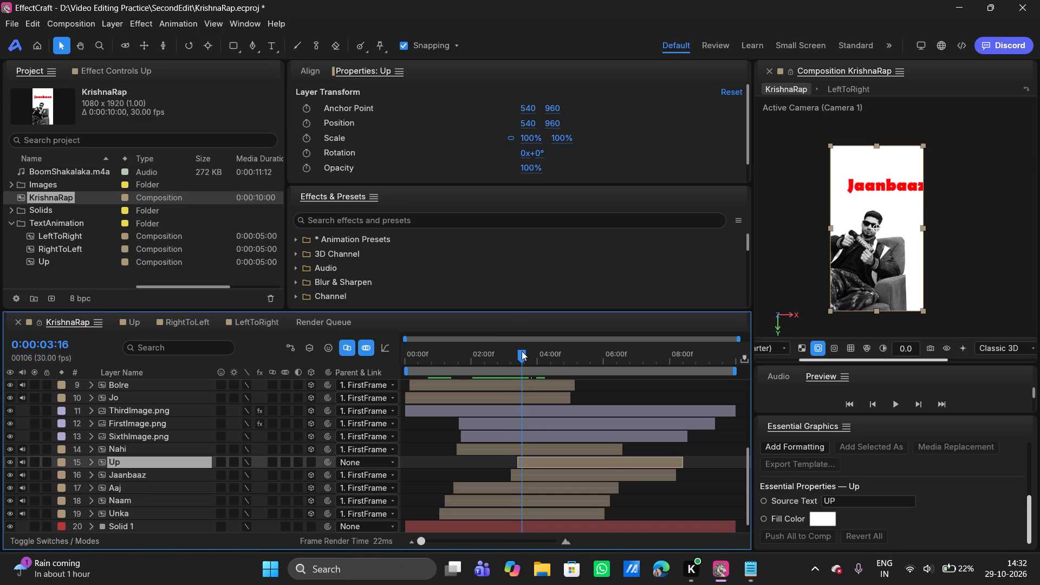
pyautogui.click(846, 505)
pyautogui.press('BackSpace')
pyautogui.press('BackSpace')
pyautogui.press('BackSpace')
pyautogui.write('Nahi')
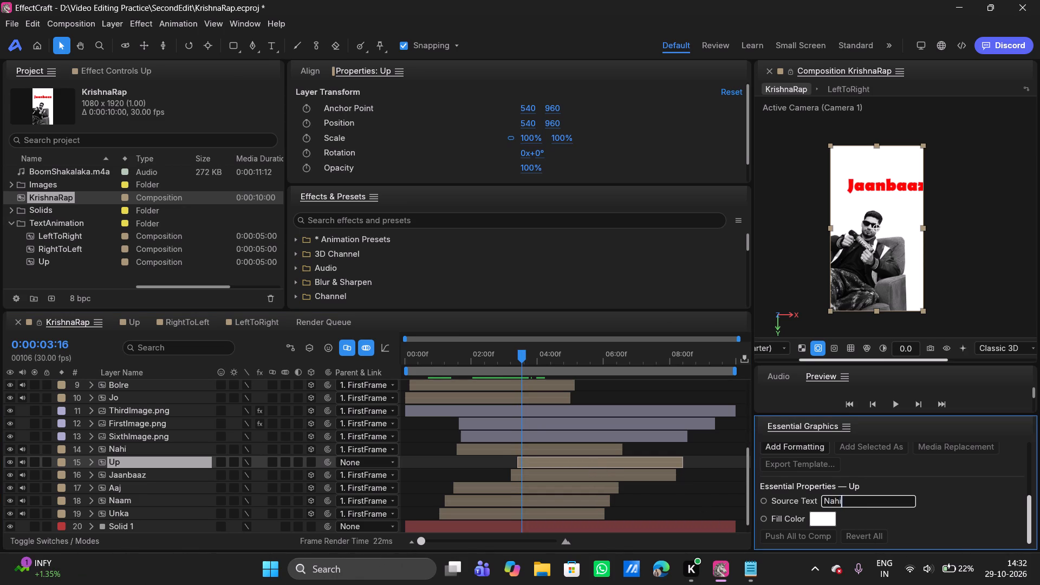
pyautogui.press('Return')
# Set the Up layer's text fill color to black, 000000.
pyautogui.click(809, 515)
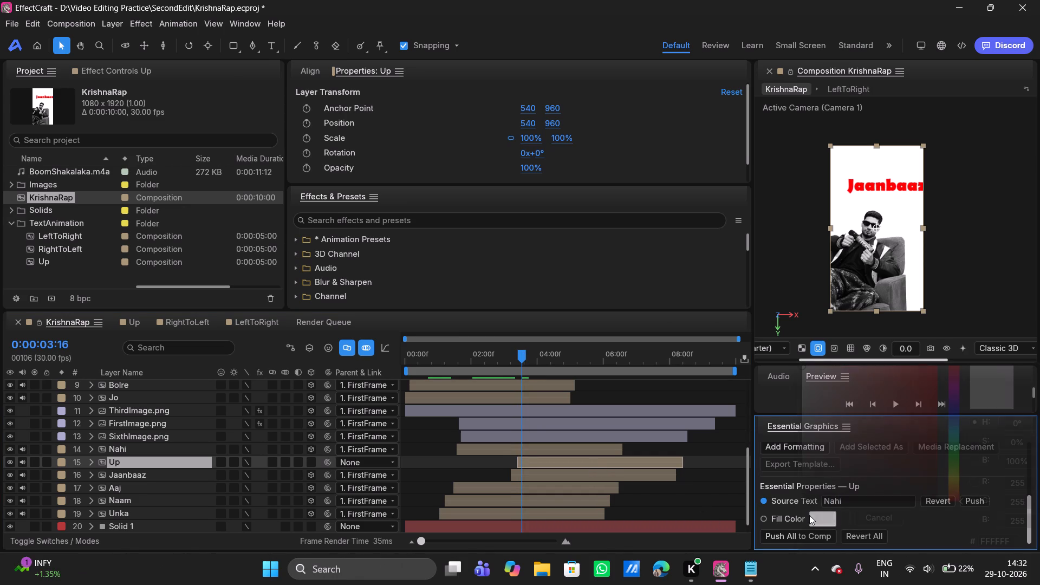
pyautogui.moveTo(819, 487); pyautogui.dragTo(767, 523)
pyautogui.click(830, 521)
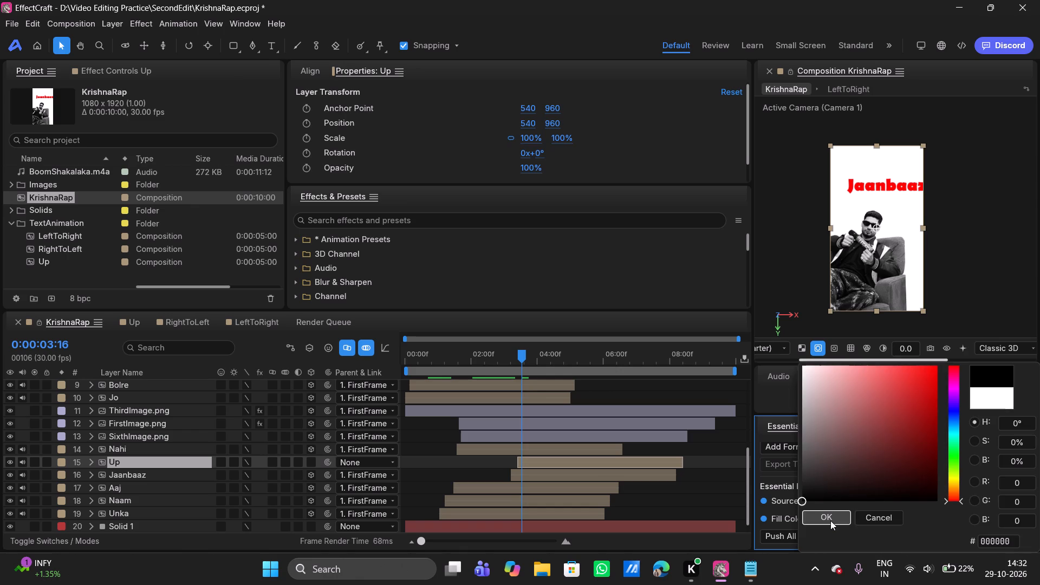
# Make the Up layer a 3D layer and parent it to 1. FirstFrame at 0:00:03:29.
pyautogui.moveTo(521, 353); pyautogui.dragTo(537, 352)
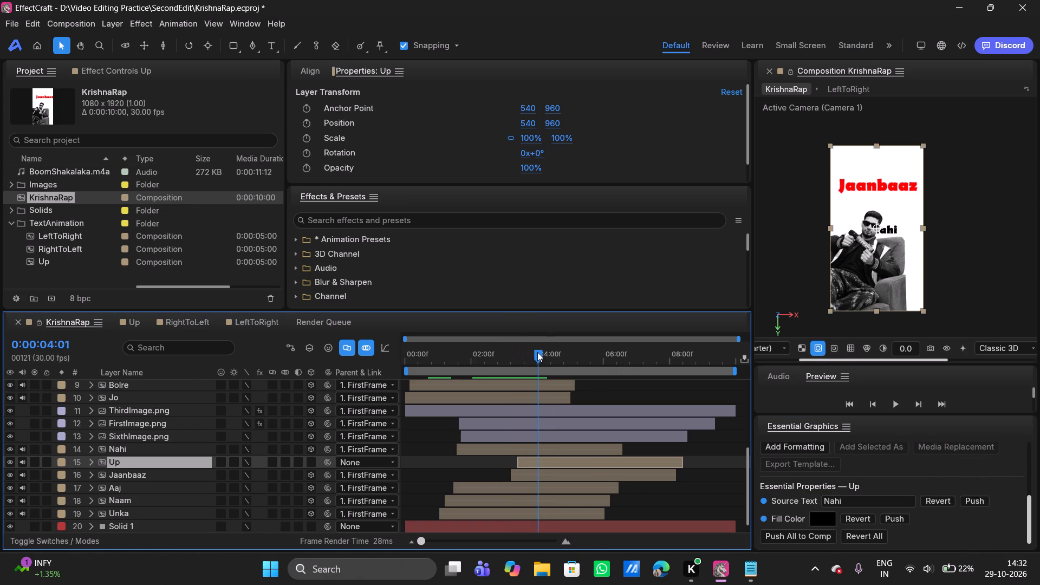
pyautogui.moveTo(537, 352); pyautogui.dragTo(536, 352)
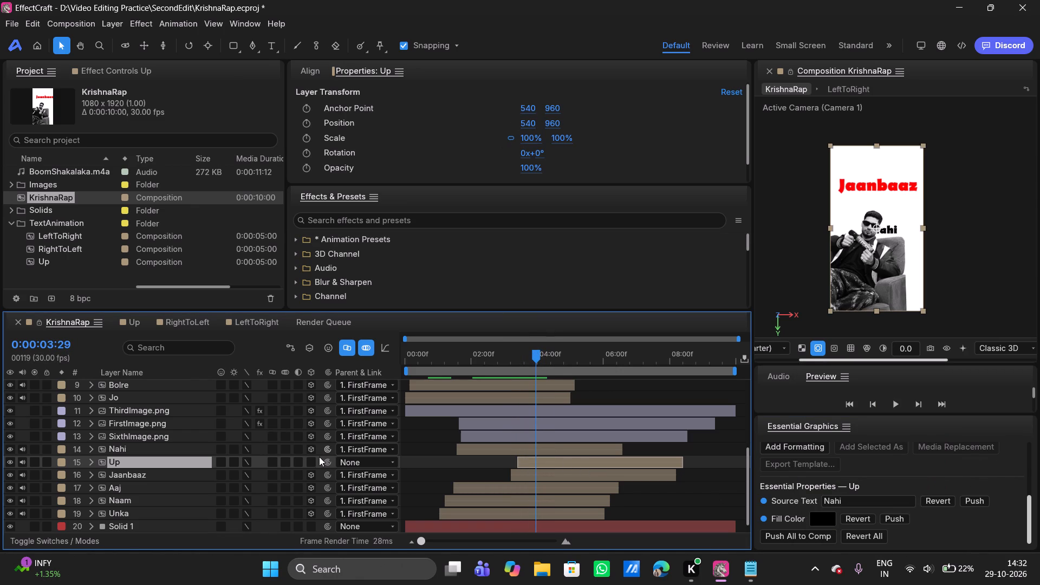
pyautogui.click(311, 460)
pyautogui.click(363, 460)
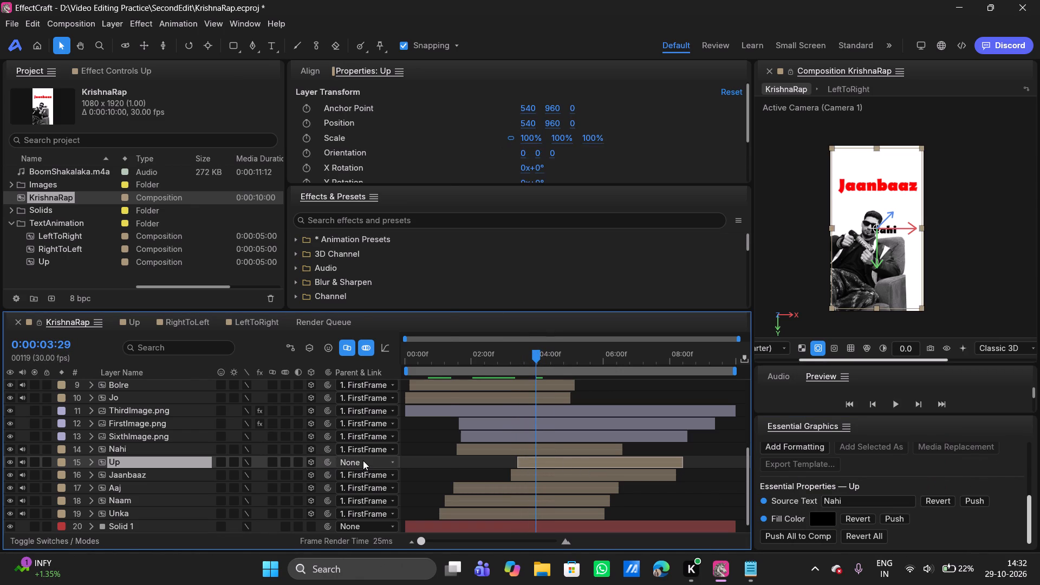
pyautogui.click(361, 160)
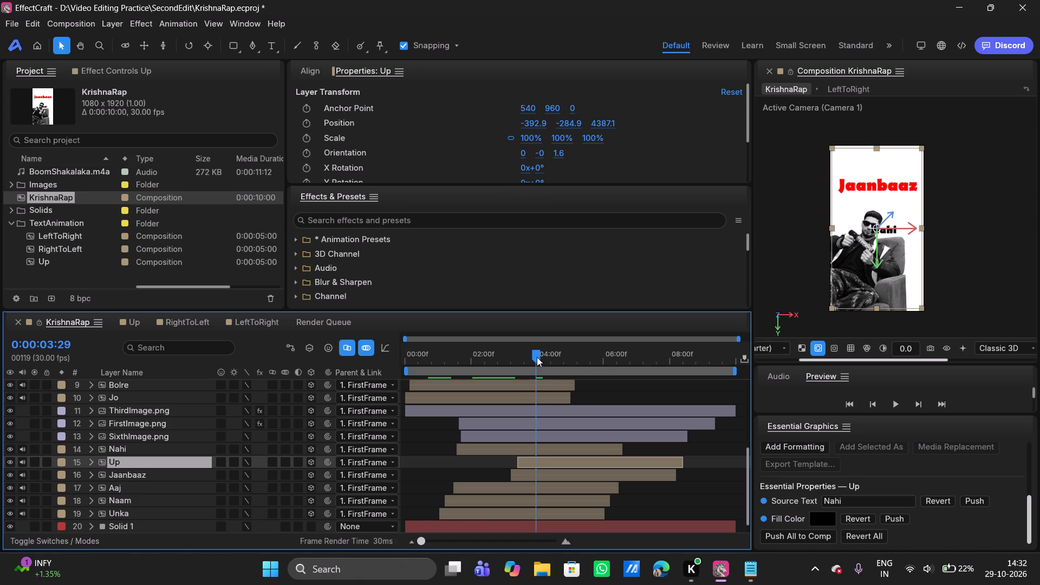
# At 0:00:04:05, move the Up layer to X -340.1 and Y -644.1, placing Nahi just below the Jaanbaaz text.
pyautogui.moveTo(537, 357); pyautogui.dragTo(543, 357)
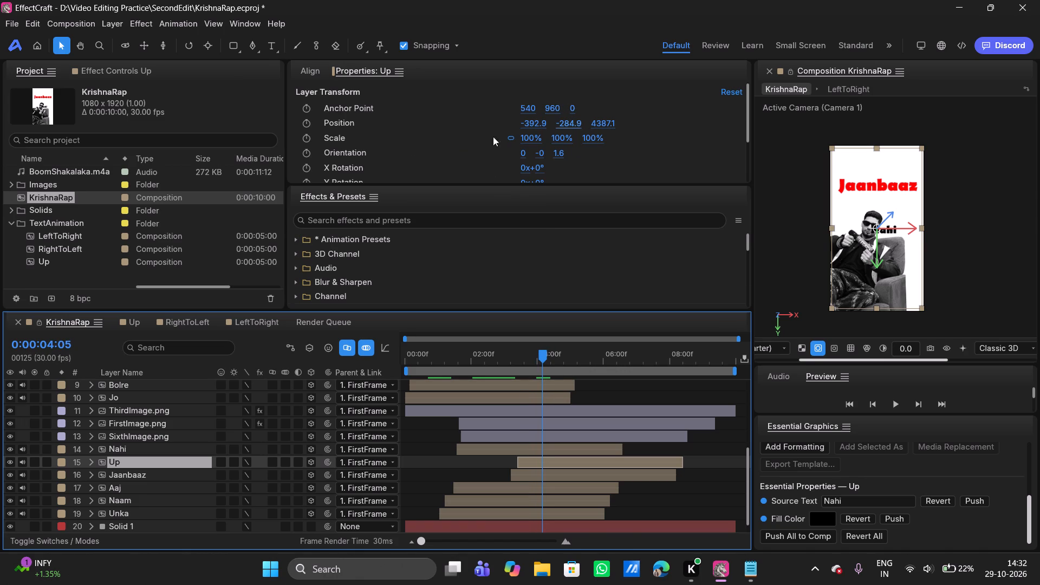
pyautogui.moveTo(575, 126); pyautogui.dragTo(469, 121)
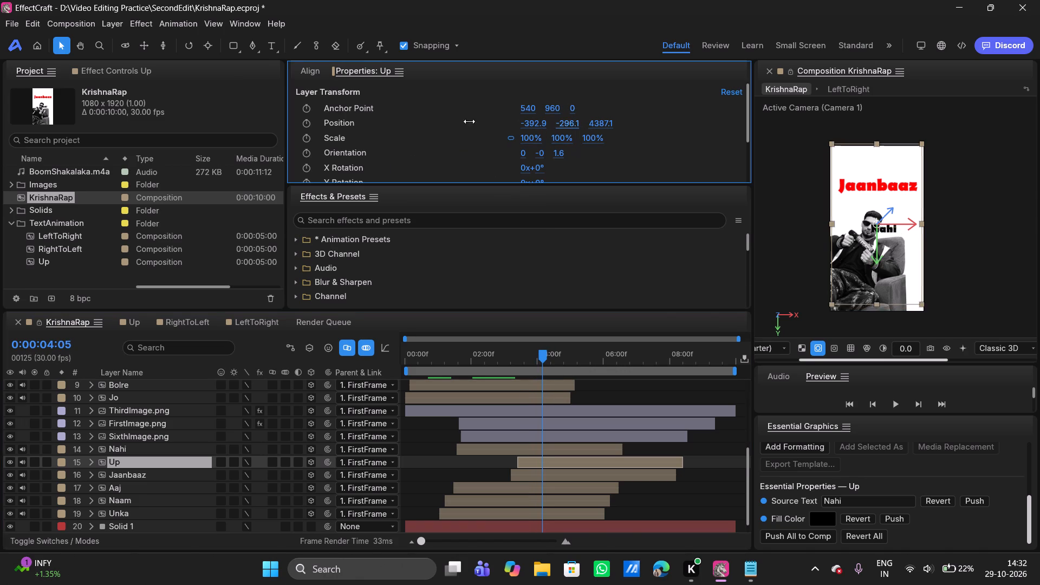
pyautogui.moveTo(469, 121); pyautogui.dragTo(329, 113)
pyautogui.moveTo(530, 126); pyautogui.dragTo(569, 125)
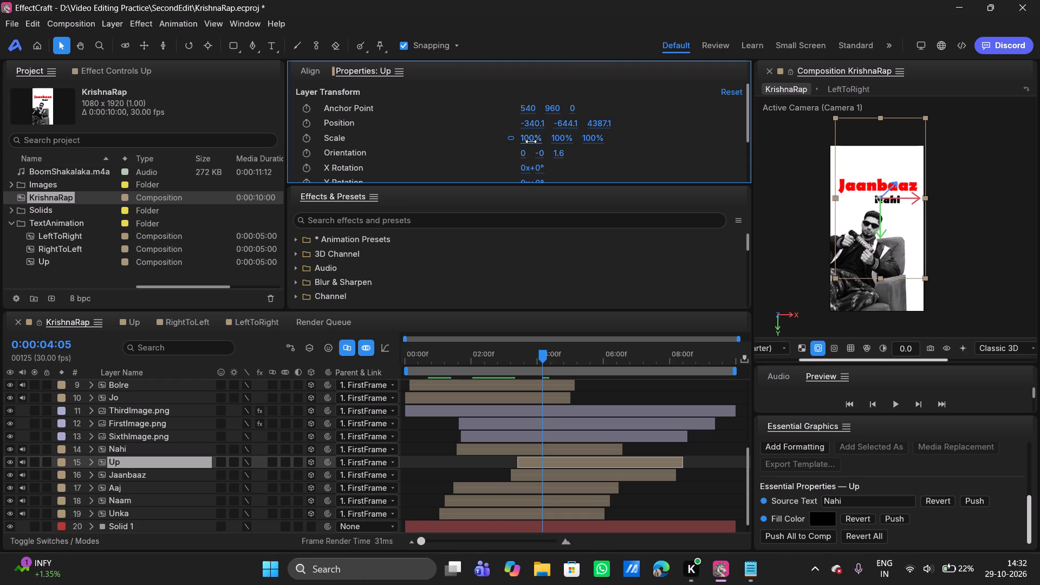
# Enlarge the Up layer uniformly to a scale of 124.8%.
pyautogui.moveTo(531, 142); pyautogui.dragTo(549, 141)
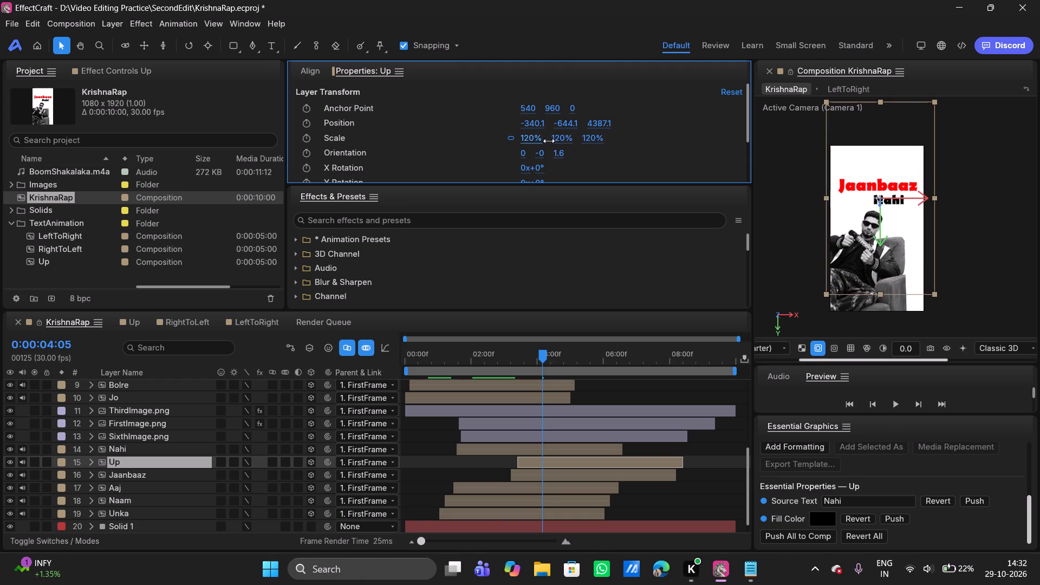
pyautogui.moveTo(549, 141); pyautogui.dragTo(552, 140)
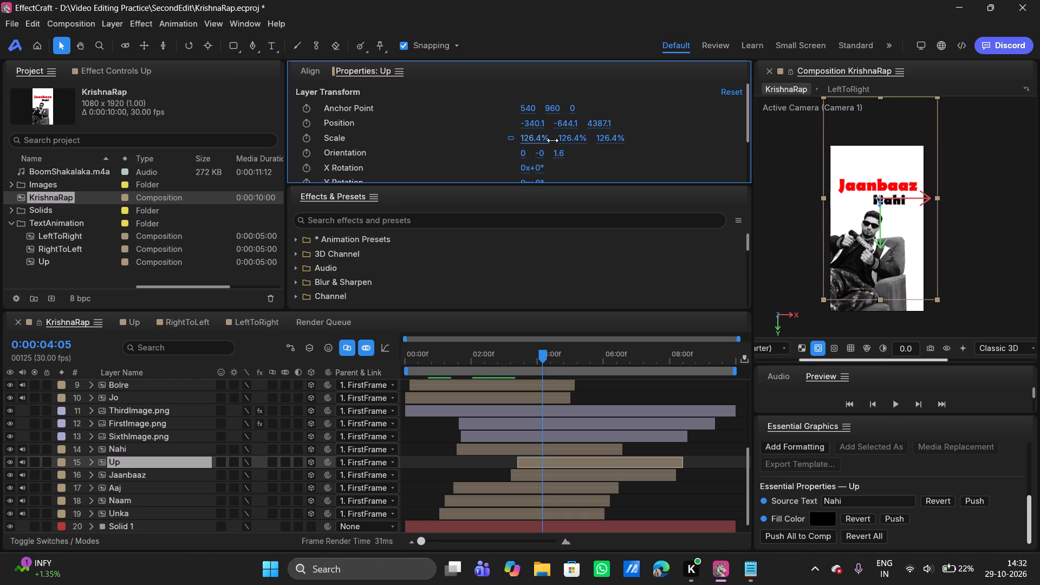
pyautogui.moveTo(552, 140); pyautogui.dragTo(551, 139)
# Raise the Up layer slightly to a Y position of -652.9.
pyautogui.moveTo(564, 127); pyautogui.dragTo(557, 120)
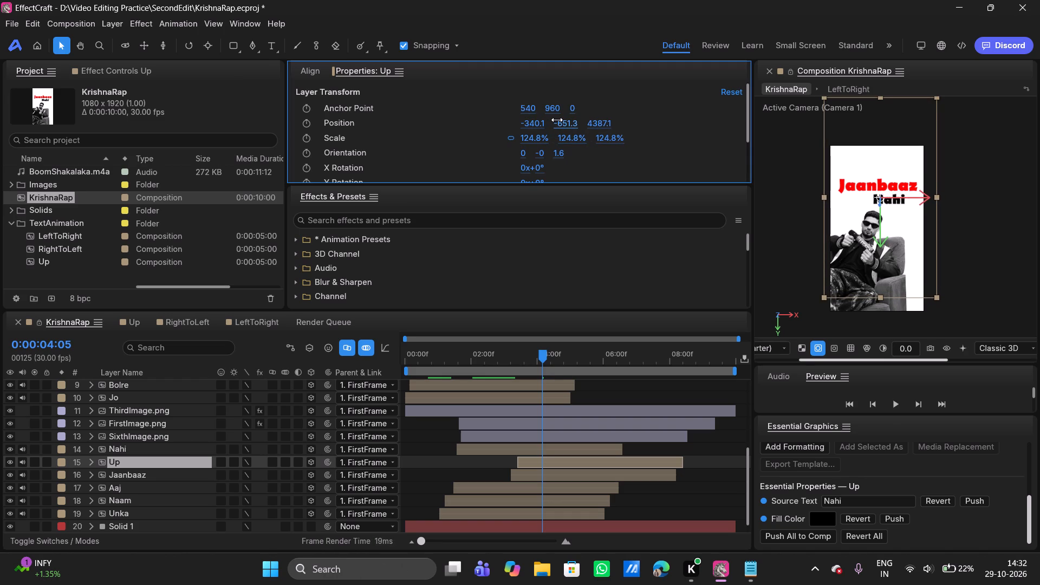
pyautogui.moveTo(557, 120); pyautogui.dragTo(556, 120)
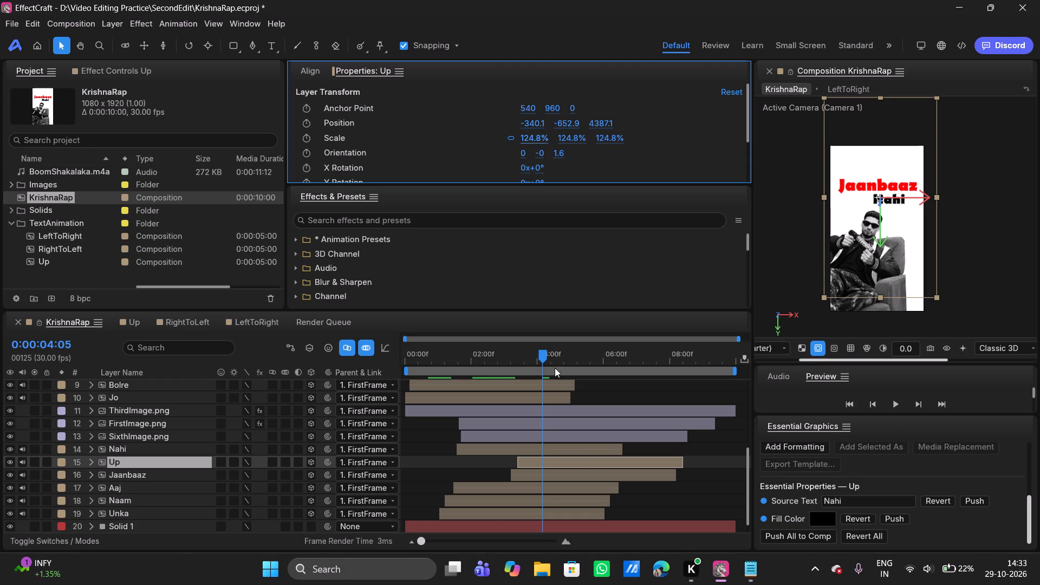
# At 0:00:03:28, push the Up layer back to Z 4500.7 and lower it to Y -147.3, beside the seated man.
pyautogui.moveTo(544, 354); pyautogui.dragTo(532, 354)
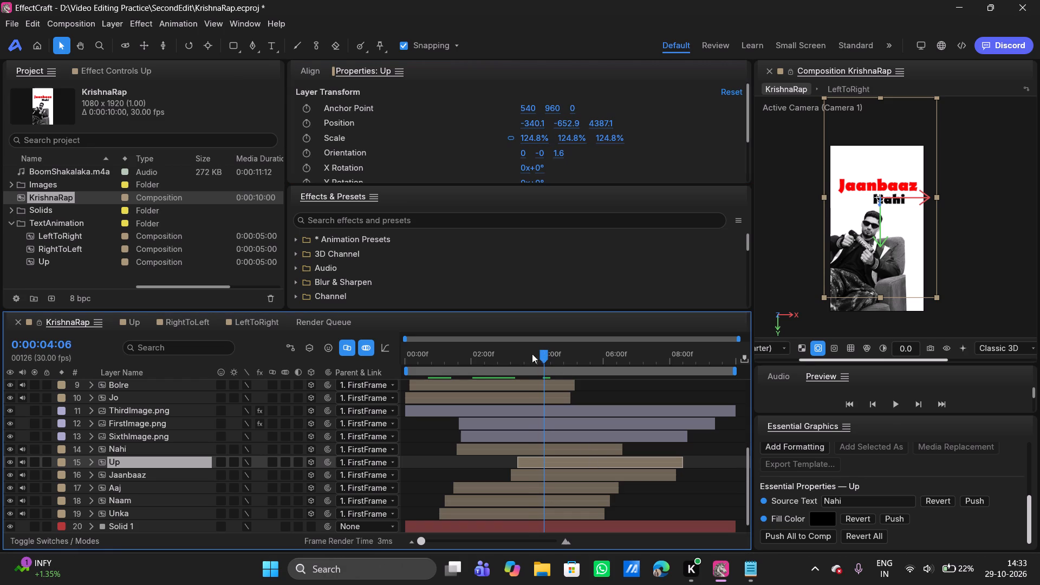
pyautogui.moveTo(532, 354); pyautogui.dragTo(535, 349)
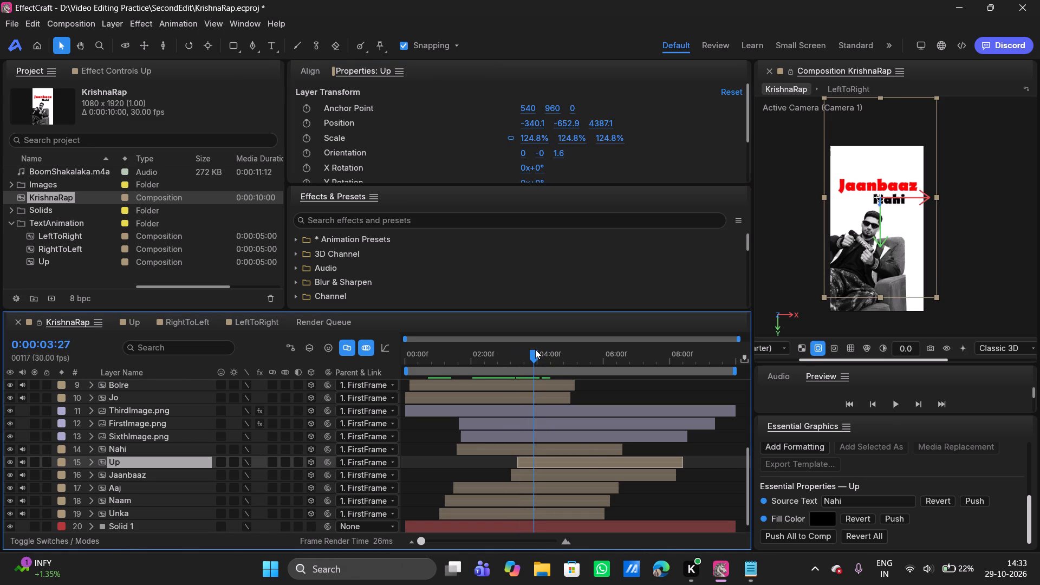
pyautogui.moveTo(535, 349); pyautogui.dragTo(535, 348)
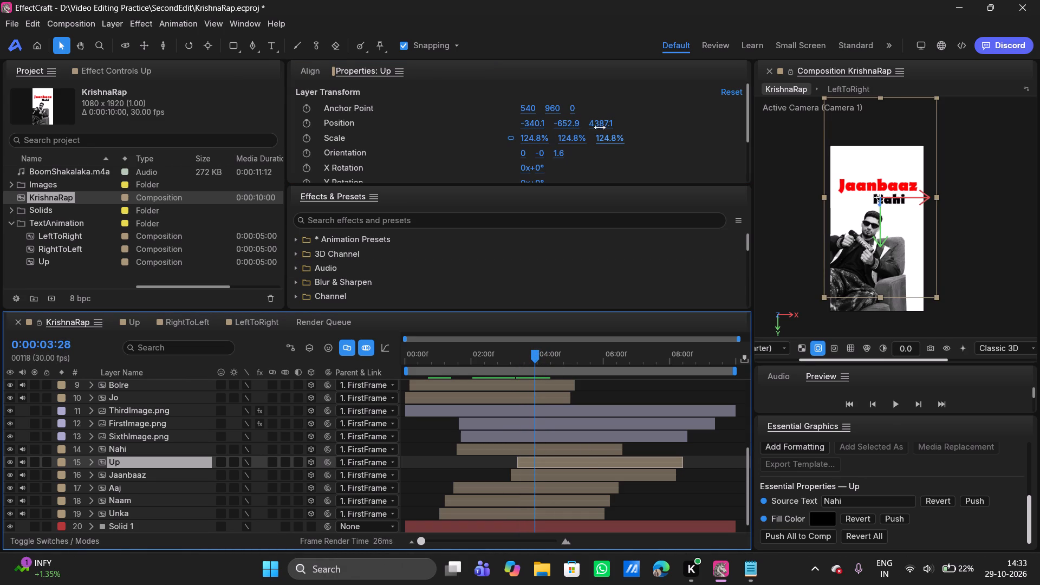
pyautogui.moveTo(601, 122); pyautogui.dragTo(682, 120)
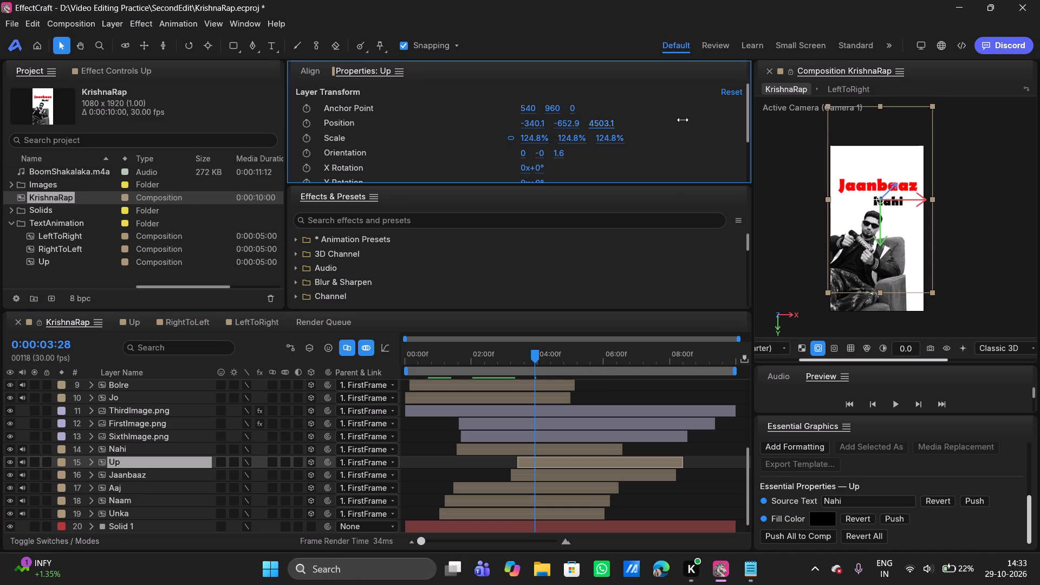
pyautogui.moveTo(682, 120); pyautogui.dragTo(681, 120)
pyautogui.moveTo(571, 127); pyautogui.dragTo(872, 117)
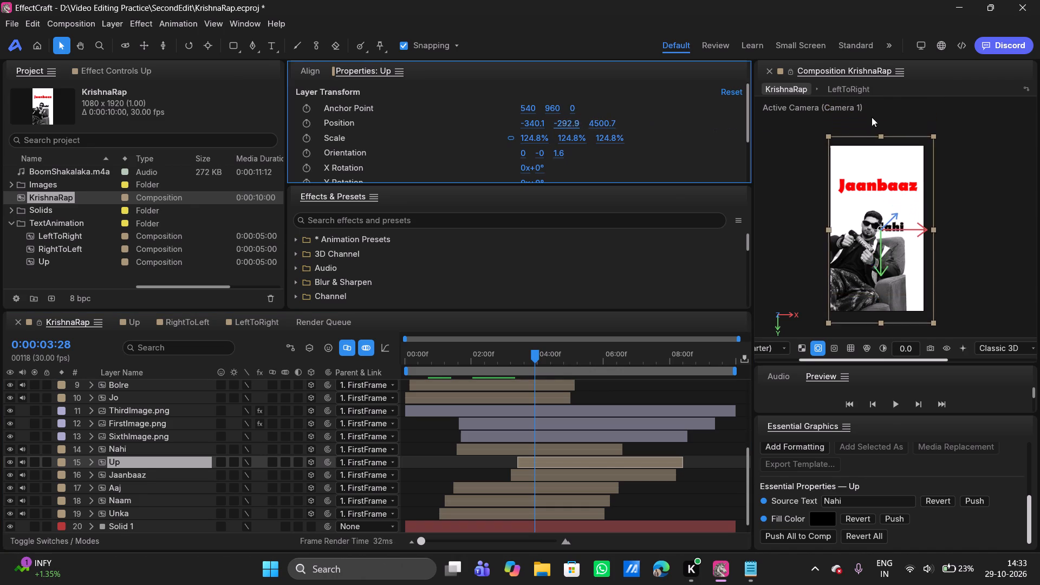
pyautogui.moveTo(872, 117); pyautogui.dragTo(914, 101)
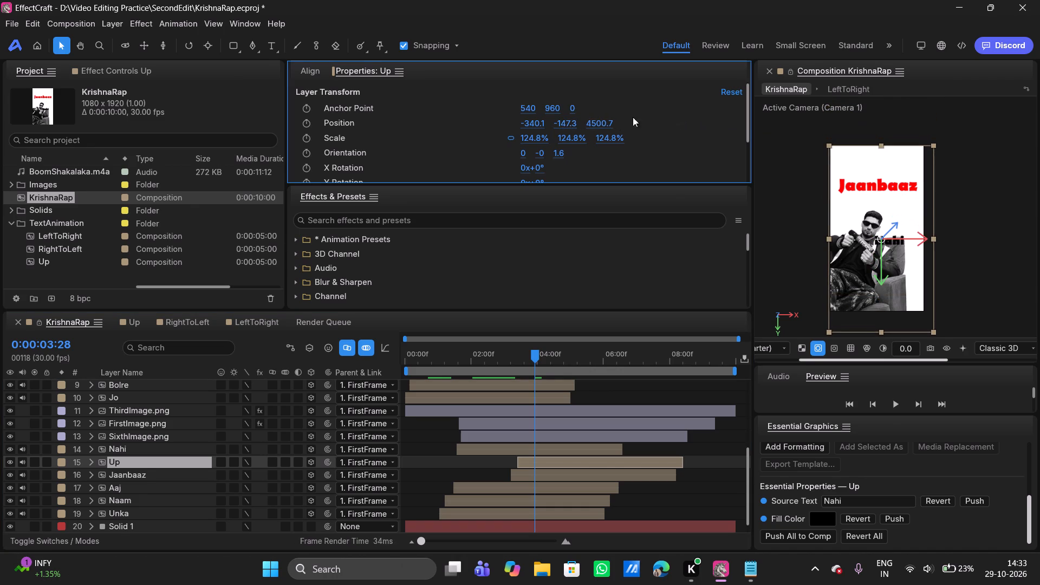
# Push the Up layer back in depth to Z 4984.7, close to the Jaanbaaz layer's Z position.
pyautogui.moveTo(599, 128); pyautogui.dragTo(680, 119)
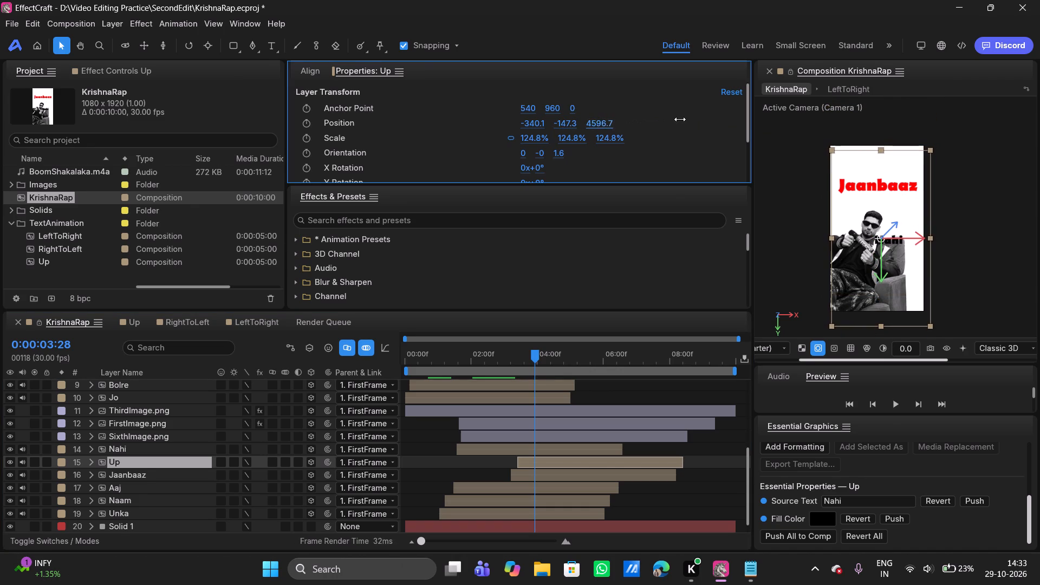
pyautogui.moveTo(680, 119); pyautogui.dragTo(866, 126)
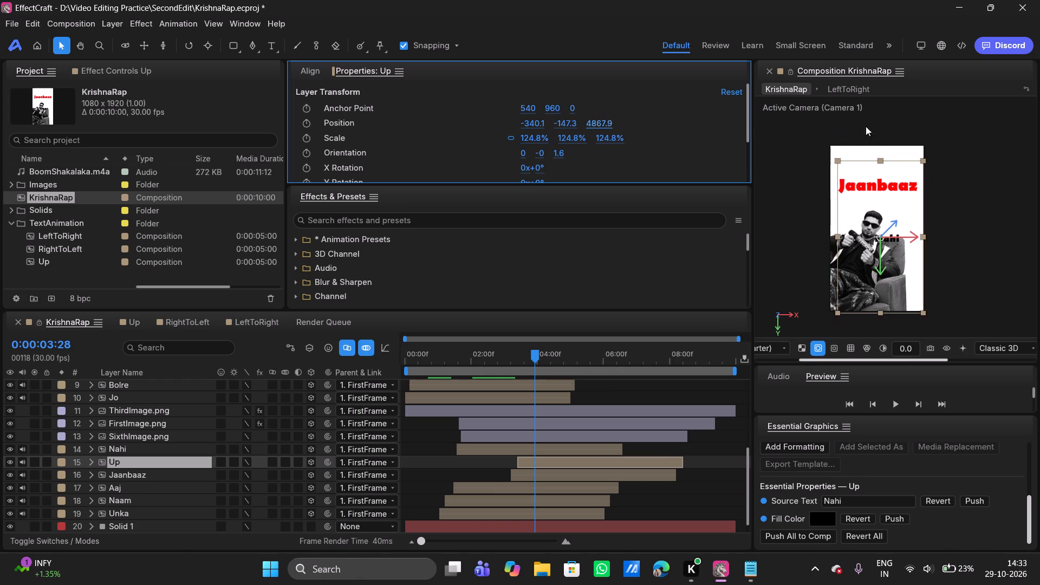
pyautogui.moveTo(866, 126); pyautogui.dragTo(896, 124)
pyautogui.moveTo(565, 127); pyautogui.dragTo(637, 122)
pyautogui.moveTo(591, 125); pyautogui.dragTo(727, 123)
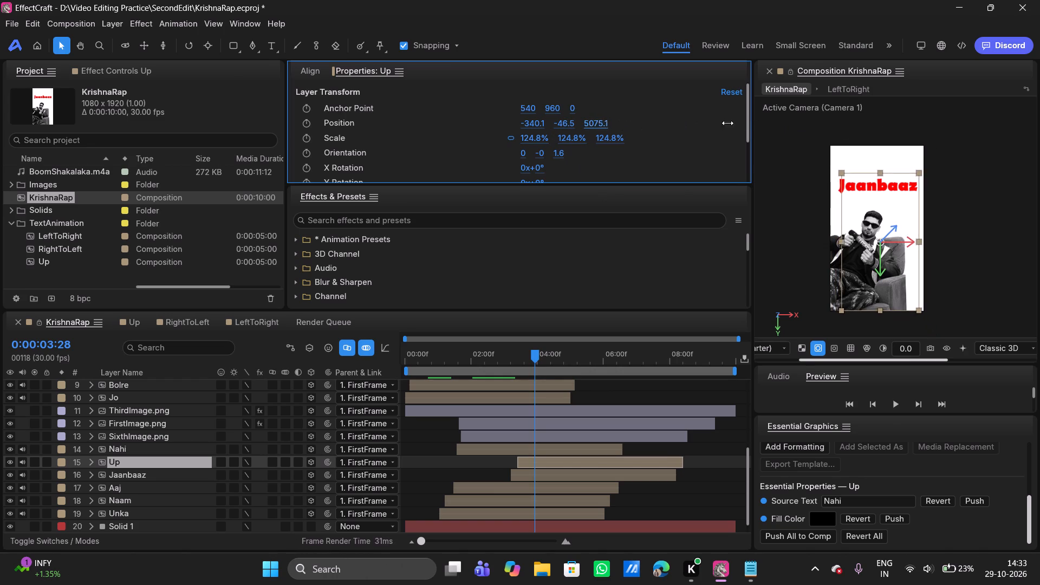
pyautogui.moveTo(727, 123); pyautogui.dragTo(580, 125)
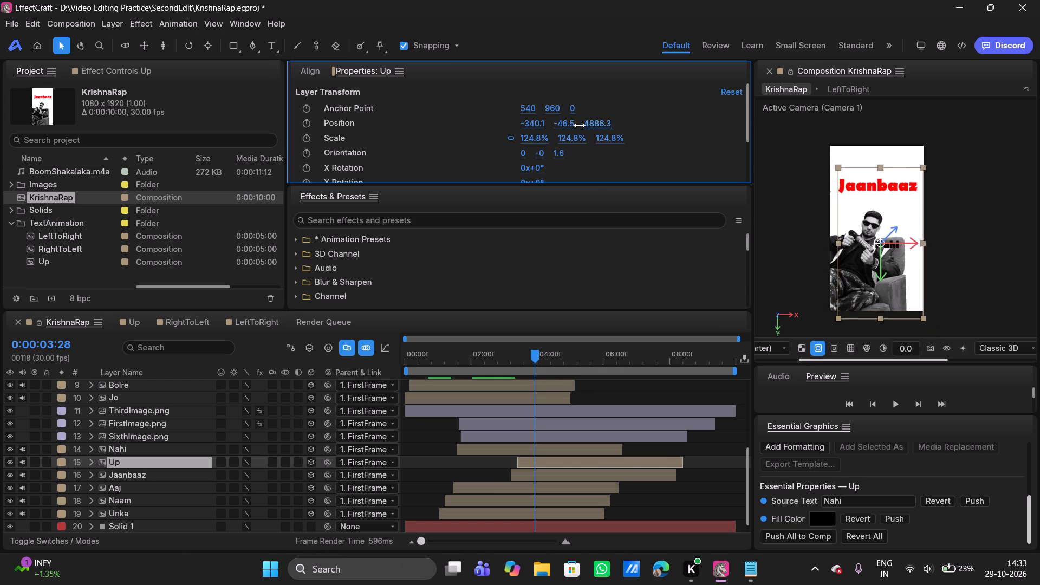
pyautogui.moveTo(580, 125); pyautogui.dragTo(601, 125)
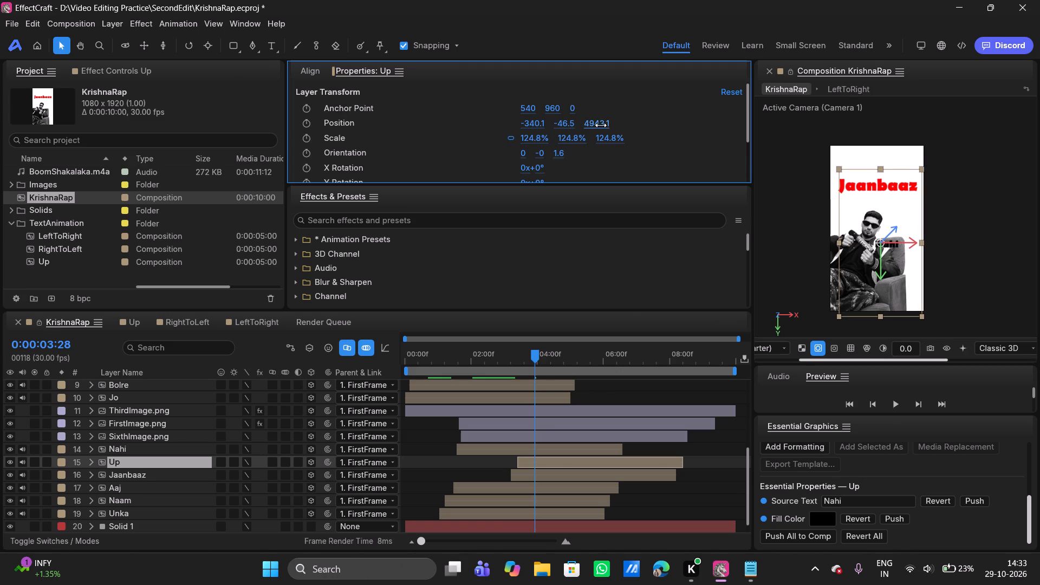
pyautogui.moveTo(601, 125); pyautogui.dragTo(601, 125)
pyautogui.click(517, 478)
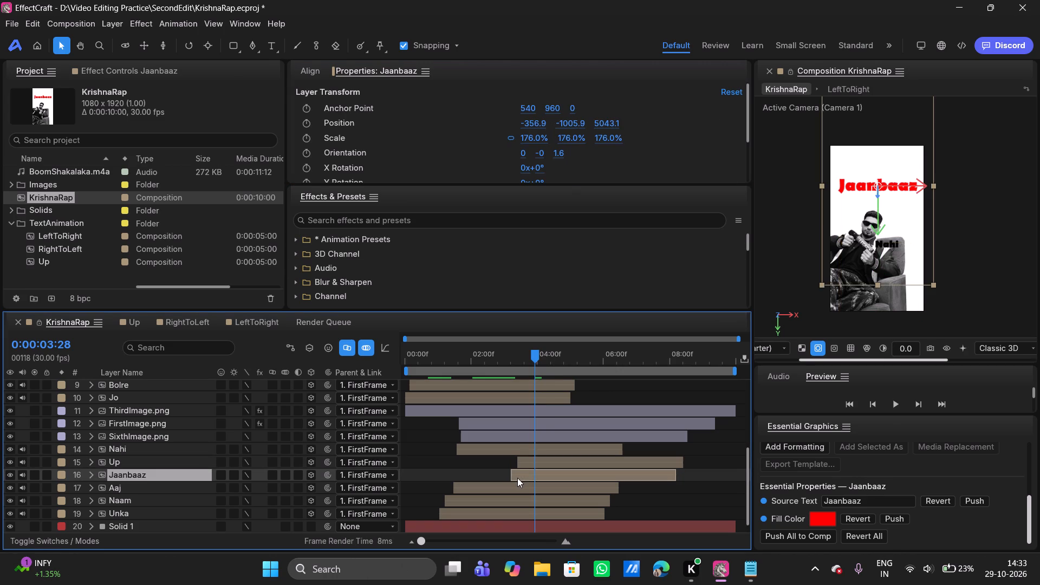
pyautogui.click(555, 460)
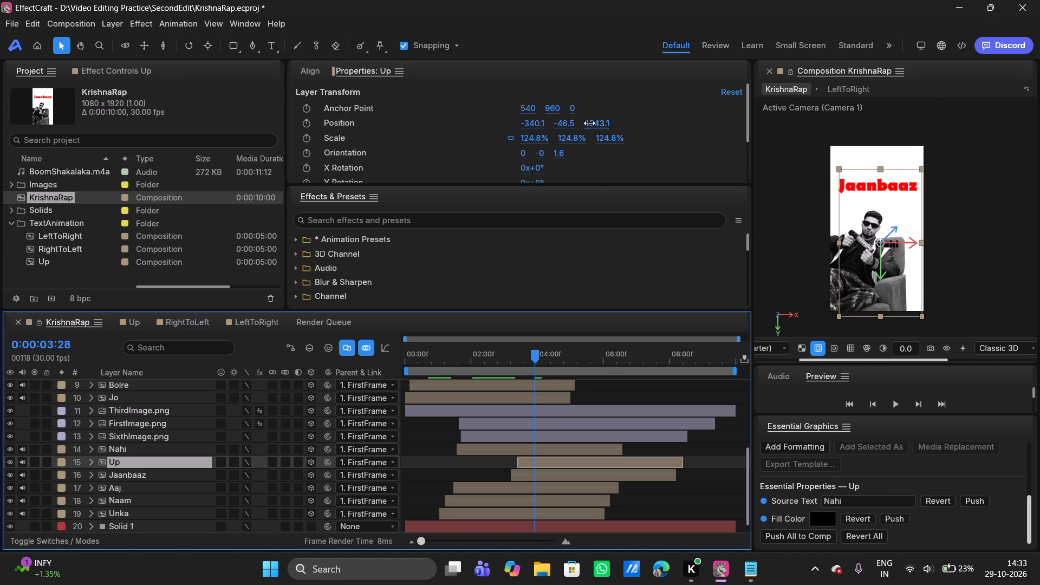
pyautogui.moveTo(589, 123); pyautogui.dragTo(601, 123)
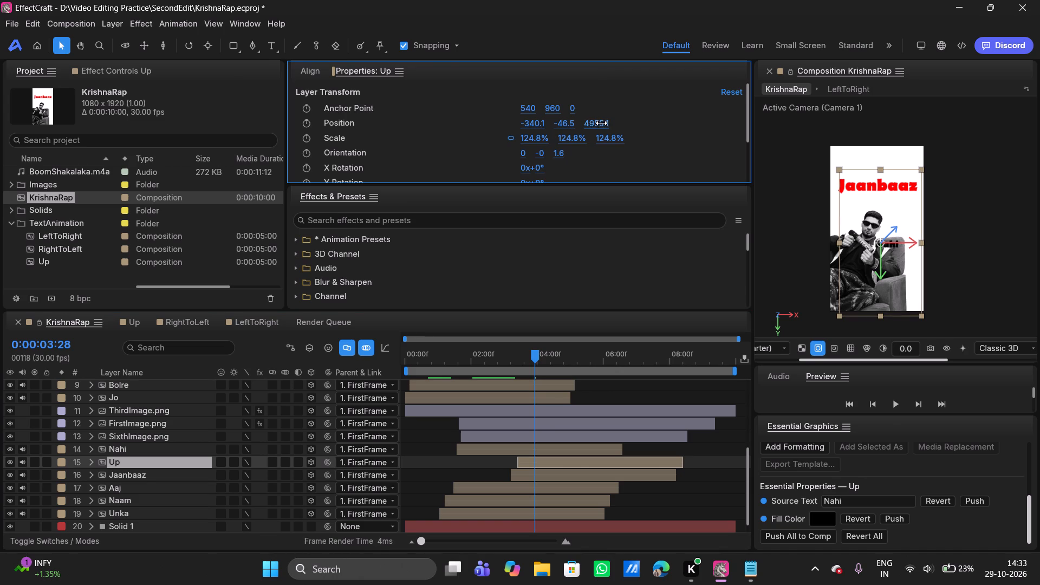
pyautogui.moveTo(601, 123); pyautogui.dragTo(614, 121)
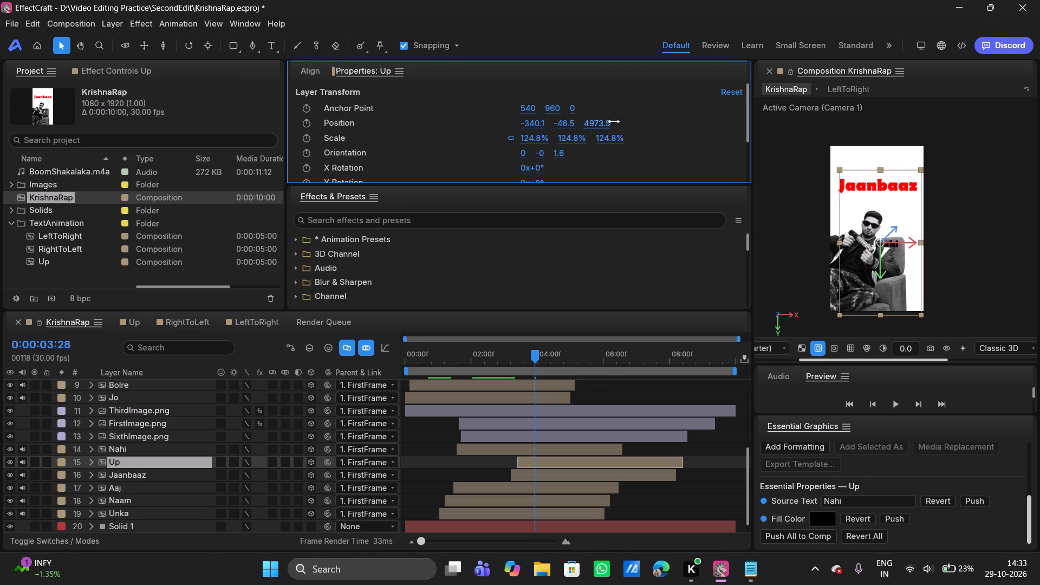
pyautogui.moveTo(614, 121); pyautogui.dragTo(623, 121)
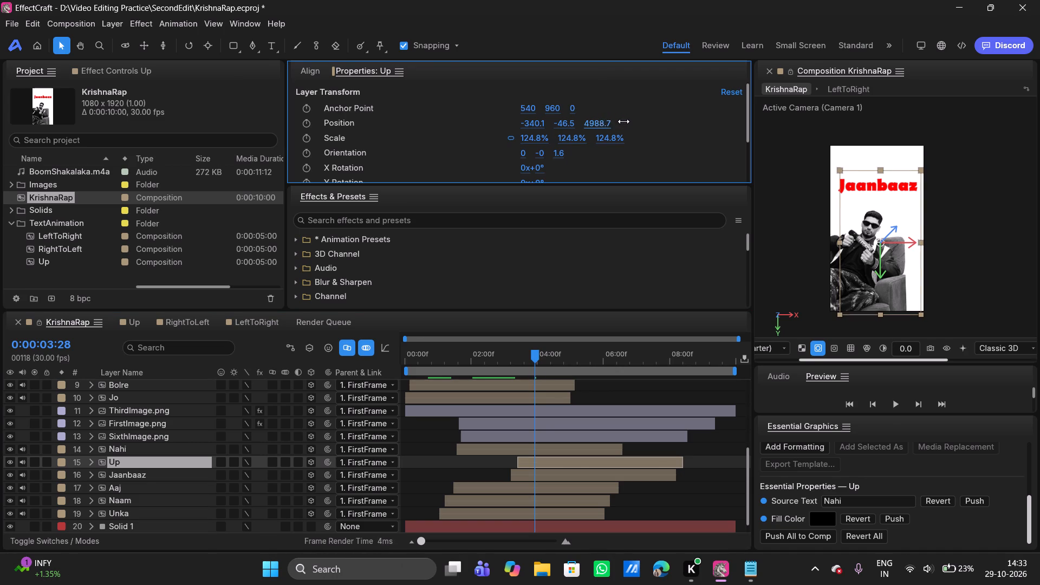
pyautogui.moveTo(623, 121); pyautogui.dragTo(621, 122)
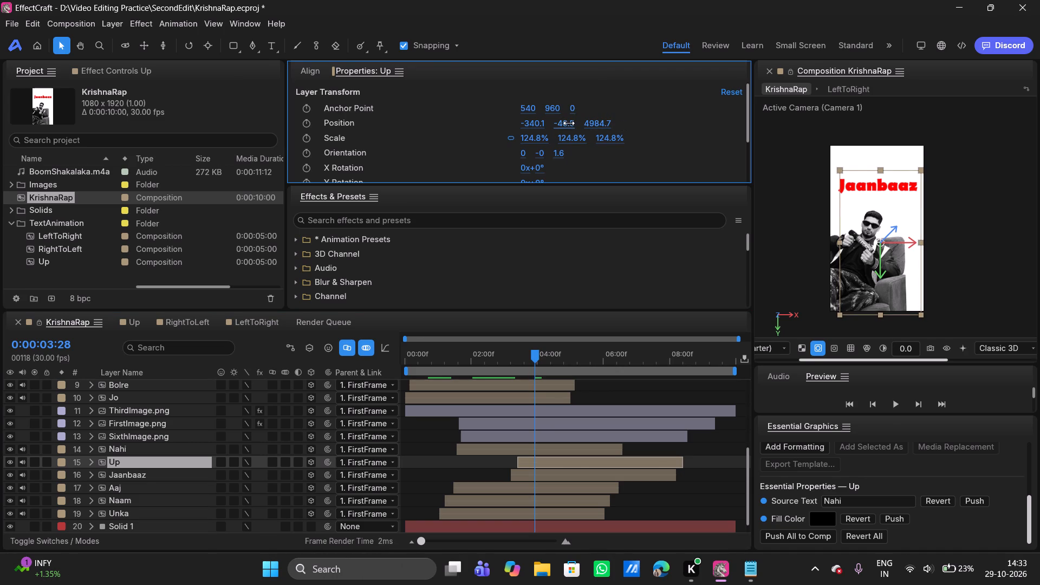
# Raise the Up layer to a Y position of -788.1, placing Nahi directly beneath the Jaanbaaz text.
pyautogui.moveTo(569, 123); pyautogui.dragTo(226, 109)
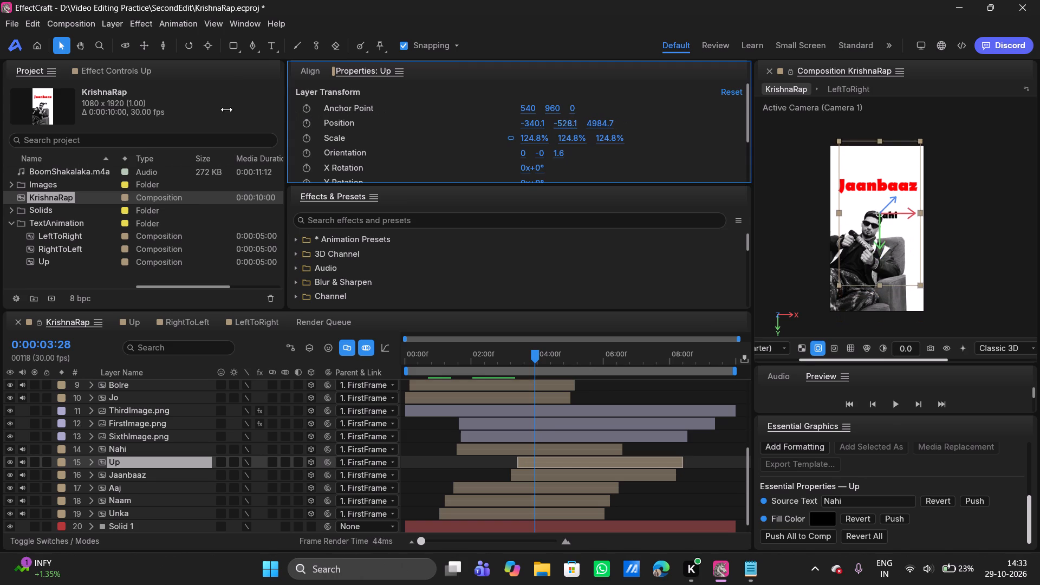
pyautogui.moveTo(226, 109); pyautogui.dragTo(69, 109)
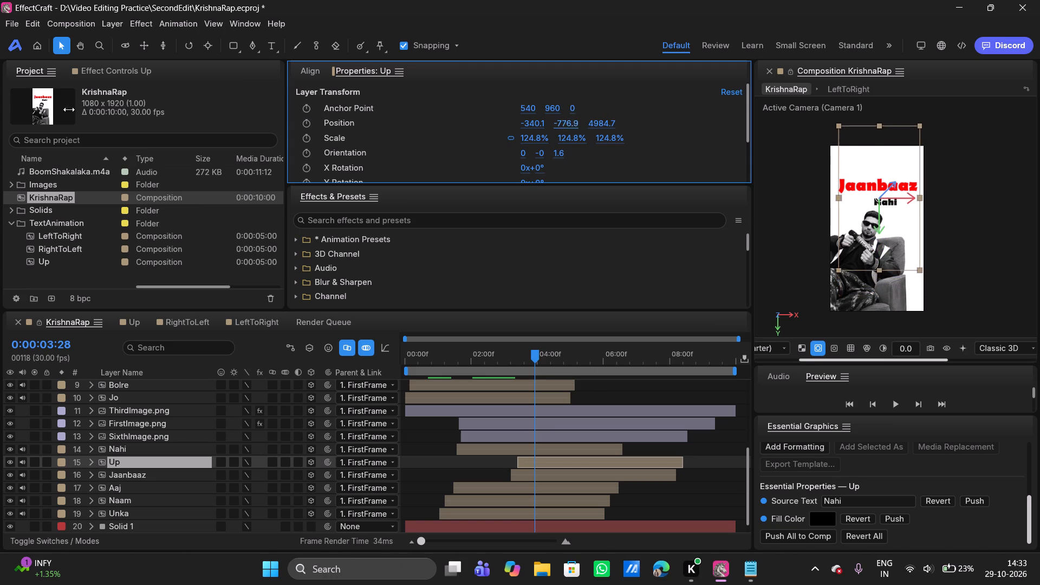
pyautogui.moveTo(69, 109); pyautogui.dragTo(70, 107)
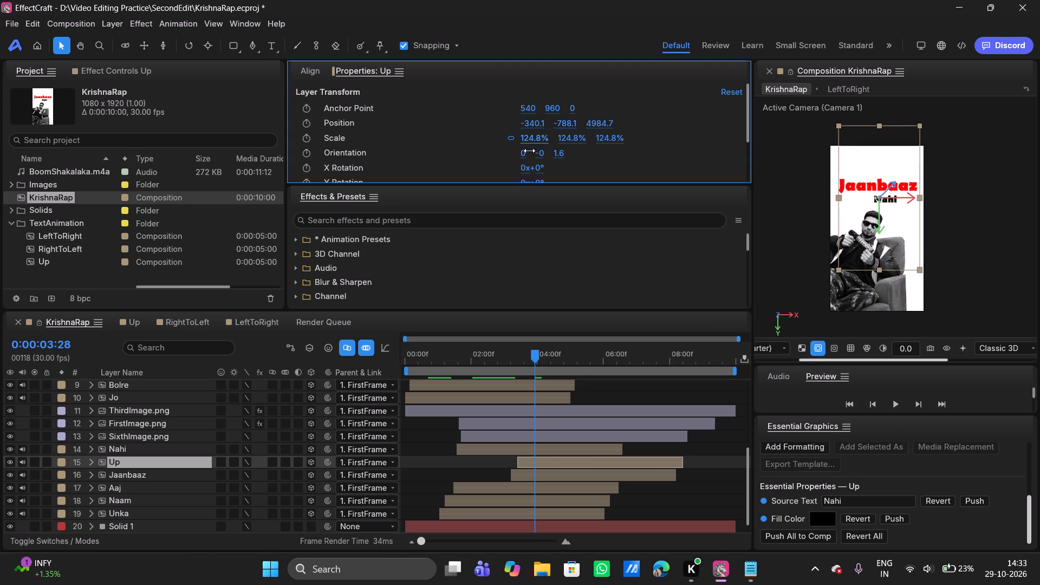
# Enlarge the Up layer uniformly to 168.8% and shift it to X -308.1, under the end of Jaanbaaz, and deselect it.
pyautogui.moveTo(537, 141); pyautogui.dragTo(576, 140)
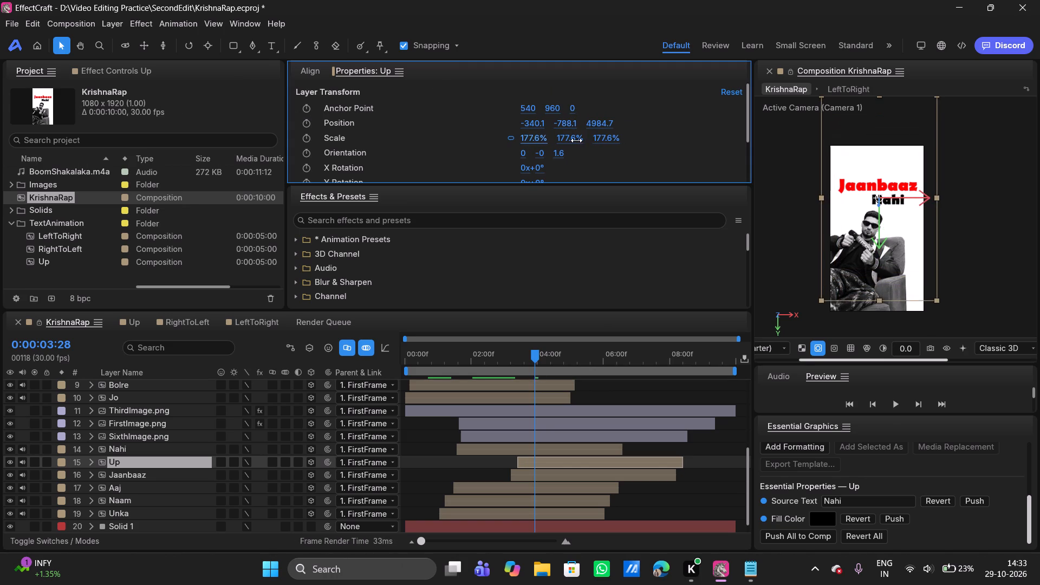
pyautogui.moveTo(576, 140); pyautogui.dragTo(570, 140)
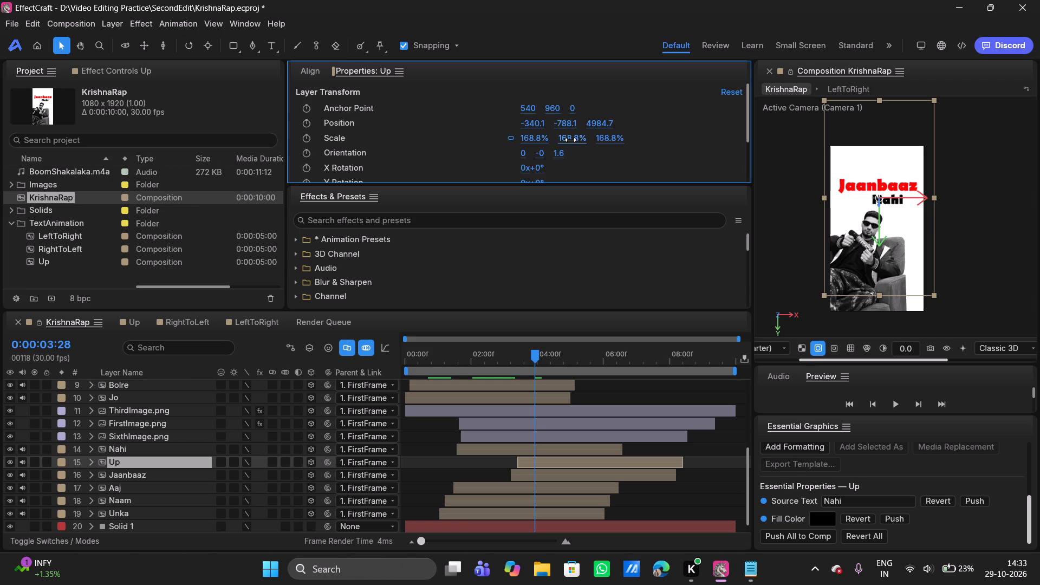
pyautogui.moveTo(528, 122); pyautogui.dragTo(557, 121)
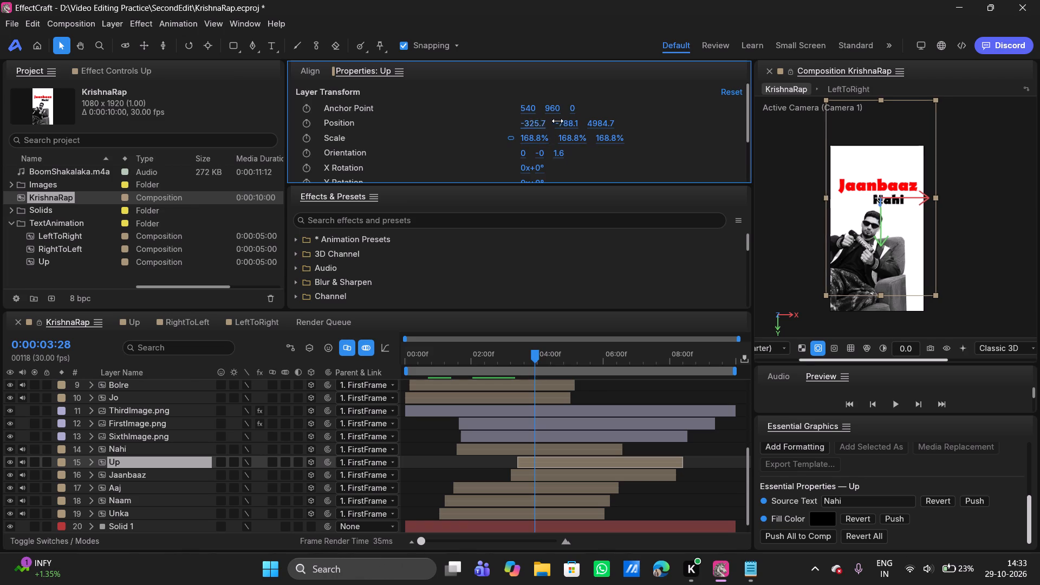
pyautogui.moveTo(557, 121); pyautogui.dragTo(552, 121)
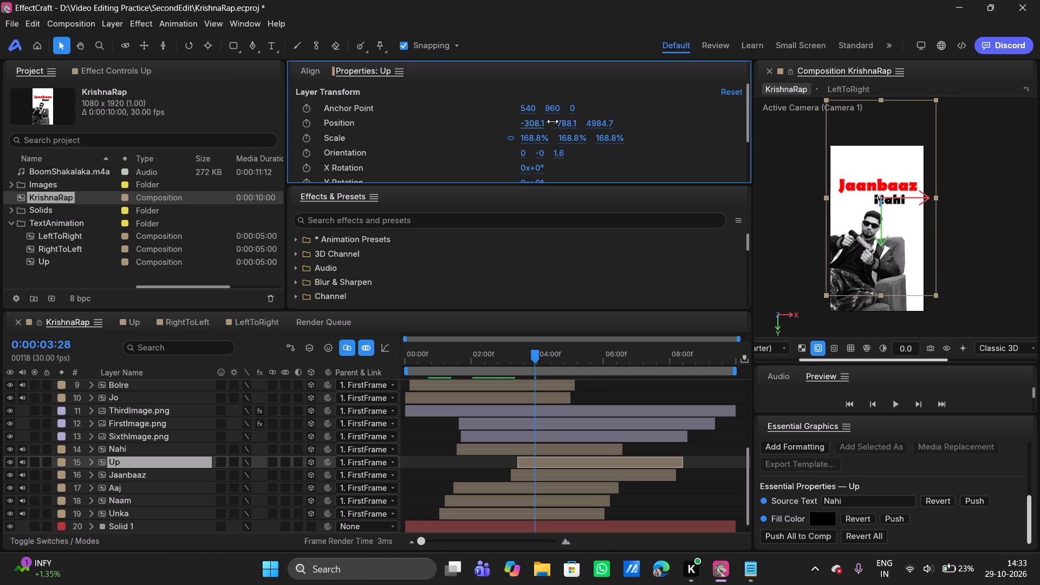
pyautogui.click(972, 295)
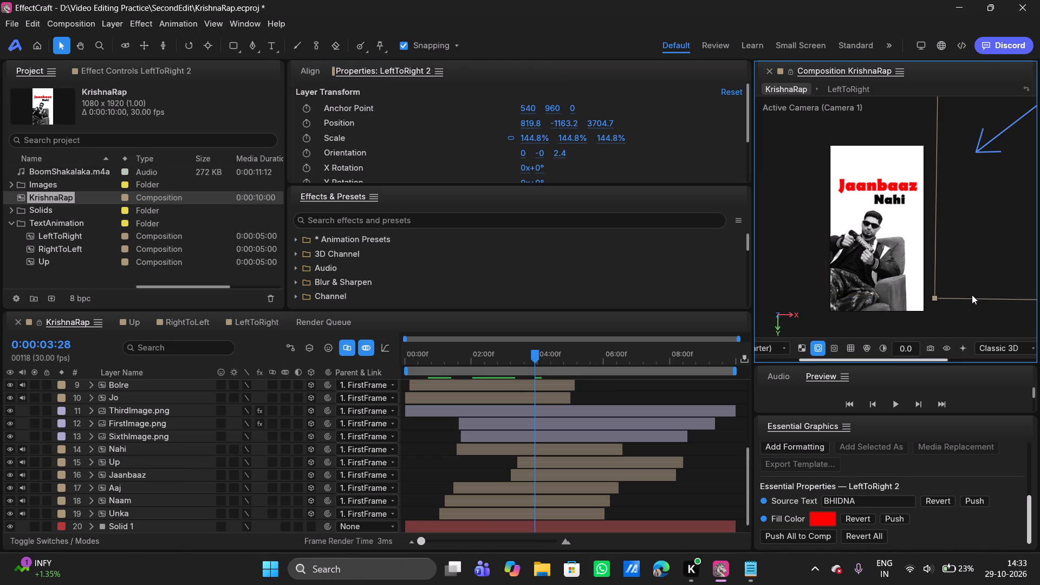
pyautogui.click(958, 323)
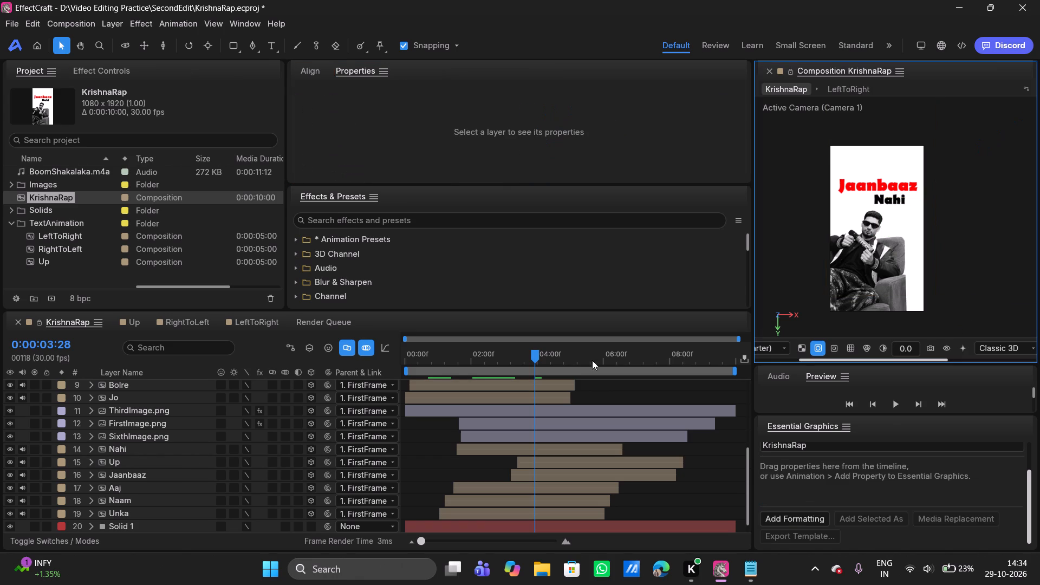
# Check the word and image sequence between about 0:00:01:26 and 0:00:04:17, and save the project.
pyautogui.moveTo(538, 354); pyautogui.dragTo(453, 366)
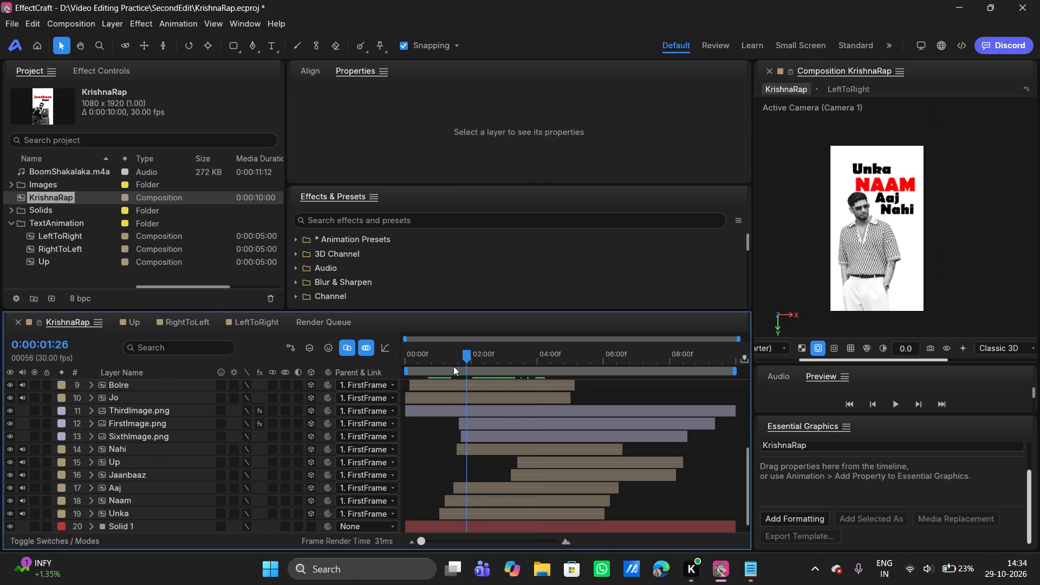
pyautogui.moveTo(453, 366); pyautogui.dragTo(487, 361)
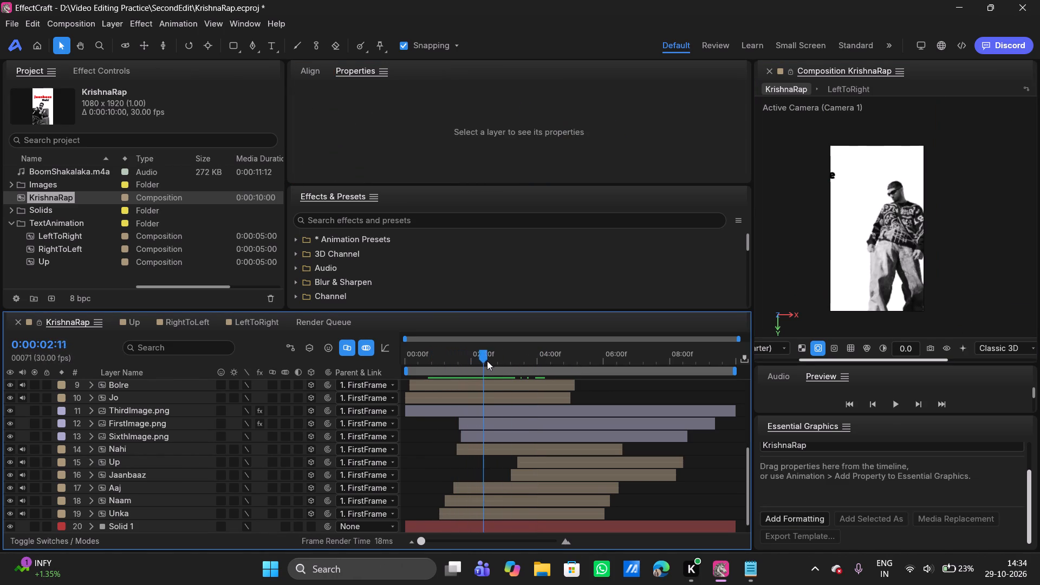
pyautogui.moveTo(487, 361); pyautogui.dragTo(516, 356)
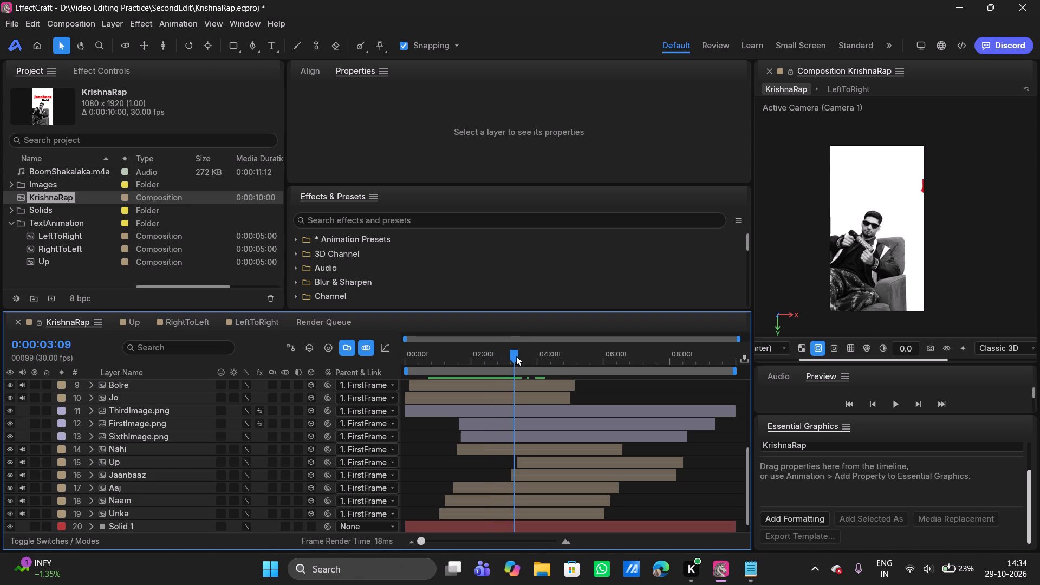
pyautogui.moveTo(516, 356); pyautogui.dragTo(554, 356)
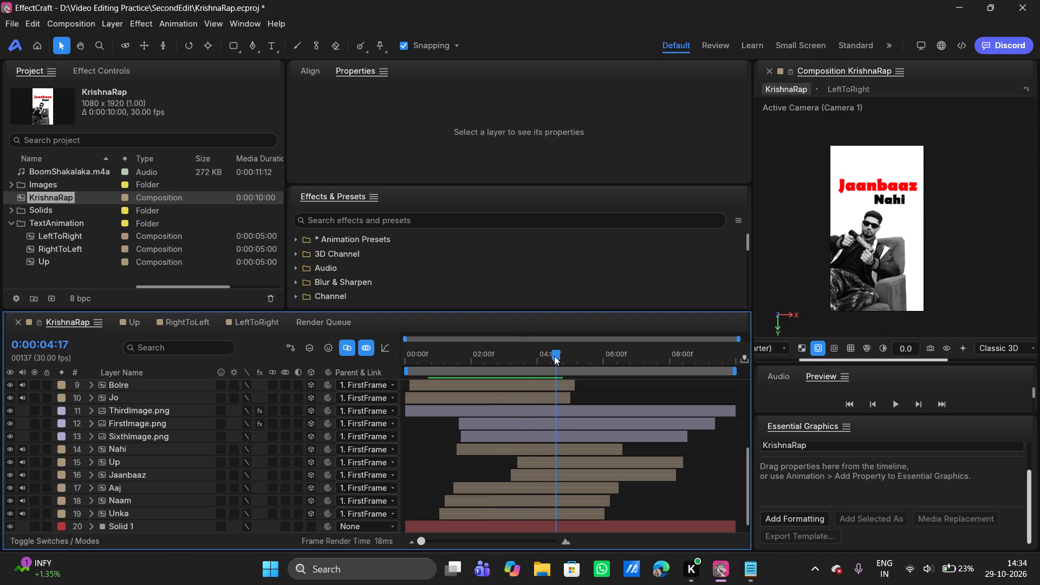
pyautogui.moveTo(554, 356); pyautogui.dragTo(499, 360)
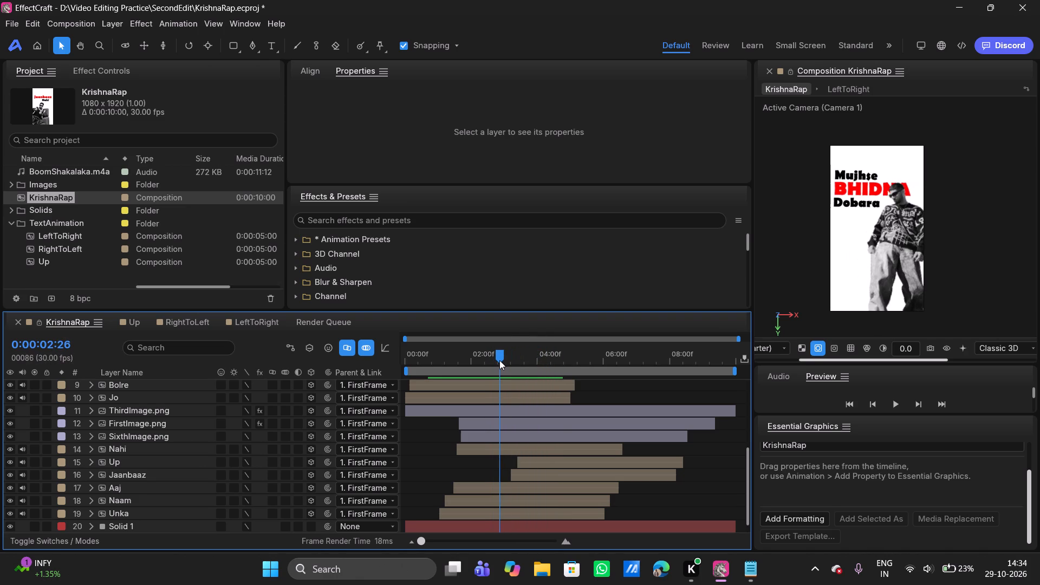
pyautogui.hotkey('ctrl', 's')
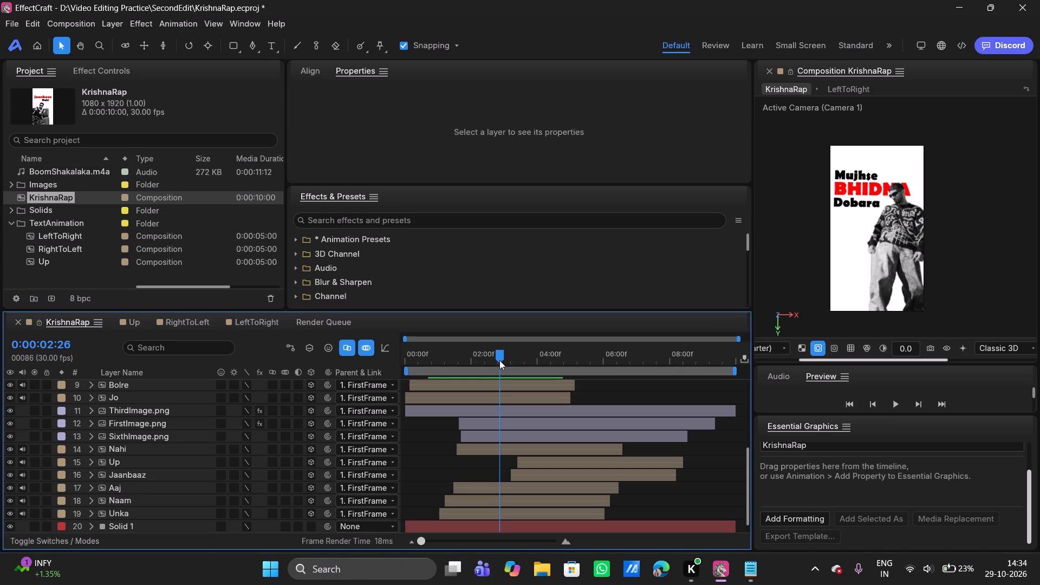
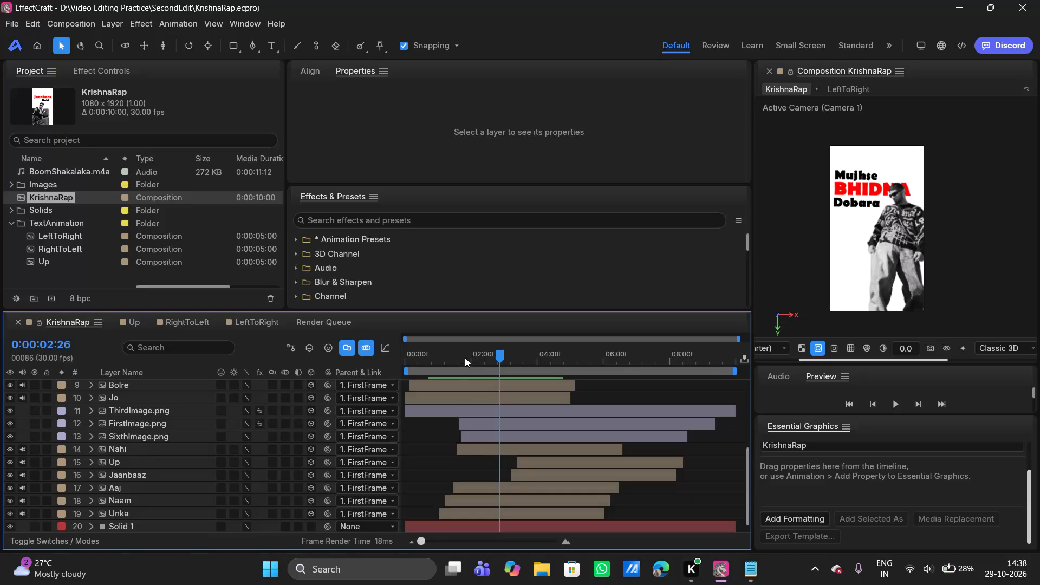
# Play back the word and image sequence from about 0:00:01:01 to 0:00:04:06 to check its timing.
pyautogui.moveTo(465, 357); pyautogui.dragTo(439, 355)
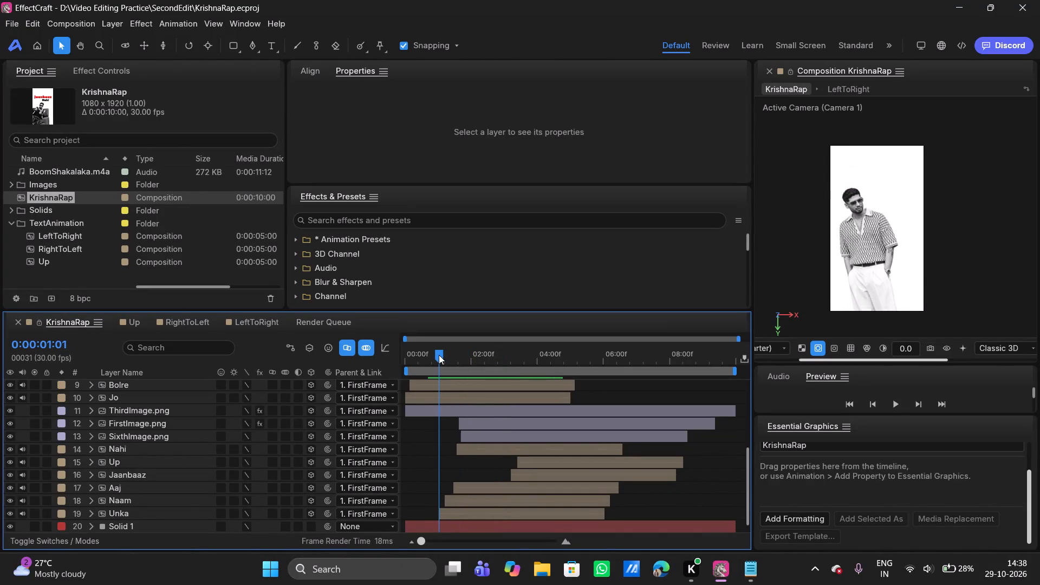
pyautogui.press('space')
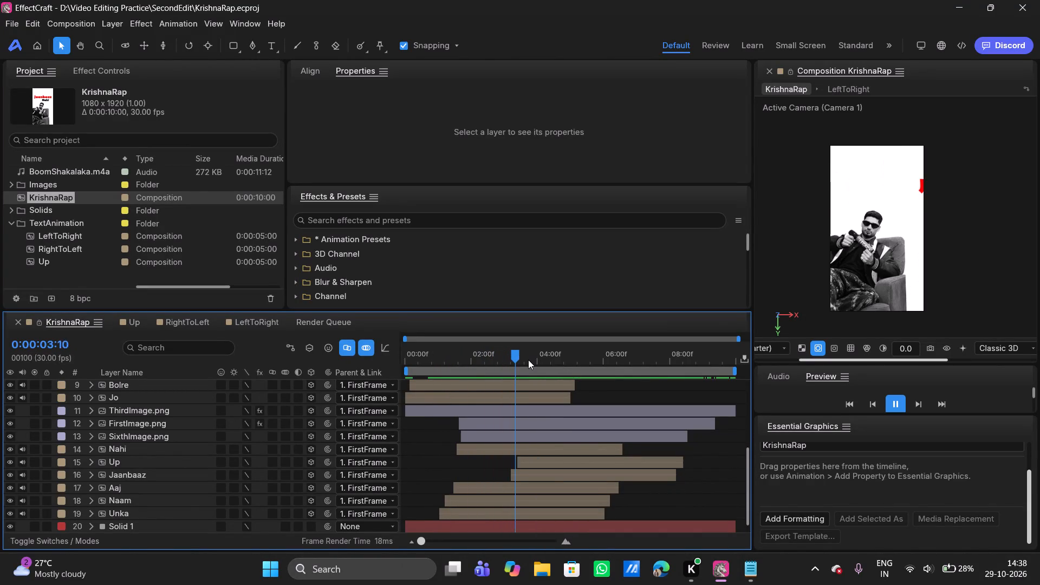
pyautogui.press('space')
pyautogui.press('space')
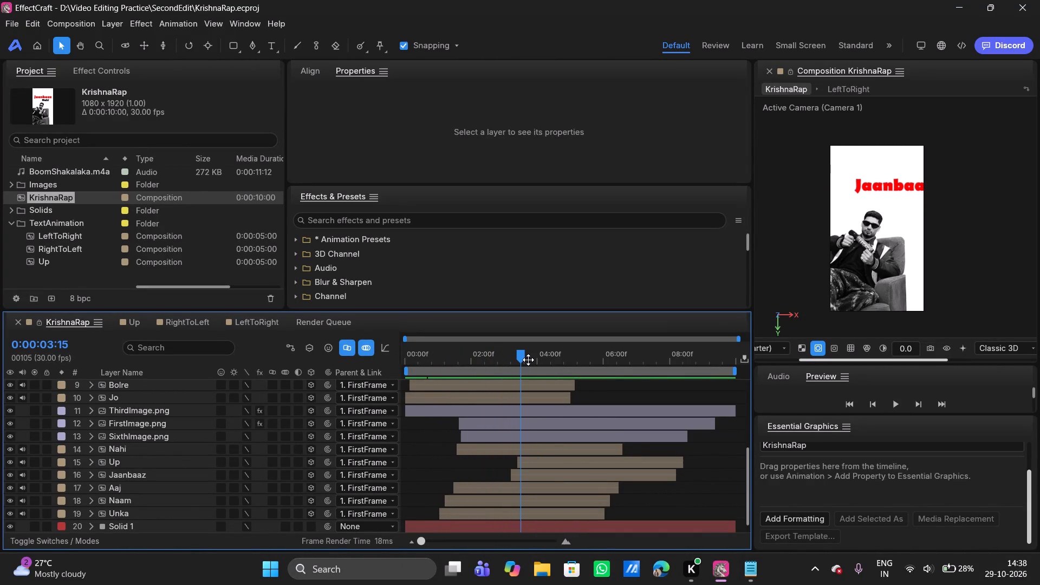
pyautogui.moveTo(477, 358); pyautogui.dragTo(451, 355)
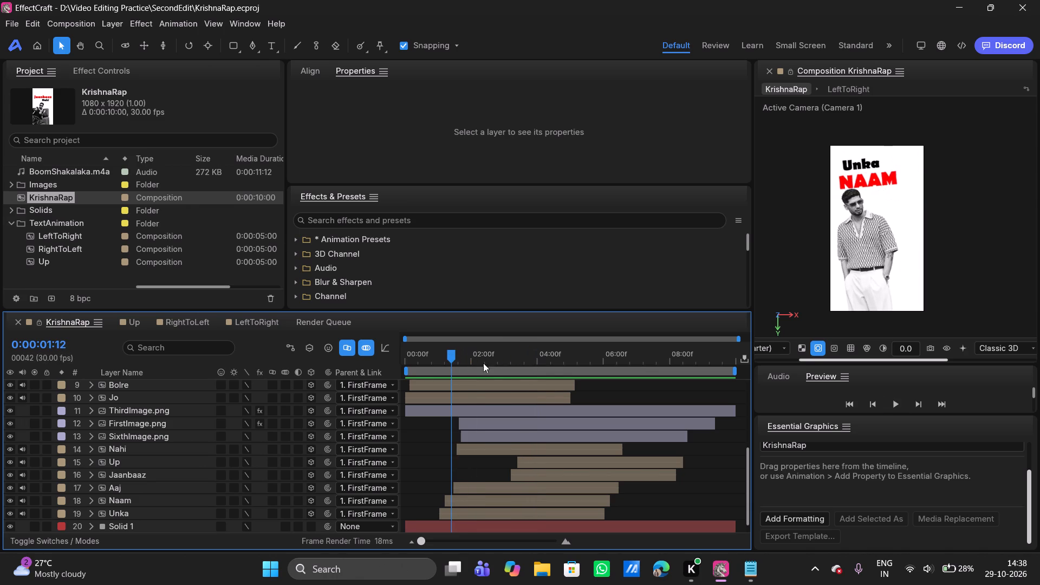
pyautogui.press('space')
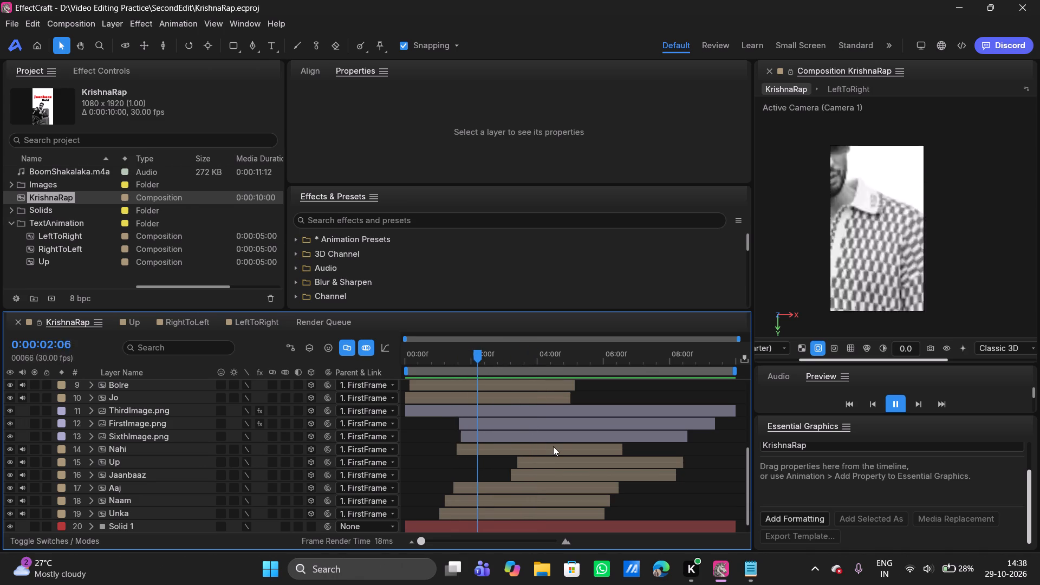
pyautogui.press('space')
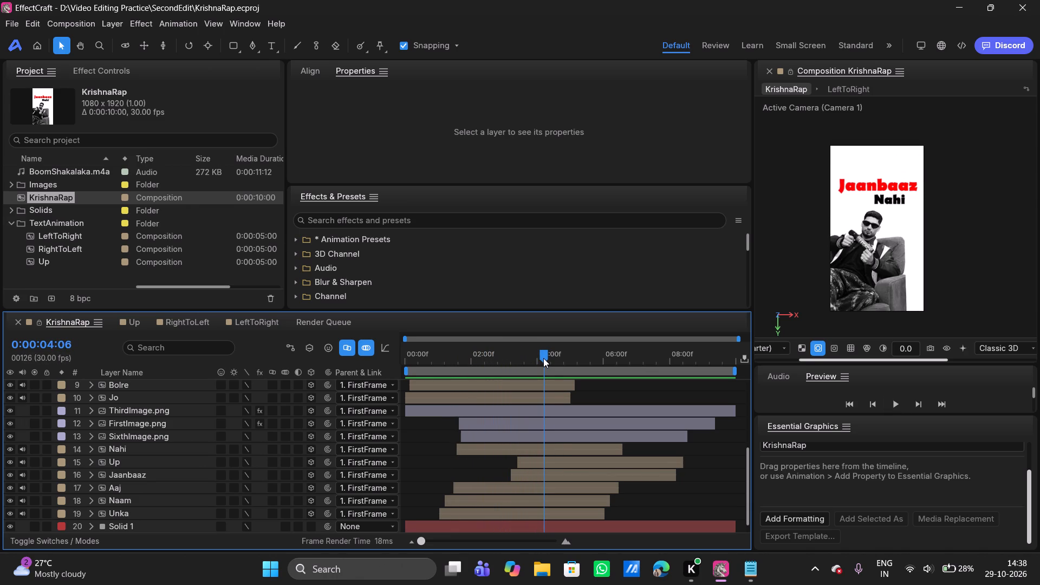
# Switch to Notepad and read the lyric lines that follow the jaanbaaz nahi phrase.
pyautogui.click(753, 568)
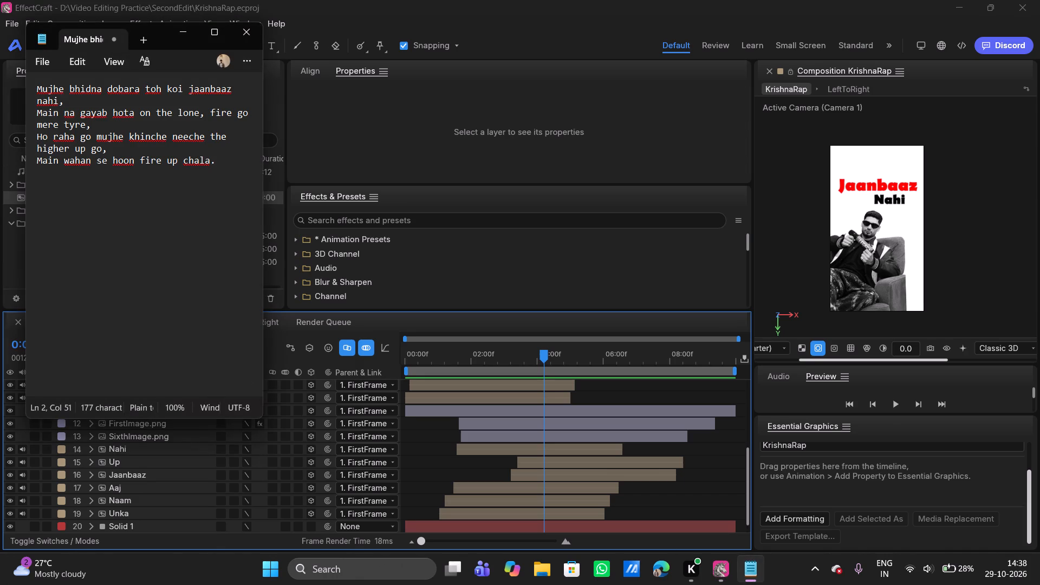
pyautogui.click(126, 174)
pyautogui.click(115, 146)
# Play the BoomShakalaka audio from the SecondEdit folder on the ADATA drive in Media Player, listening against the lyrics.
pyautogui.click(539, 564)
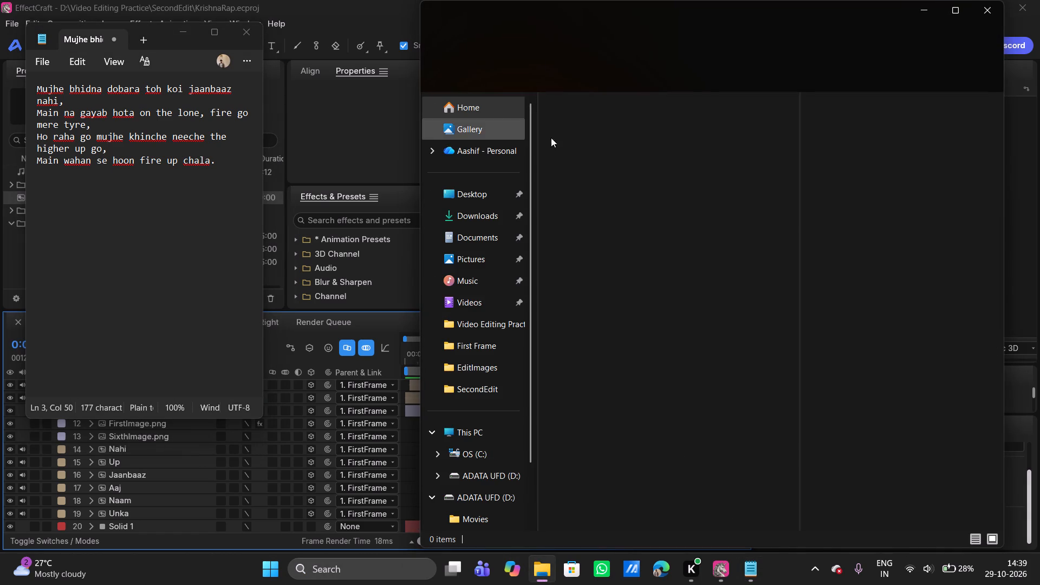
pyautogui.click(484, 222)
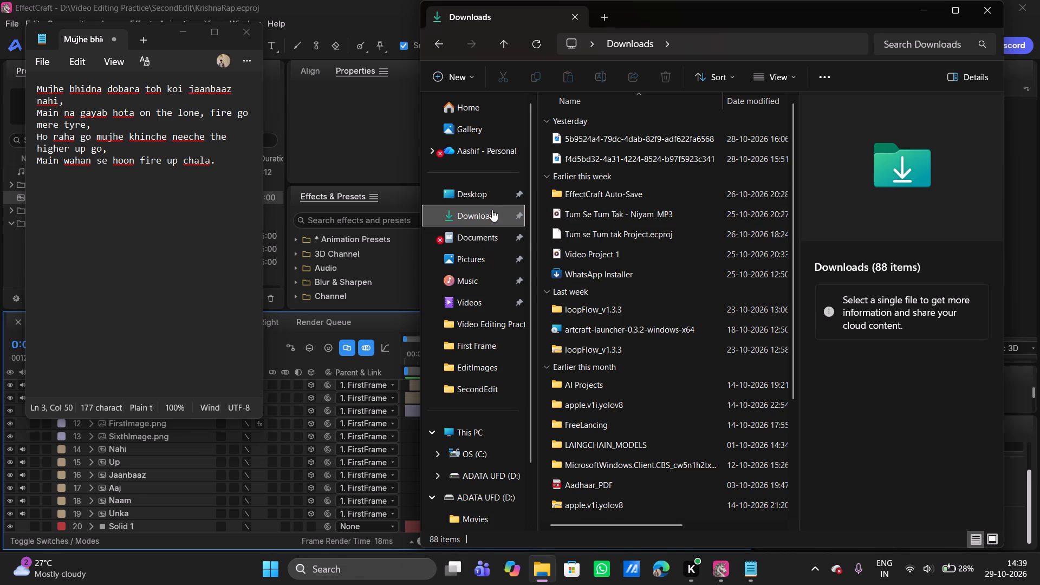
pyautogui.click(490, 471)
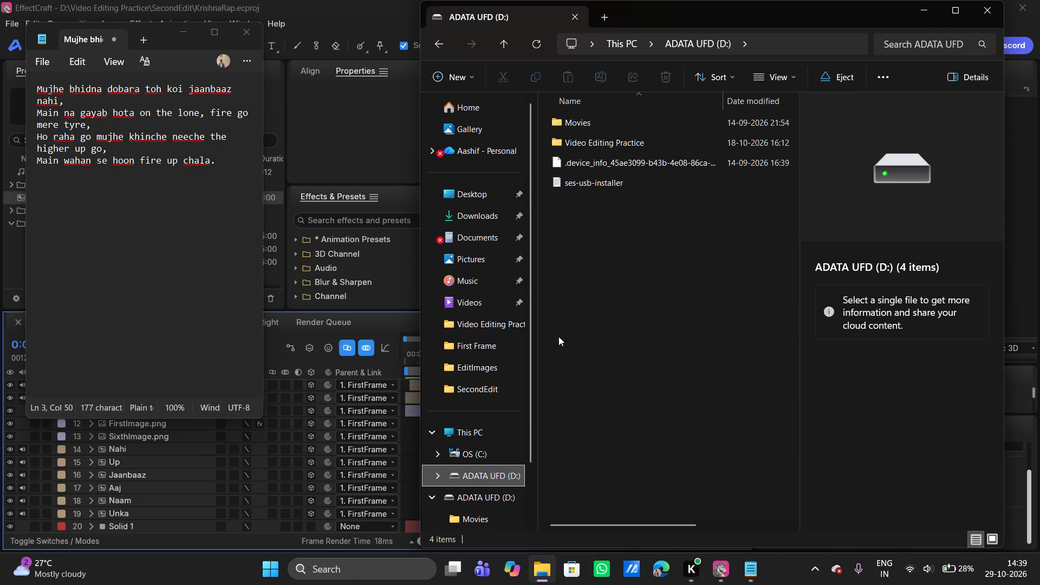
pyautogui.click(584, 145)
pyautogui.click(584, 145)
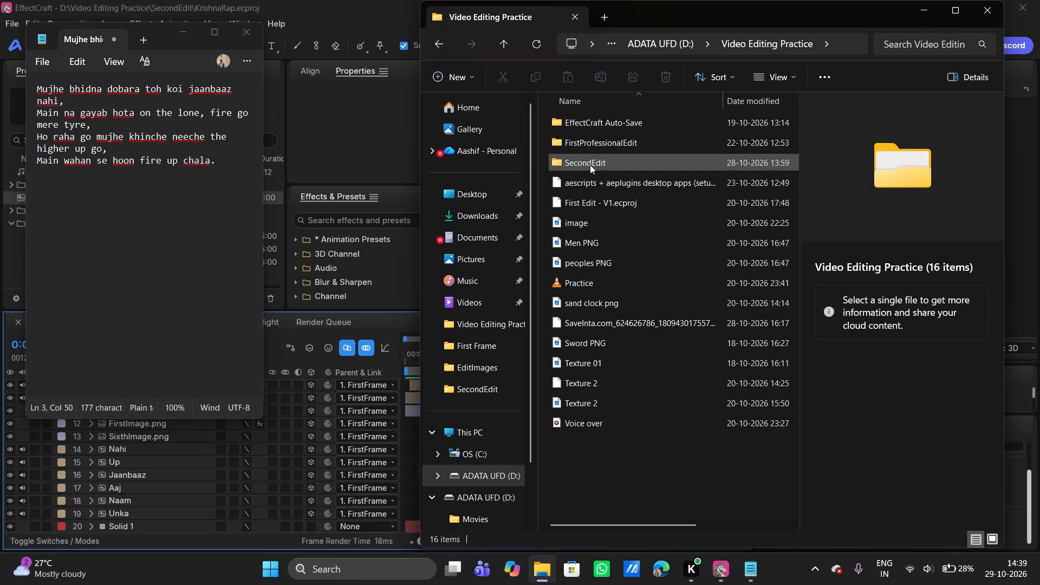
pyautogui.doubleClick(590, 165)
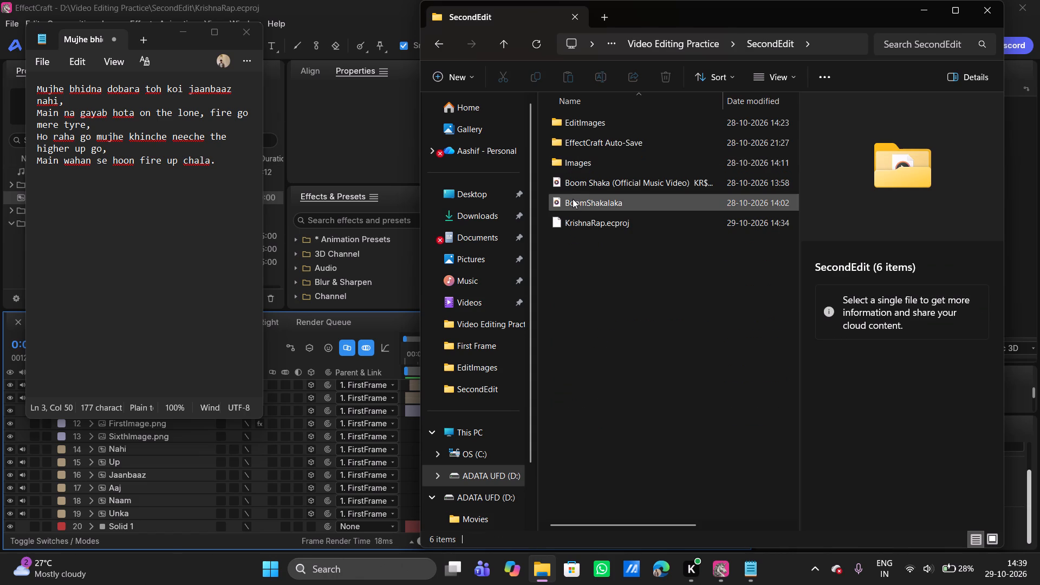
pyautogui.click(571, 201)
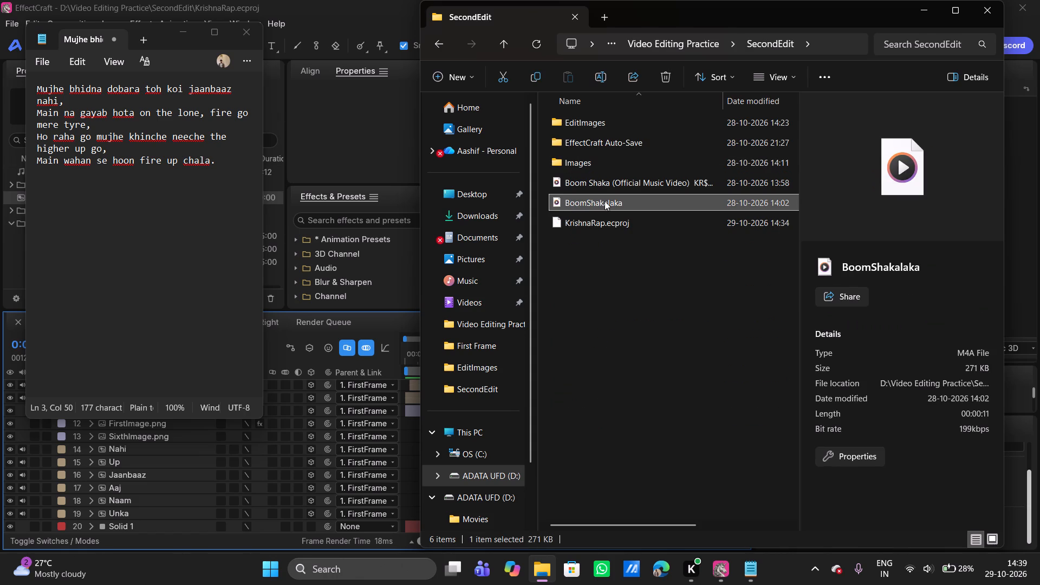
pyautogui.doubleClick(604, 201)
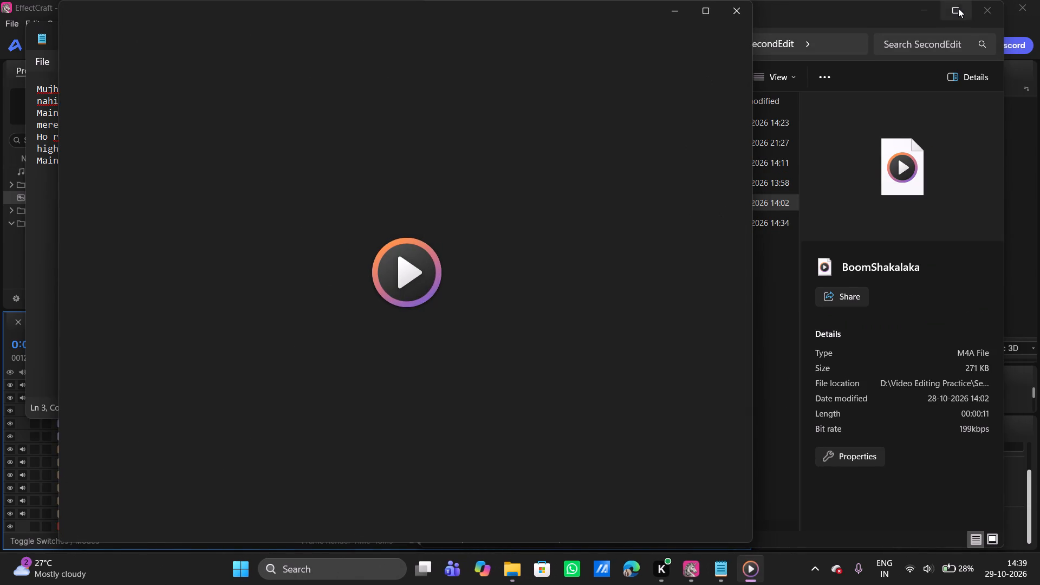
pyautogui.click(922, 10)
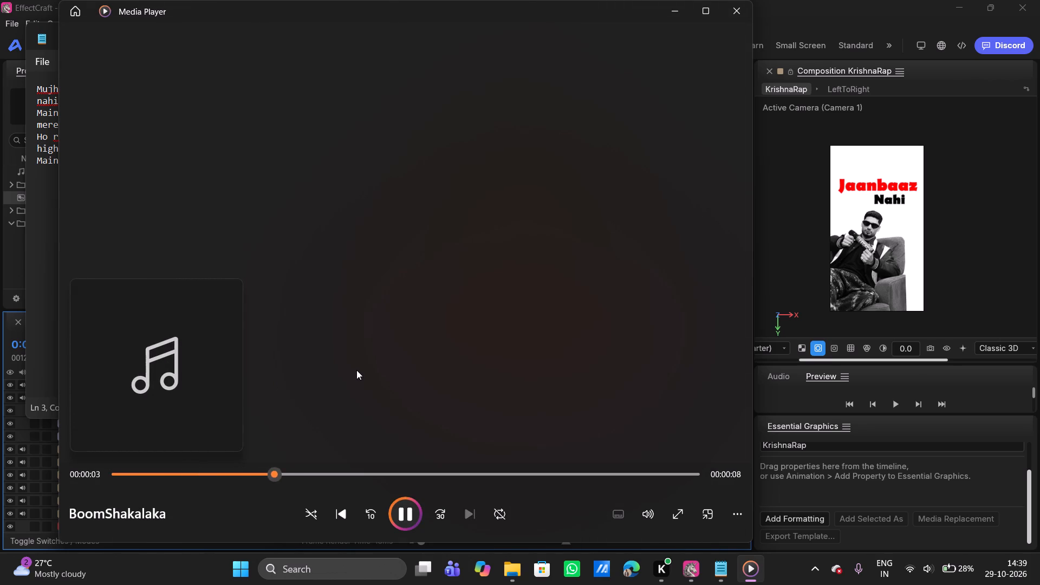
pyautogui.press('space')
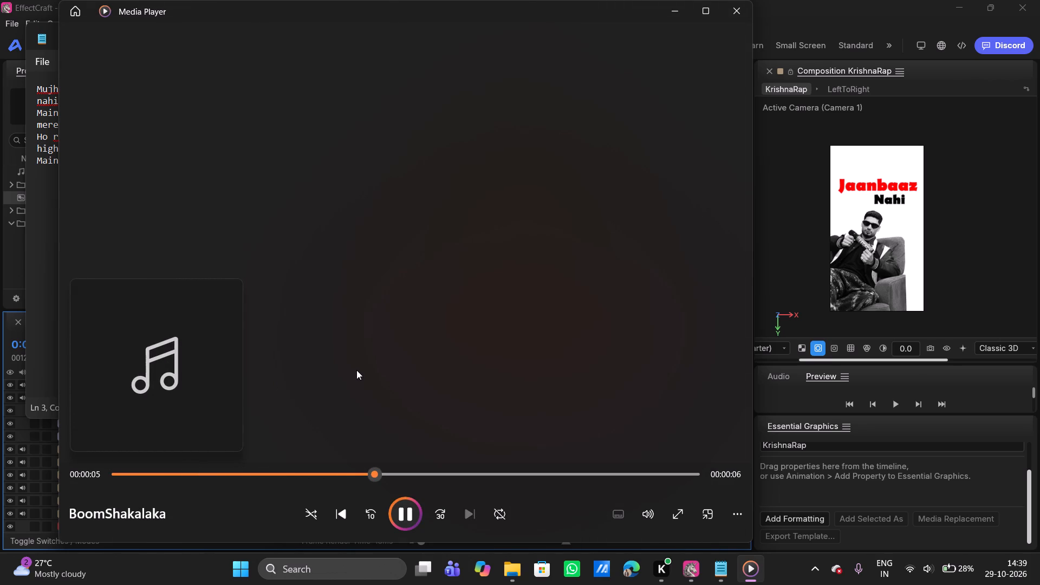
pyautogui.click(675, 19)
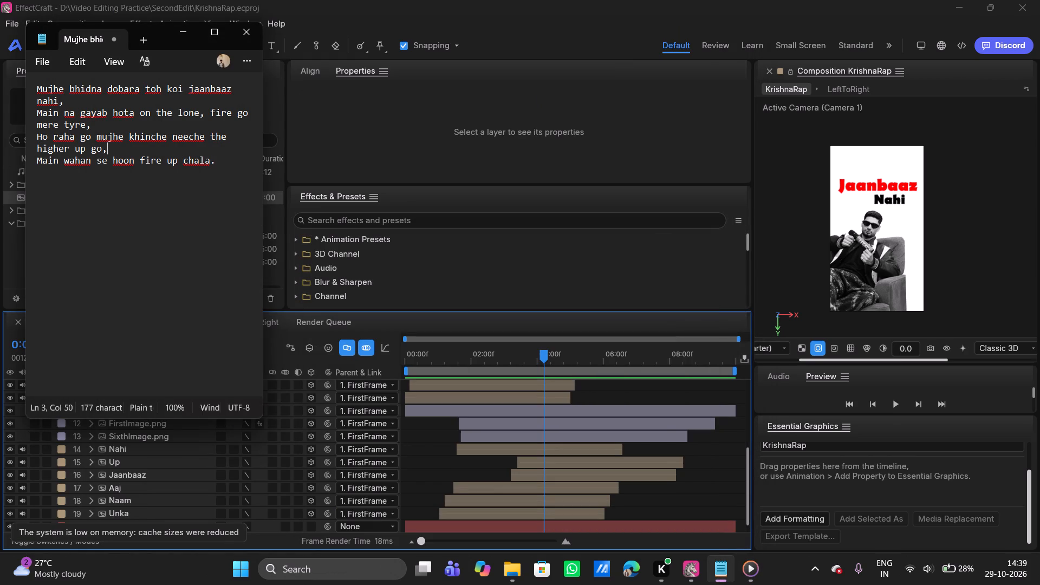
# Switch to Microsoft Edge, open Instagram, search for #after and open the #aftereffects hashtag results.
pyautogui.click(629, 568)
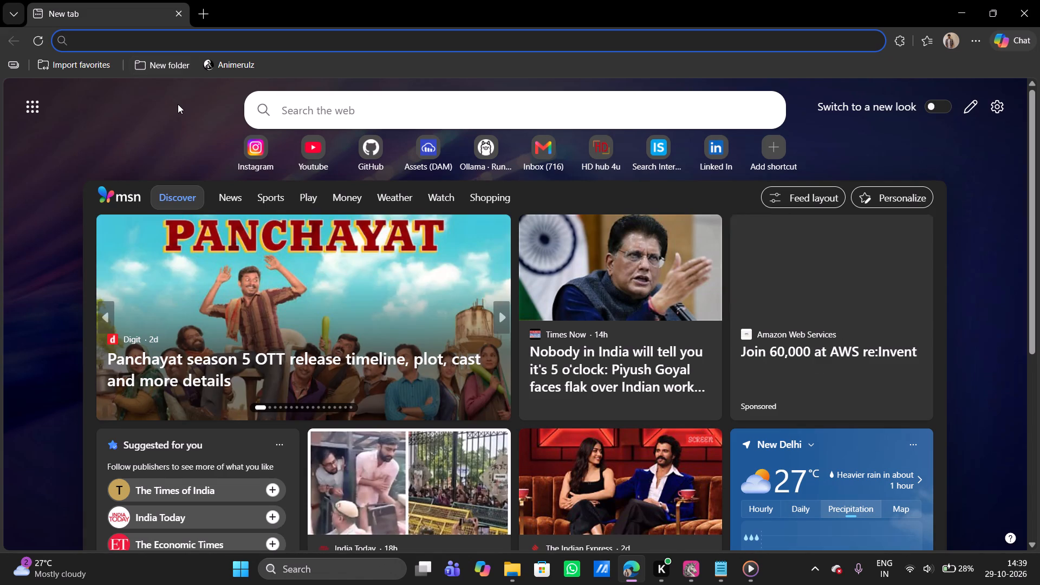
pyautogui.click(254, 151)
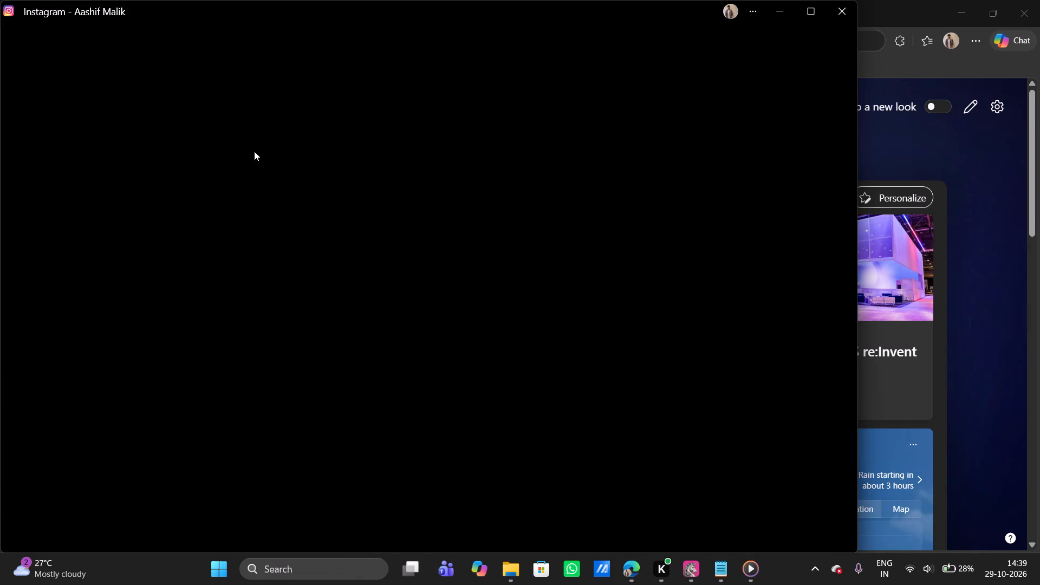
pyautogui.click(808, 4)
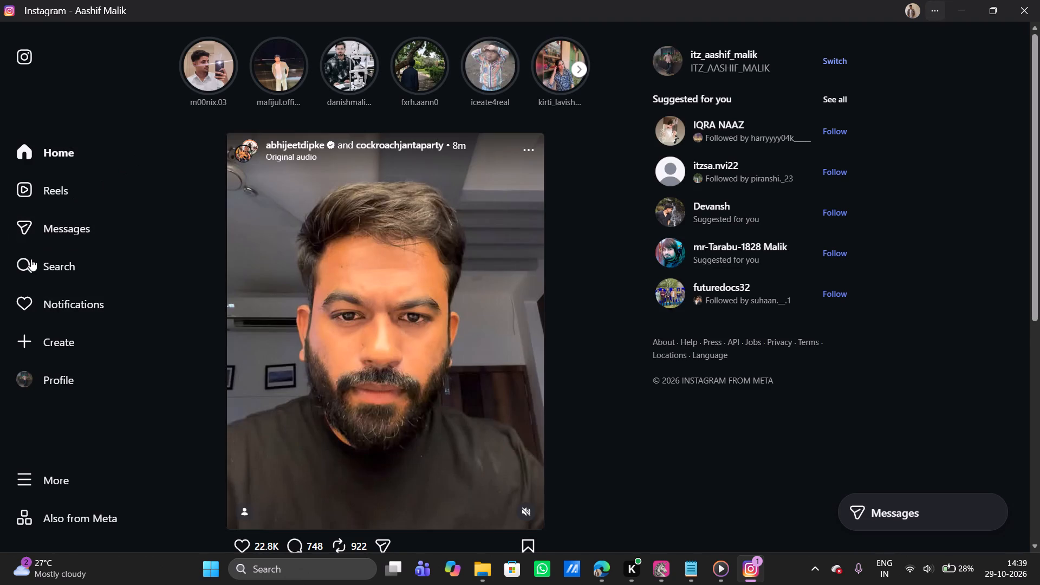
pyautogui.click(31, 259)
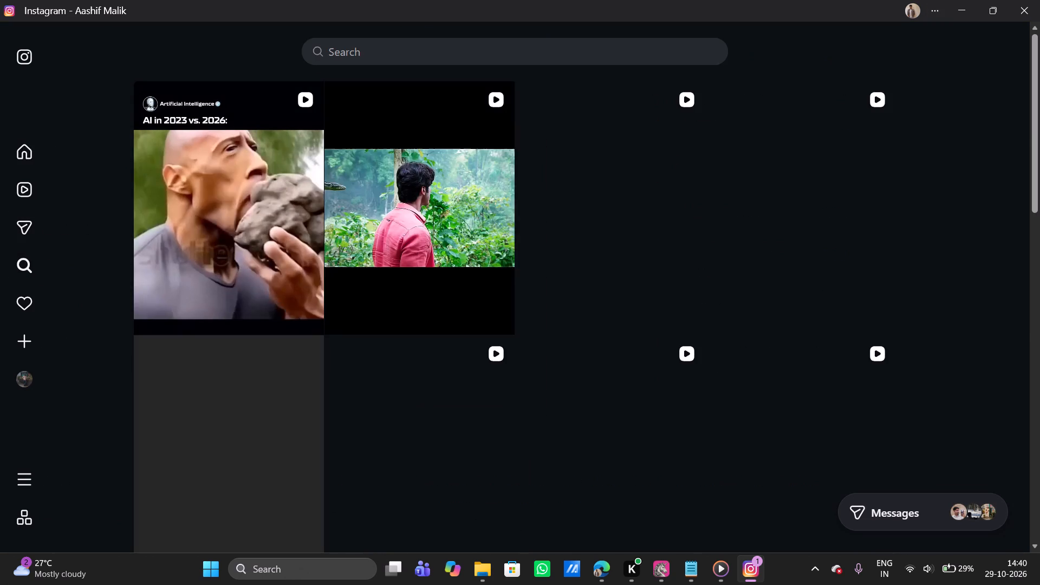
pyautogui.click(360, 52)
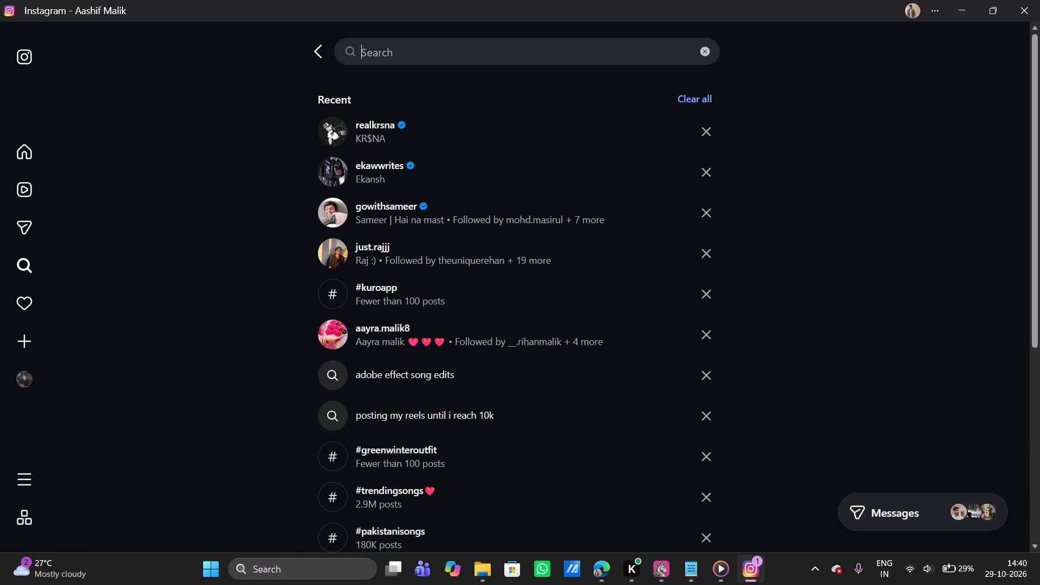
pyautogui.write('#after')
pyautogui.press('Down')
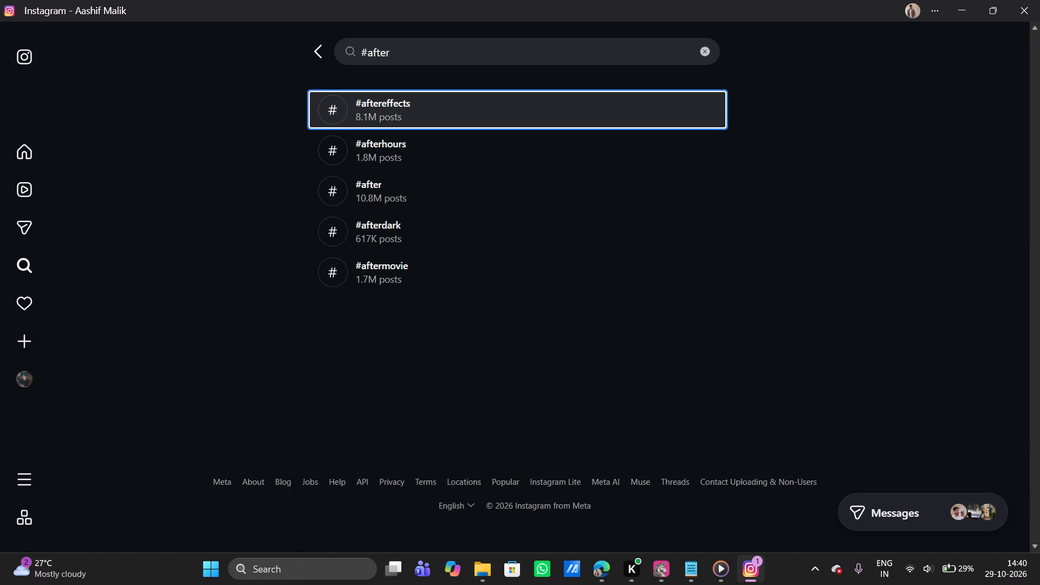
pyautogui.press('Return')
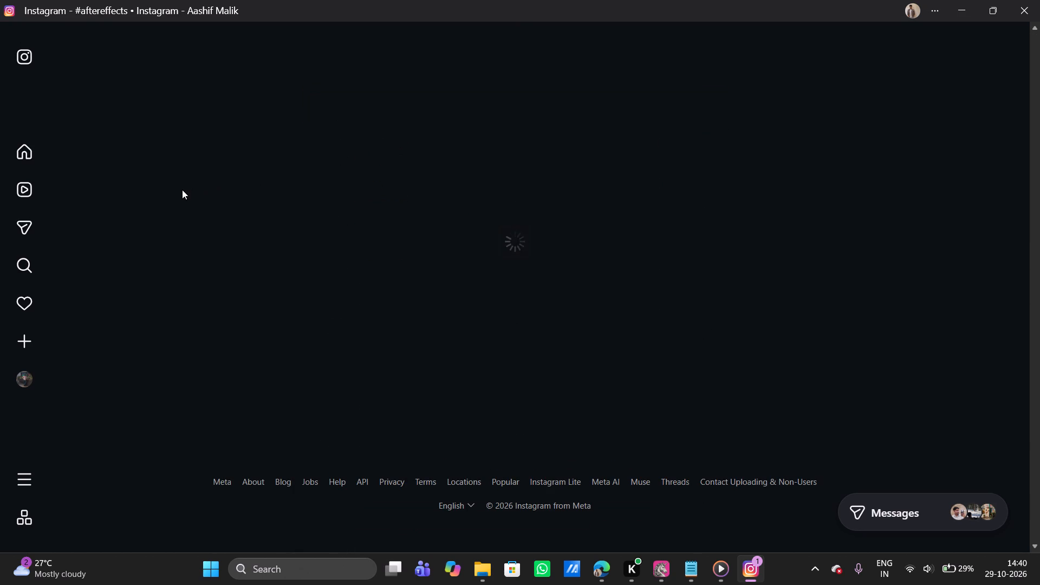
# Watch the KR$NA Boom Shaka lyric edit with sound, pausing on phrases to study its text and image layouts through the gayab hota line.
pyautogui.click(237, 214)
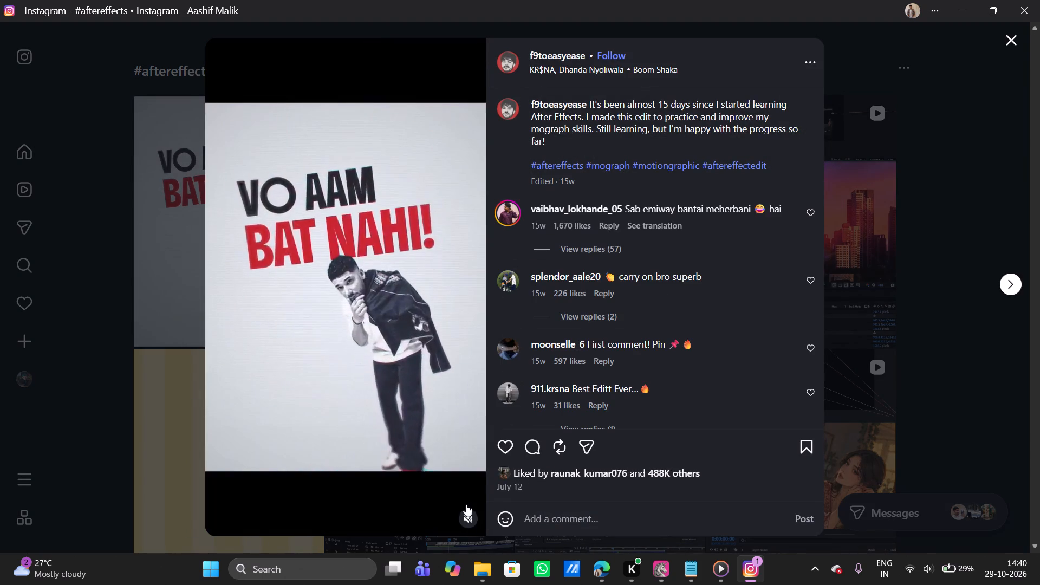
pyautogui.click(466, 515)
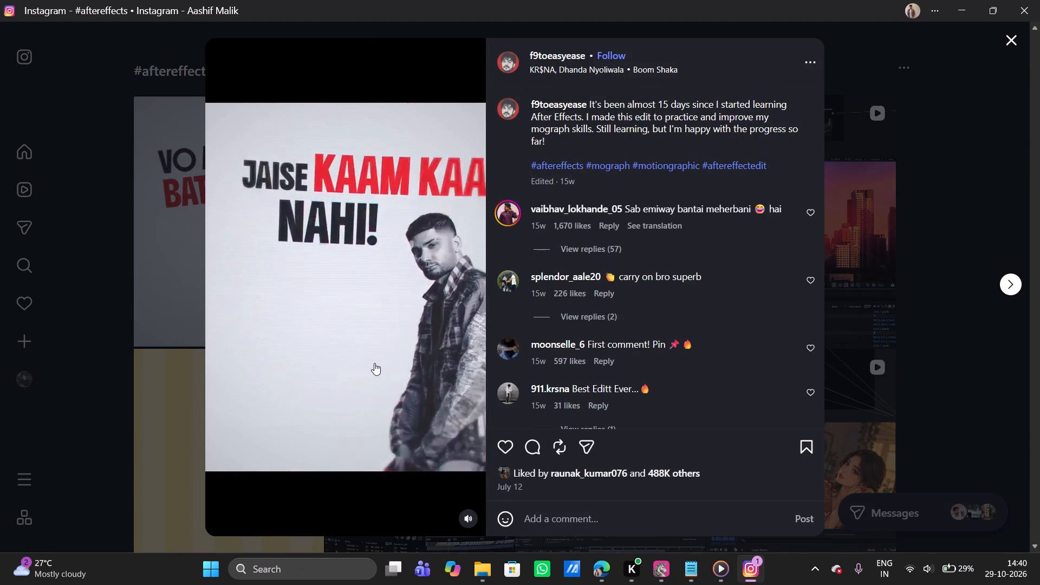
pyautogui.click(324, 328)
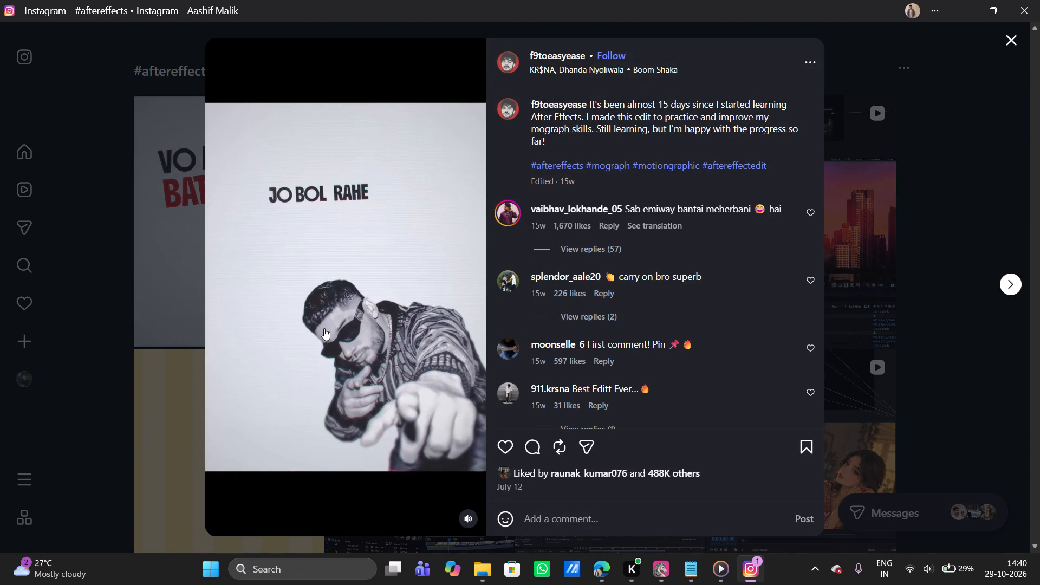
pyautogui.click(324, 328)
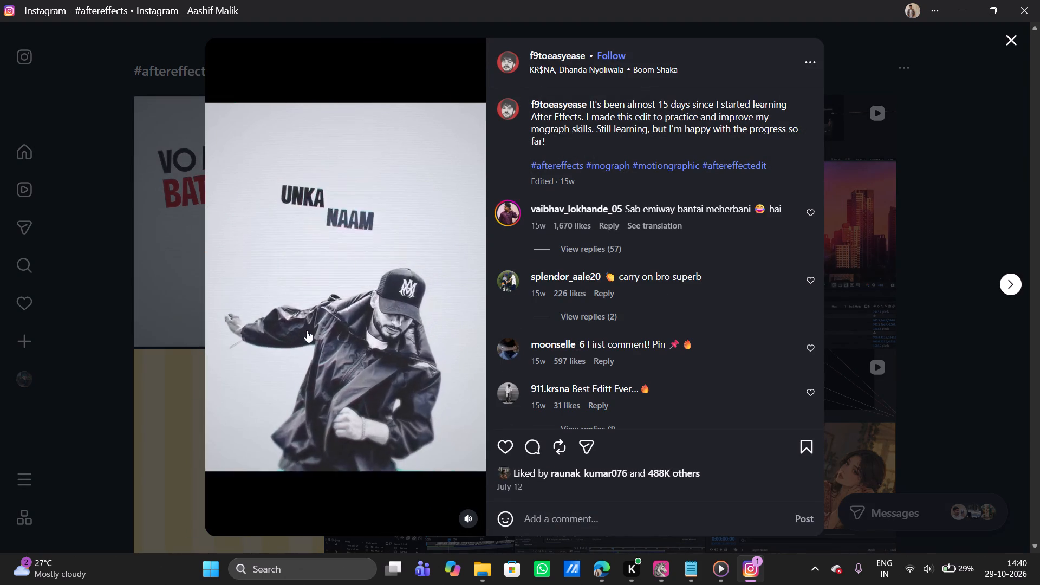
pyautogui.click(333, 329)
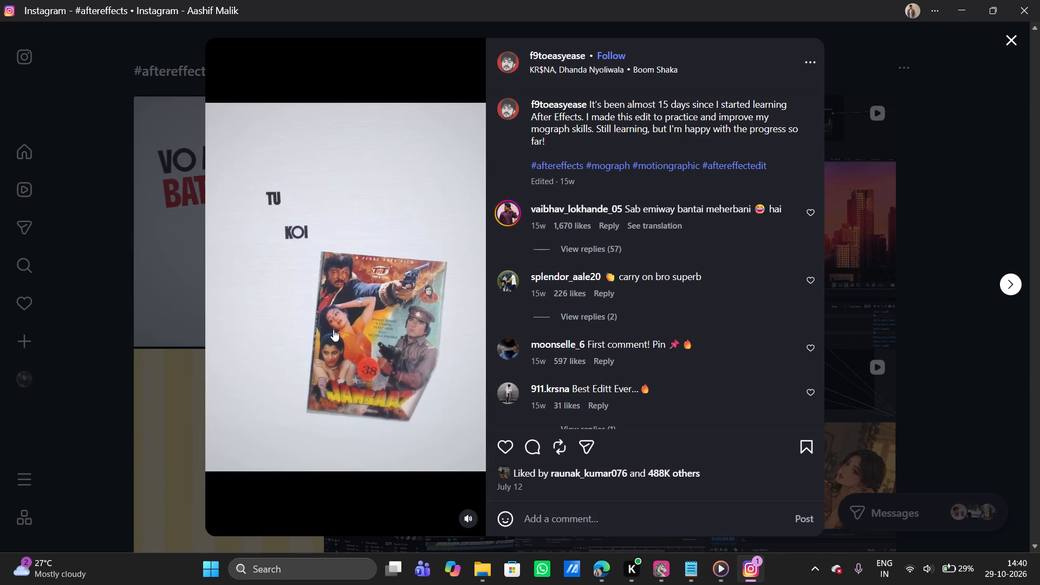
pyautogui.click(333, 329)
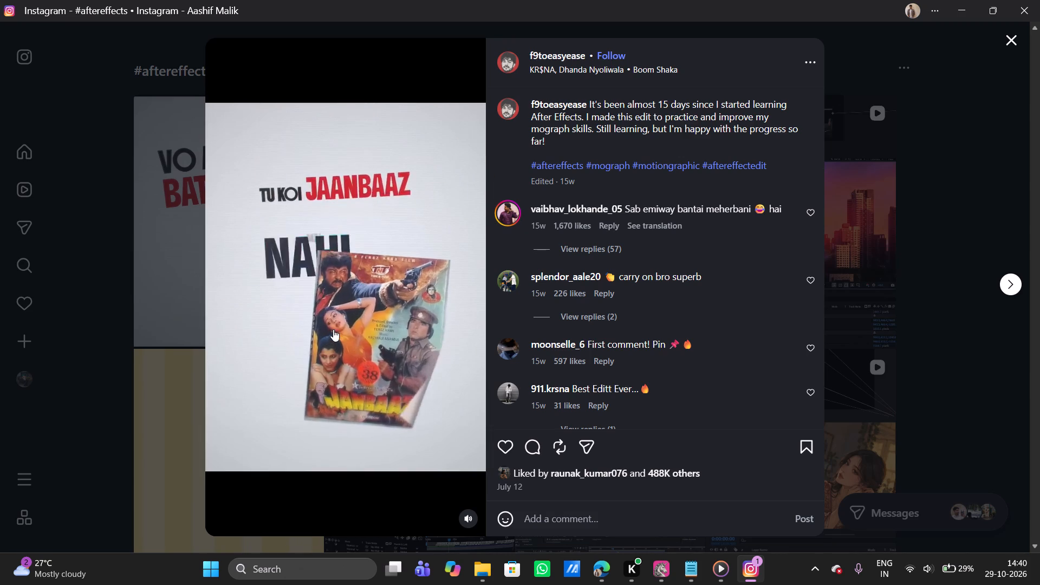
pyautogui.click(333, 329)
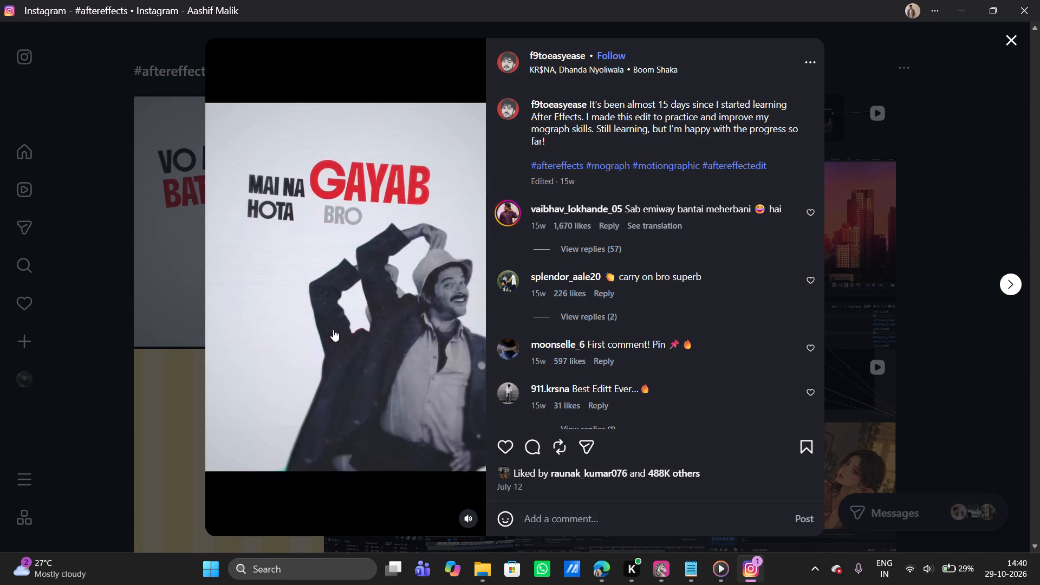
pyautogui.click(333, 329)
pyautogui.click(333, 329)
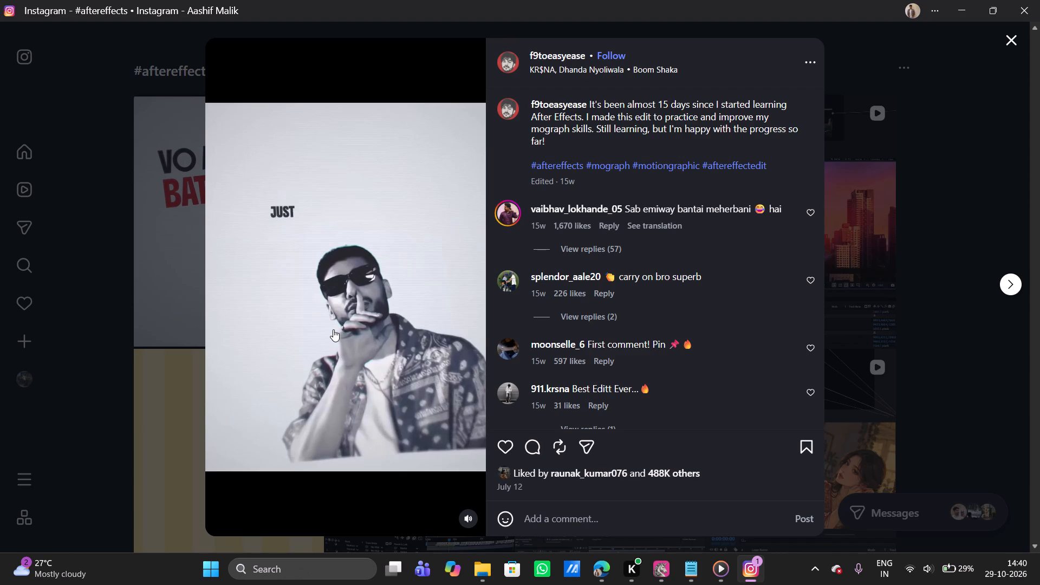
# Switch back to EffectCraft and scrub the KrishnaRap composition back to about 0:00:03:12.
pyautogui.click(656, 573)
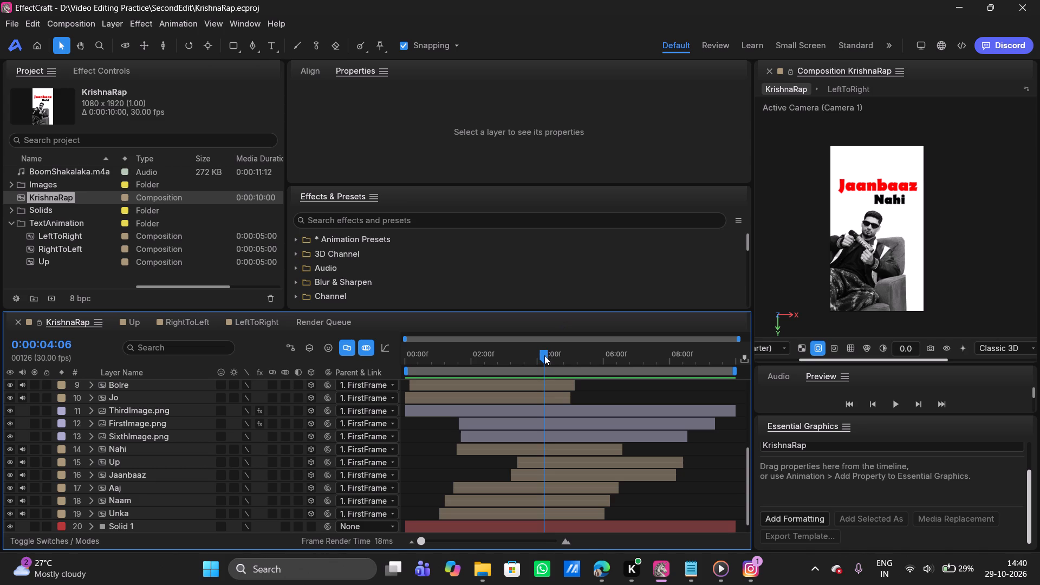
pyautogui.moveTo(544, 355); pyautogui.dragTo(512, 356)
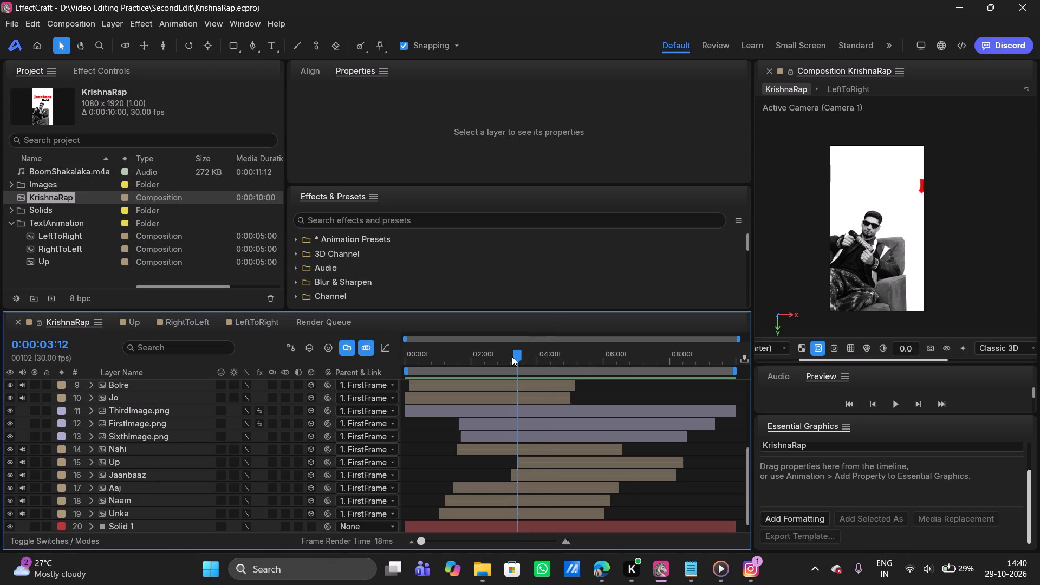
# Examine the Jaanbaaz Nahi frames between about 0:00:03:12 and 0:00:03:27 and look over the KrishnaRap layer stack.
pyautogui.moveTo(512, 356); pyautogui.dragTo(530, 353)
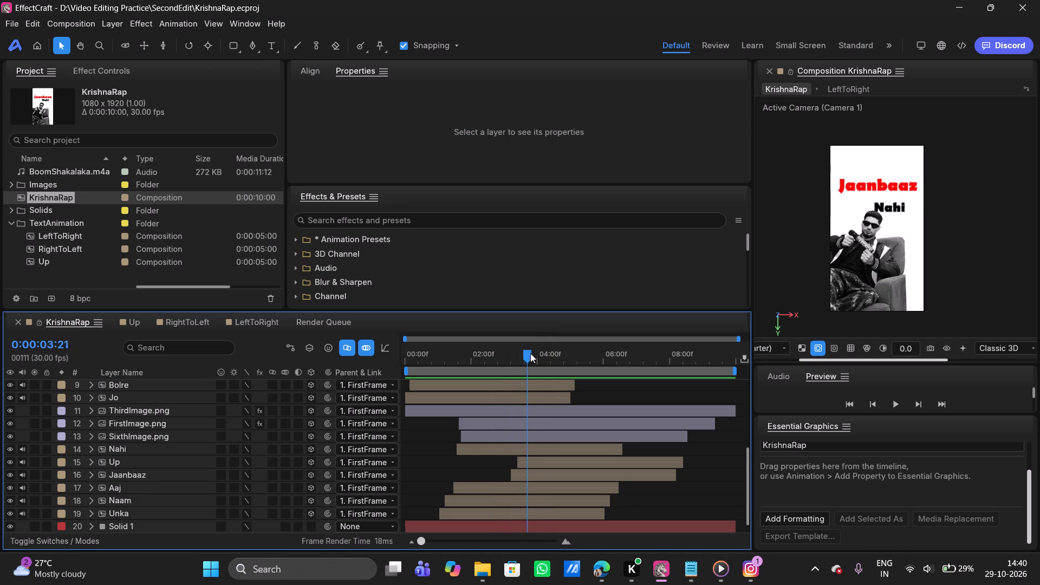
pyautogui.moveTo(530, 353); pyautogui.dragTo(536, 347)
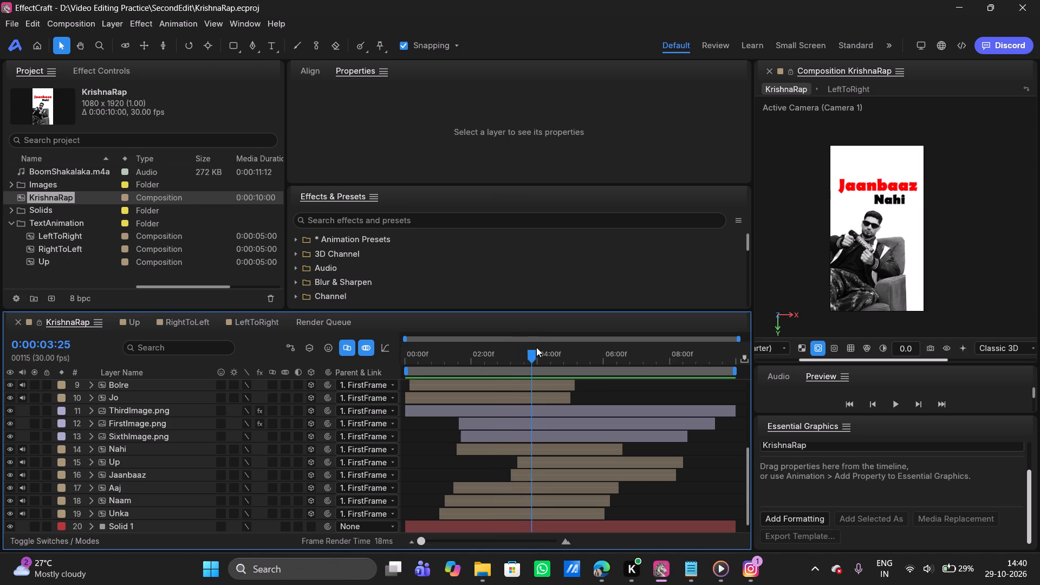
pyautogui.moveTo(536, 347); pyautogui.dragTo(535, 344)
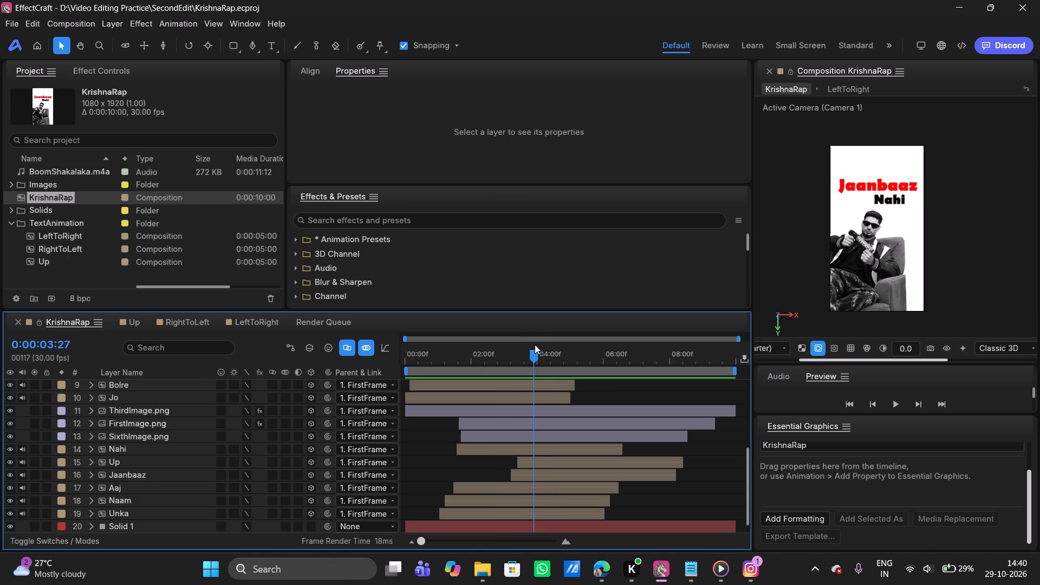
pyautogui.moveTo(535, 344); pyautogui.dragTo(534, 346)
pyautogui.scroll(2, 572, 434)
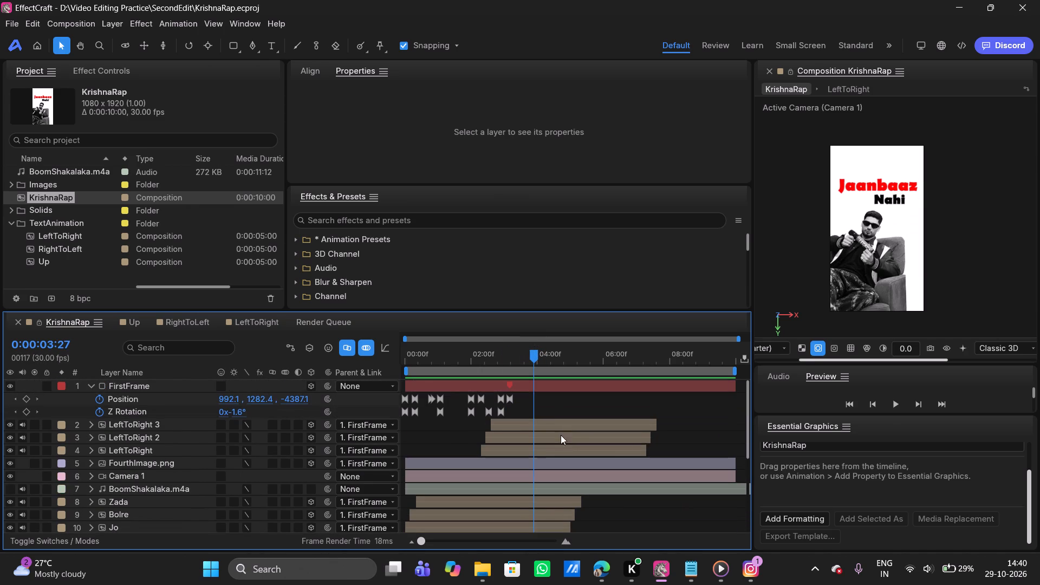
pyautogui.scroll(-1, 562, 470)
pyautogui.scroll(1, 542, 472)
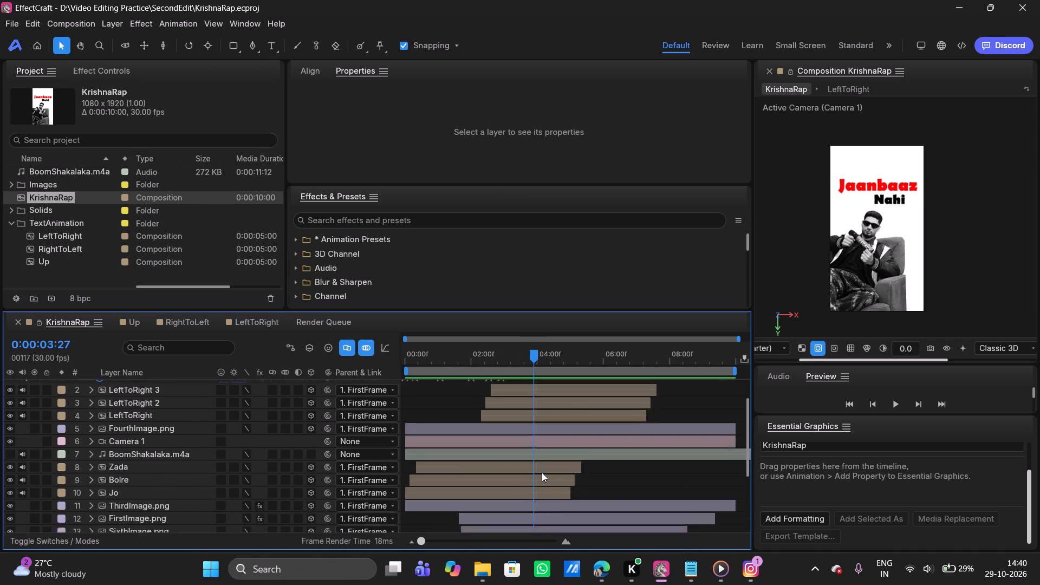
# Show the speed graph for FirstFrame's last two Position keyframes, the move that ends at 0:00:03:05.
pyautogui.click(545, 386)
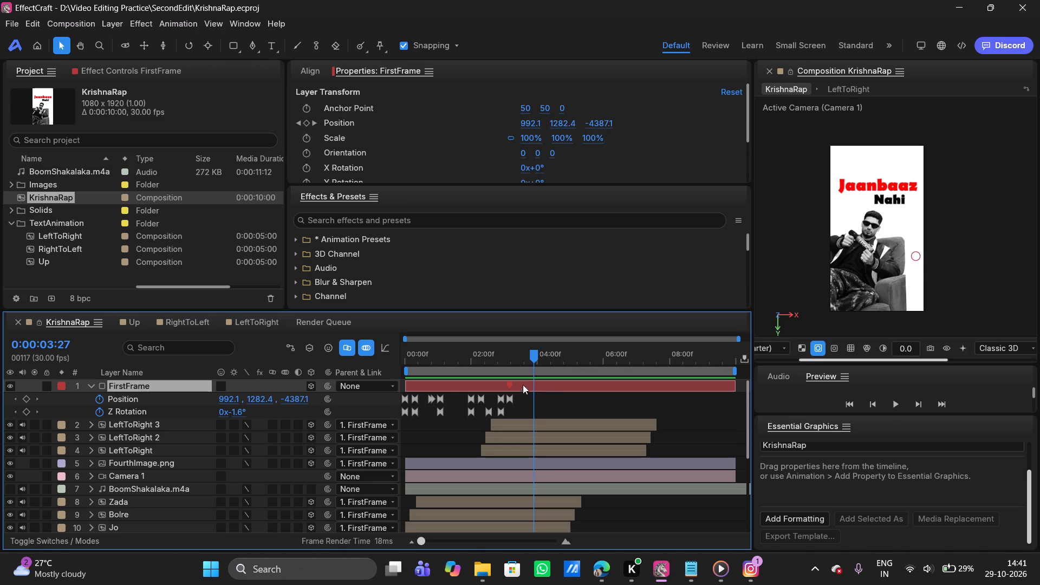
pyautogui.moveTo(532, 354); pyautogui.dragTo(505, 355)
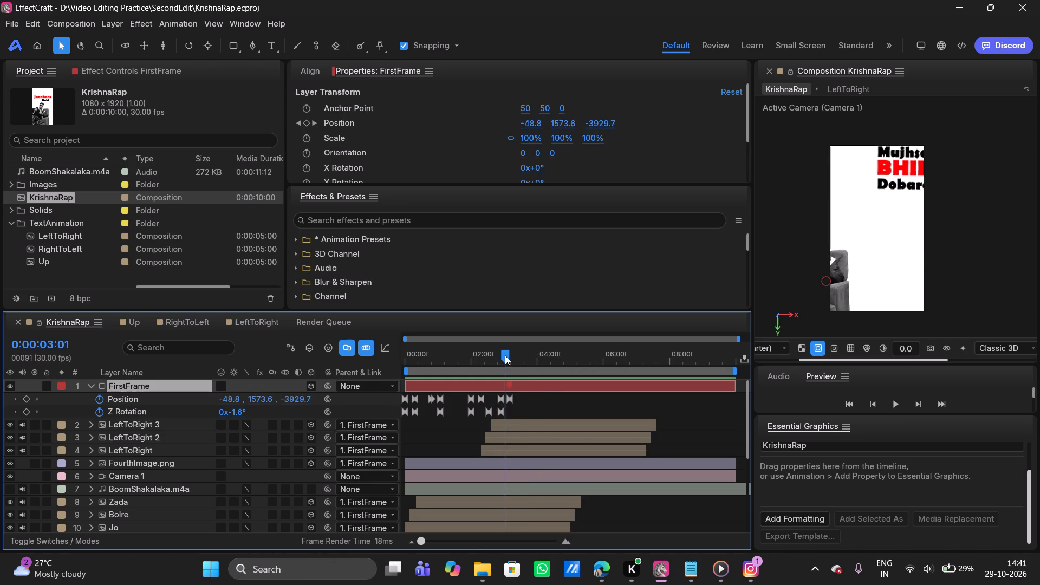
pyautogui.moveTo(505, 355); pyautogui.dragTo(510, 354)
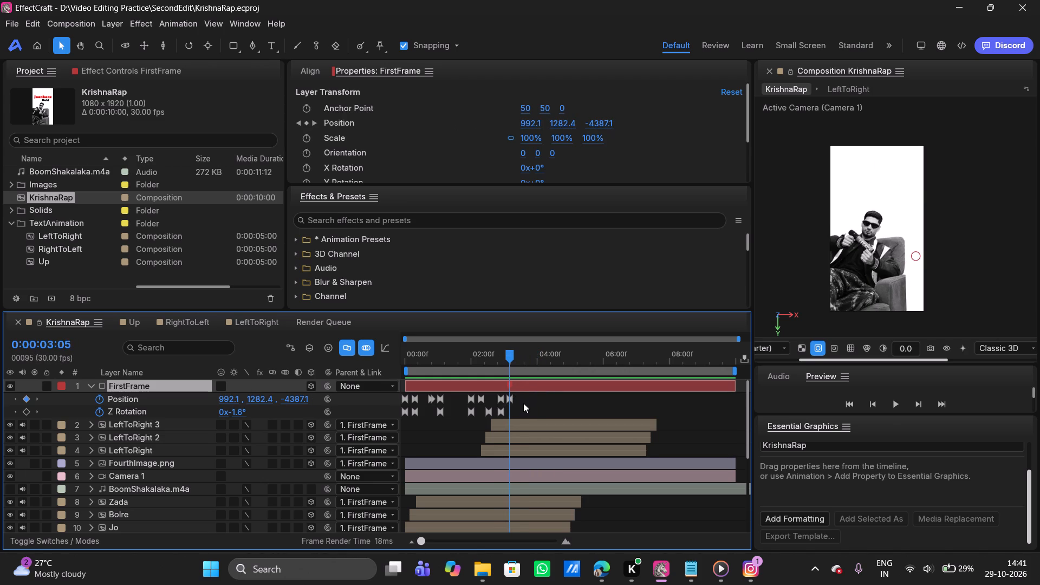
pyautogui.moveTo(523, 403); pyautogui.dragTo(493, 394)
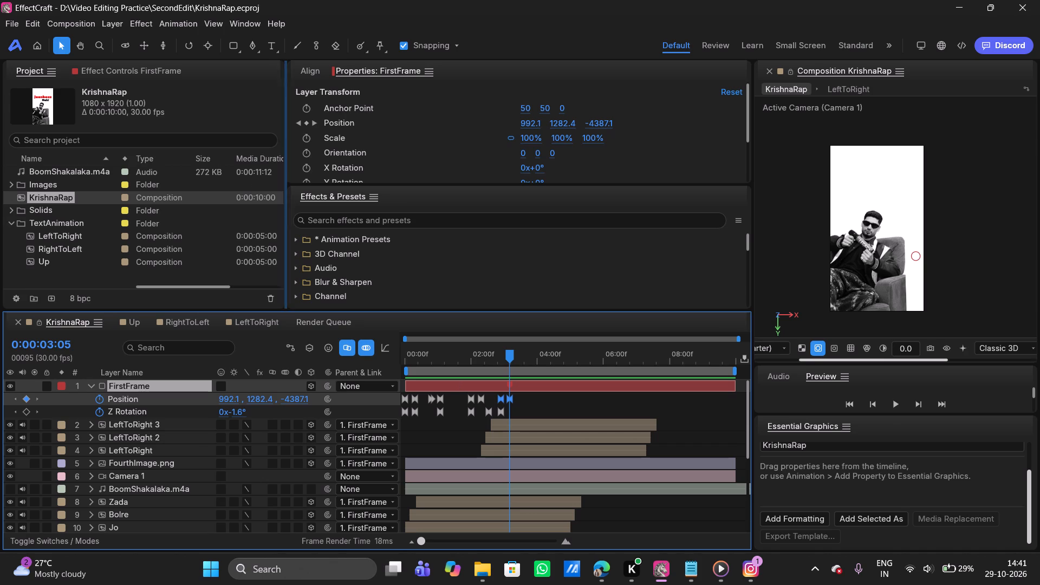
pyautogui.click(386, 351)
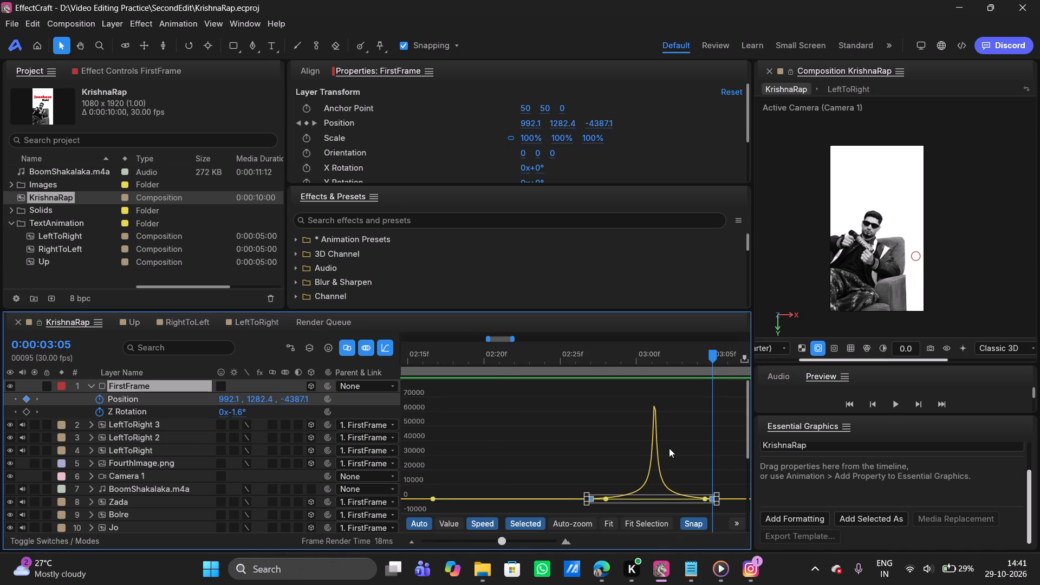
pyautogui.hscroll(-1, 669, 448)
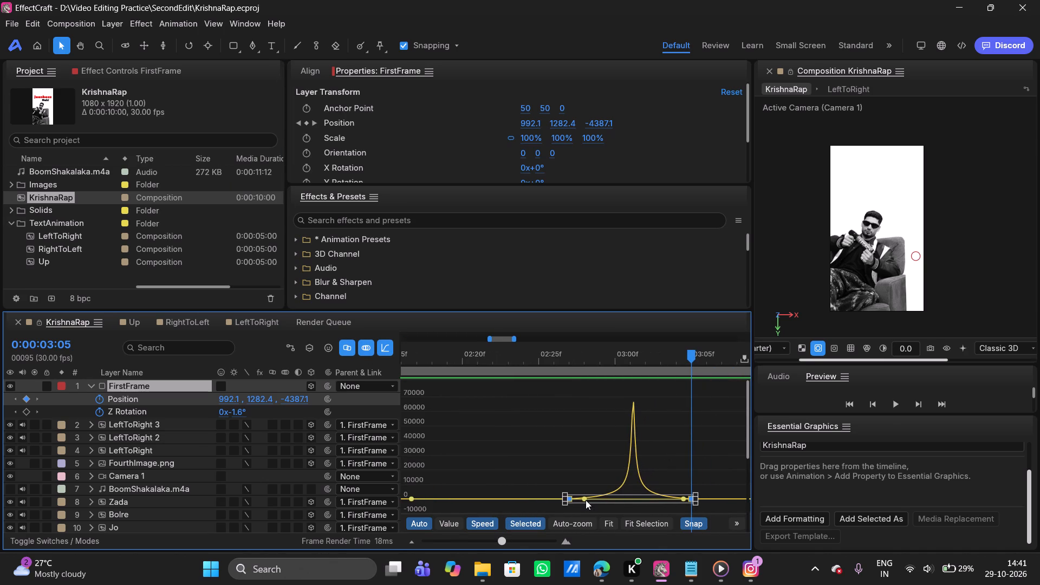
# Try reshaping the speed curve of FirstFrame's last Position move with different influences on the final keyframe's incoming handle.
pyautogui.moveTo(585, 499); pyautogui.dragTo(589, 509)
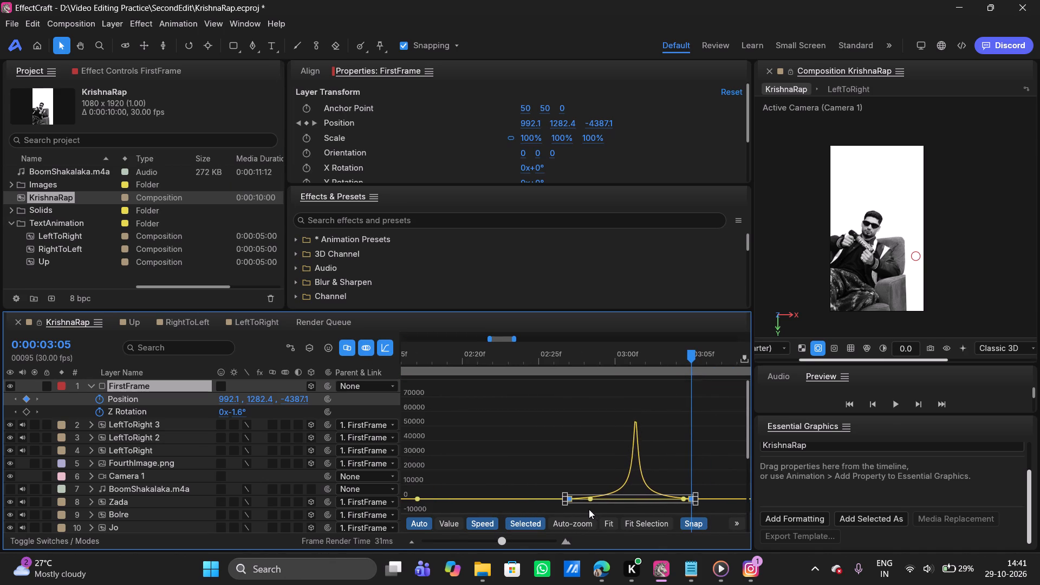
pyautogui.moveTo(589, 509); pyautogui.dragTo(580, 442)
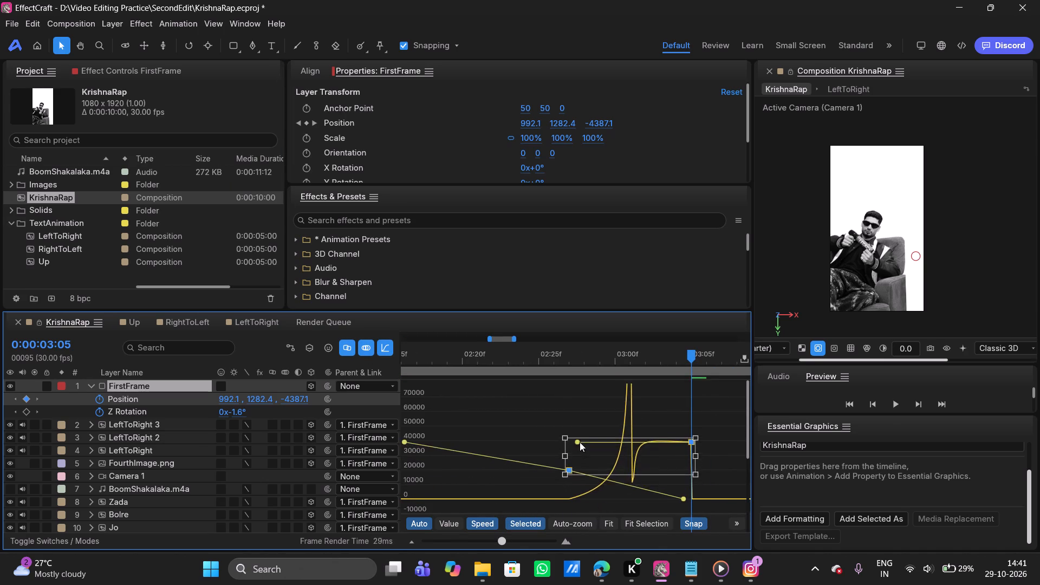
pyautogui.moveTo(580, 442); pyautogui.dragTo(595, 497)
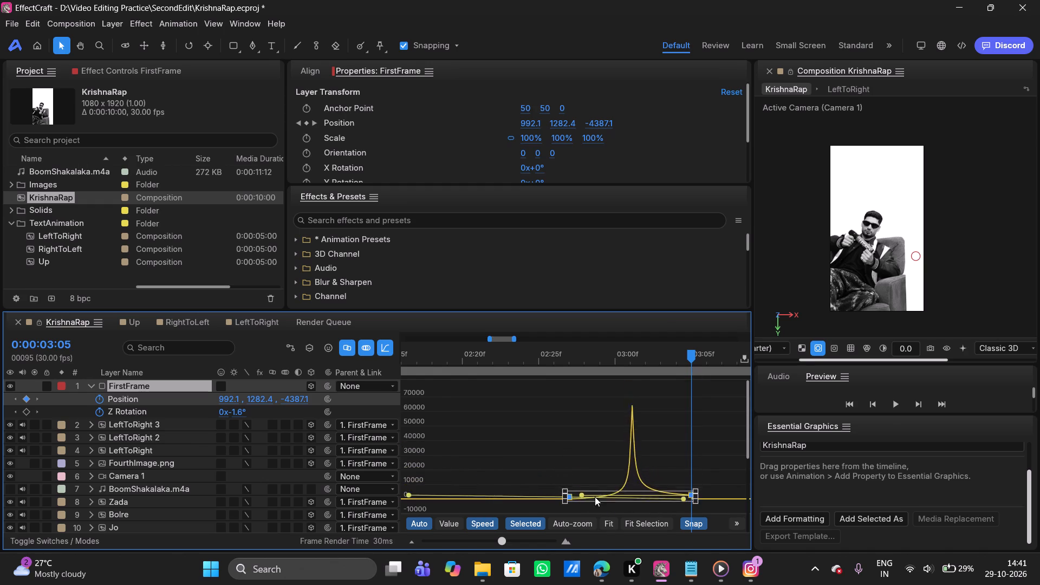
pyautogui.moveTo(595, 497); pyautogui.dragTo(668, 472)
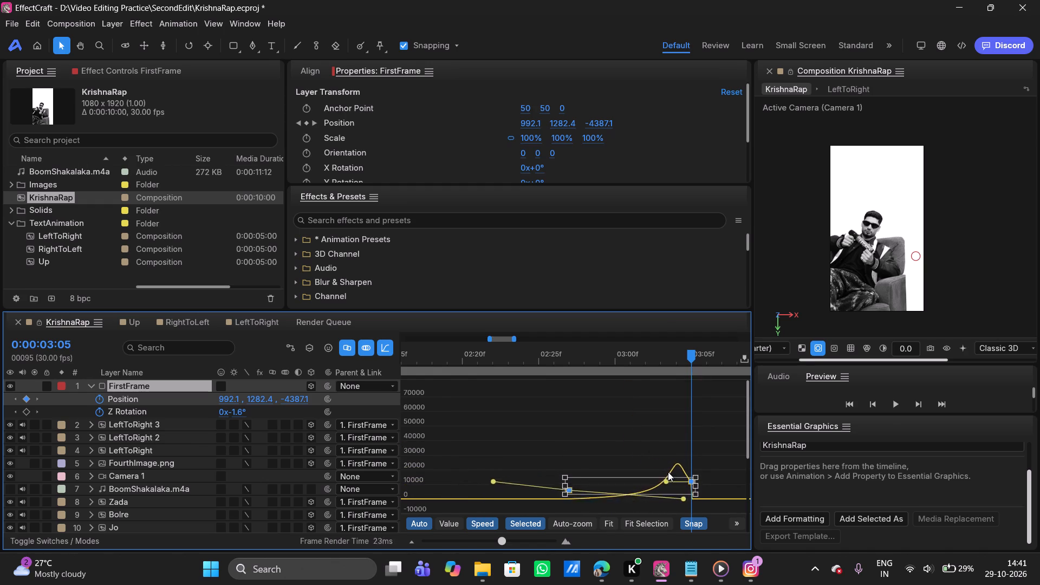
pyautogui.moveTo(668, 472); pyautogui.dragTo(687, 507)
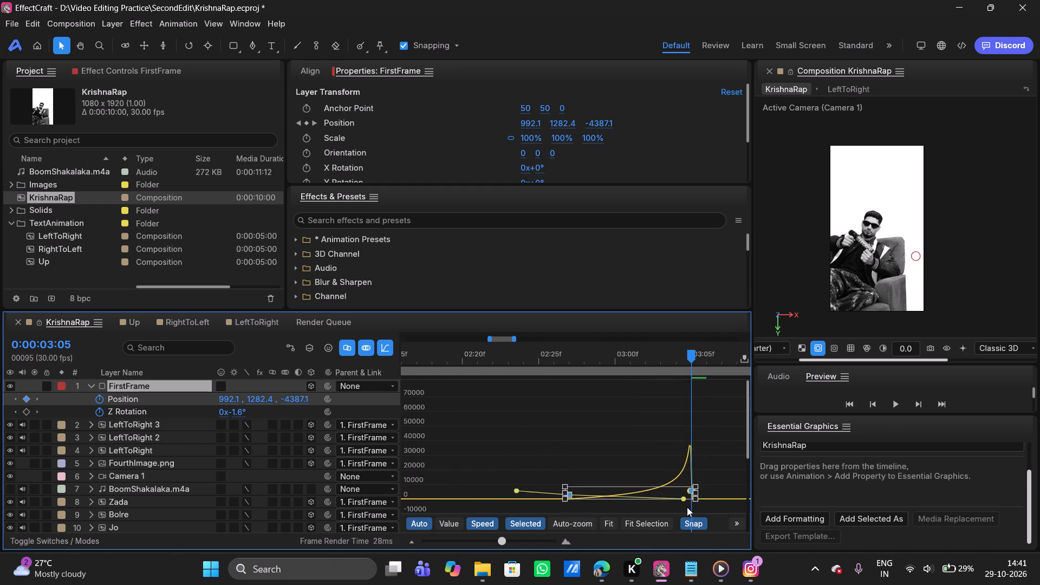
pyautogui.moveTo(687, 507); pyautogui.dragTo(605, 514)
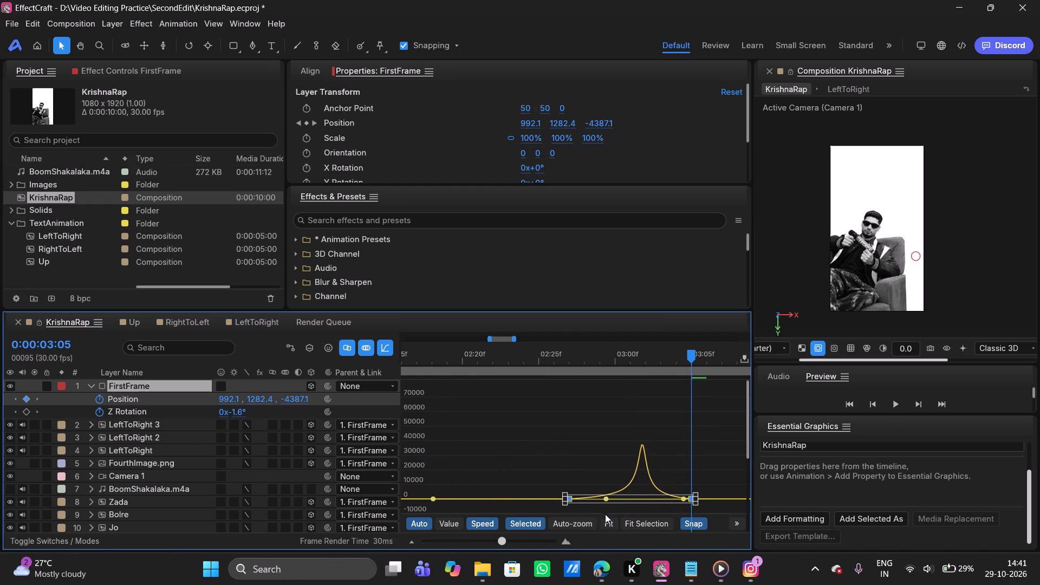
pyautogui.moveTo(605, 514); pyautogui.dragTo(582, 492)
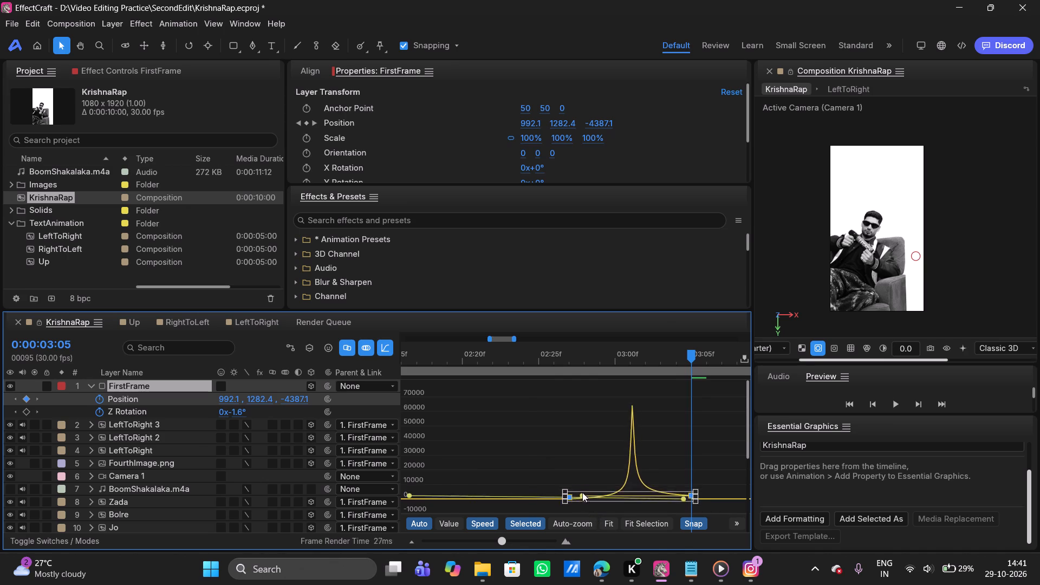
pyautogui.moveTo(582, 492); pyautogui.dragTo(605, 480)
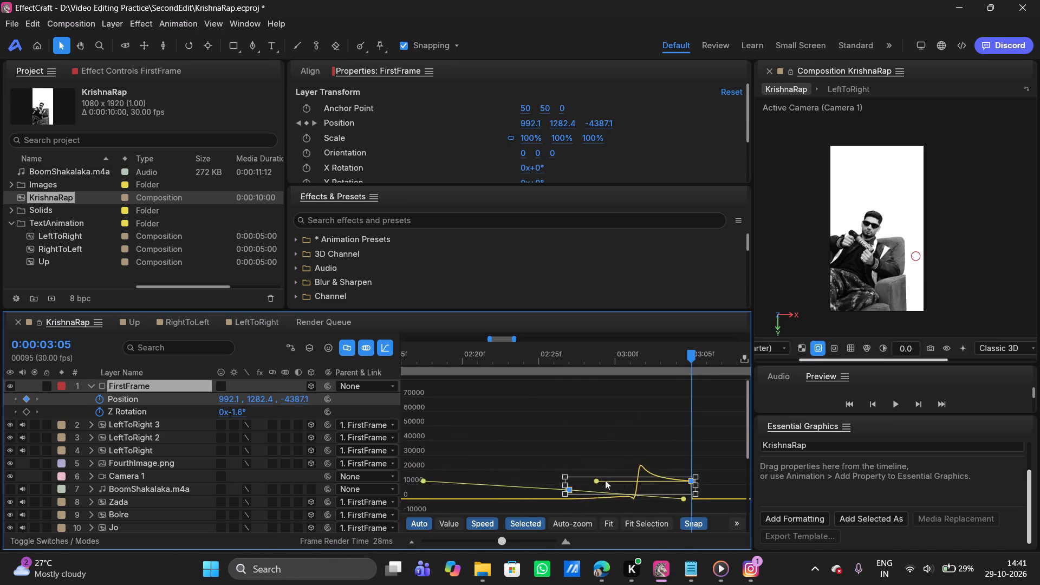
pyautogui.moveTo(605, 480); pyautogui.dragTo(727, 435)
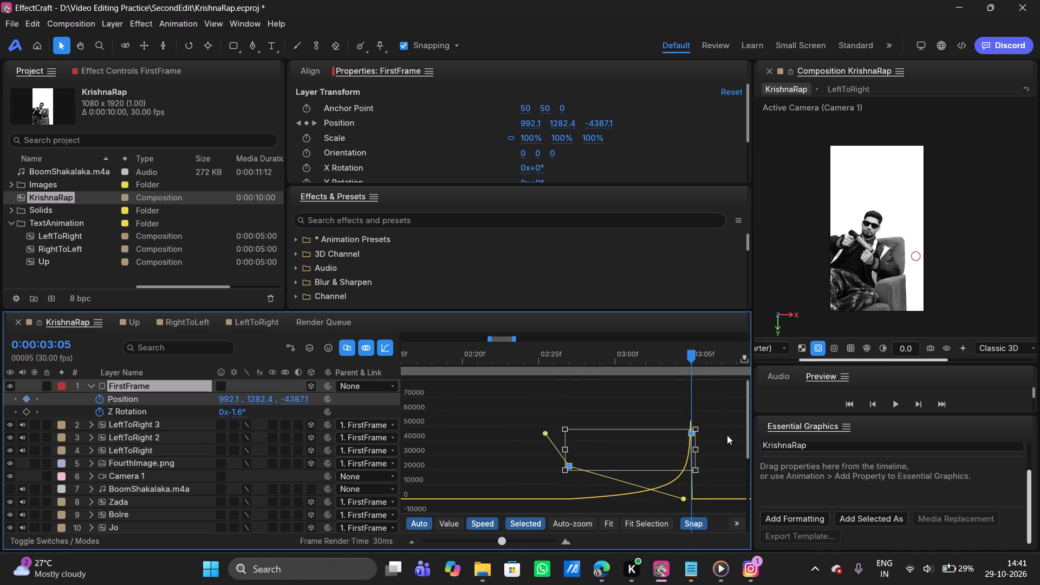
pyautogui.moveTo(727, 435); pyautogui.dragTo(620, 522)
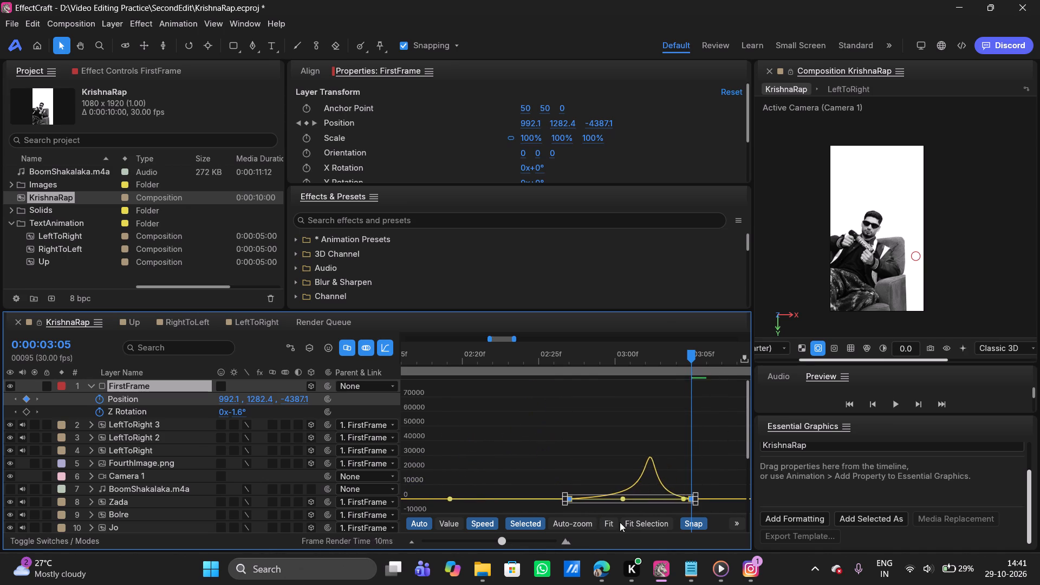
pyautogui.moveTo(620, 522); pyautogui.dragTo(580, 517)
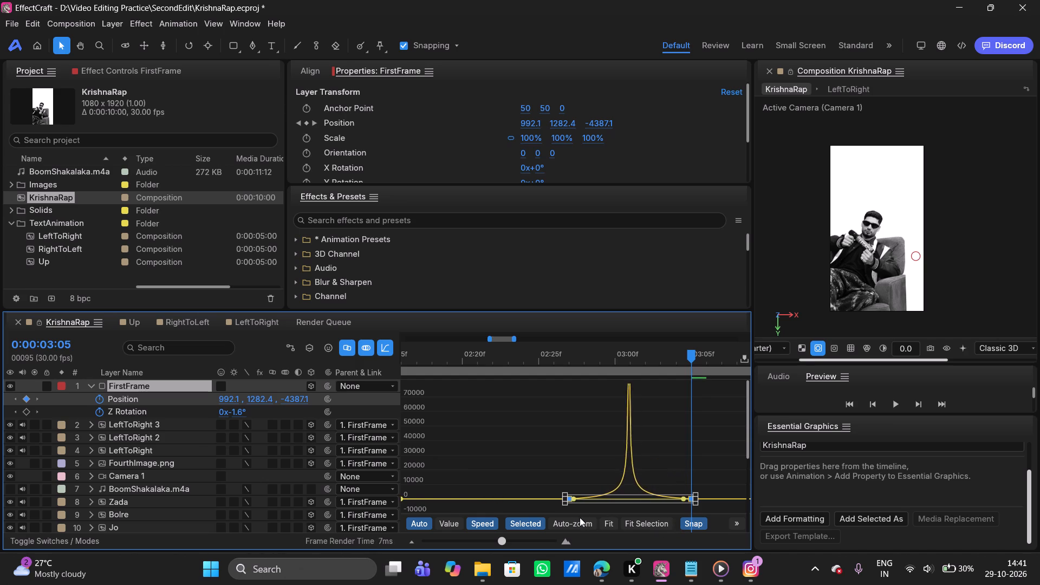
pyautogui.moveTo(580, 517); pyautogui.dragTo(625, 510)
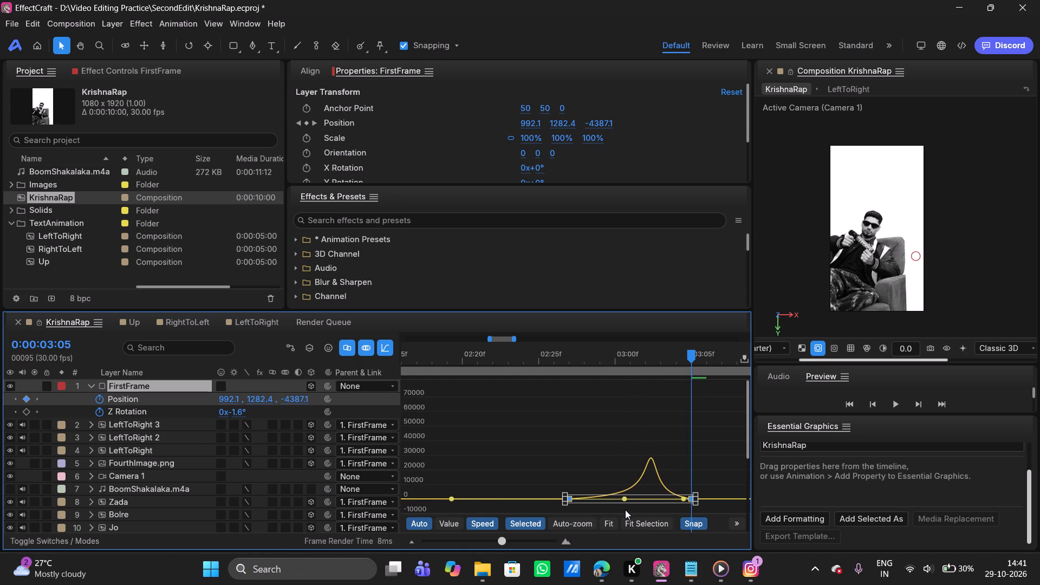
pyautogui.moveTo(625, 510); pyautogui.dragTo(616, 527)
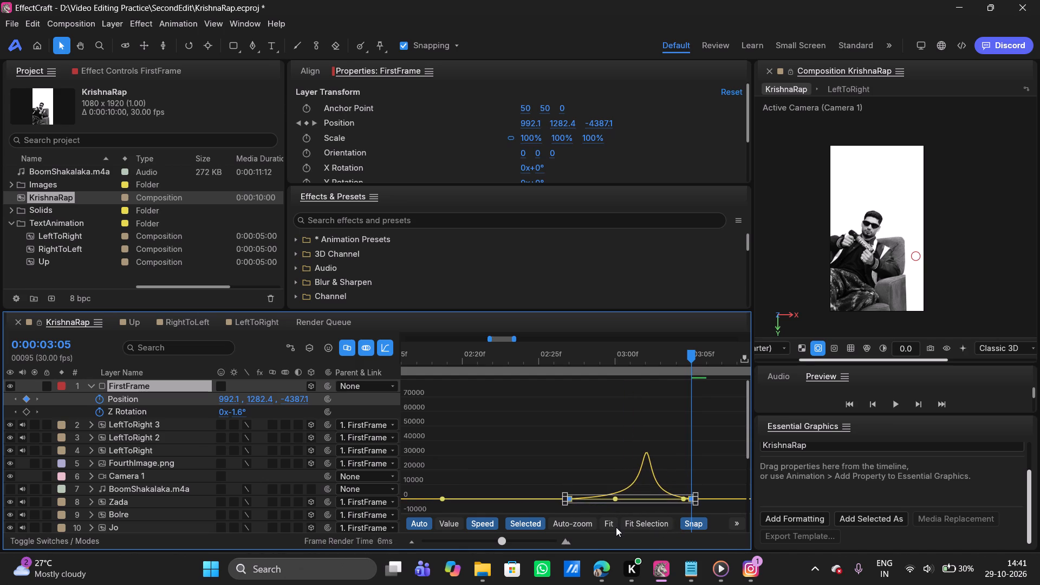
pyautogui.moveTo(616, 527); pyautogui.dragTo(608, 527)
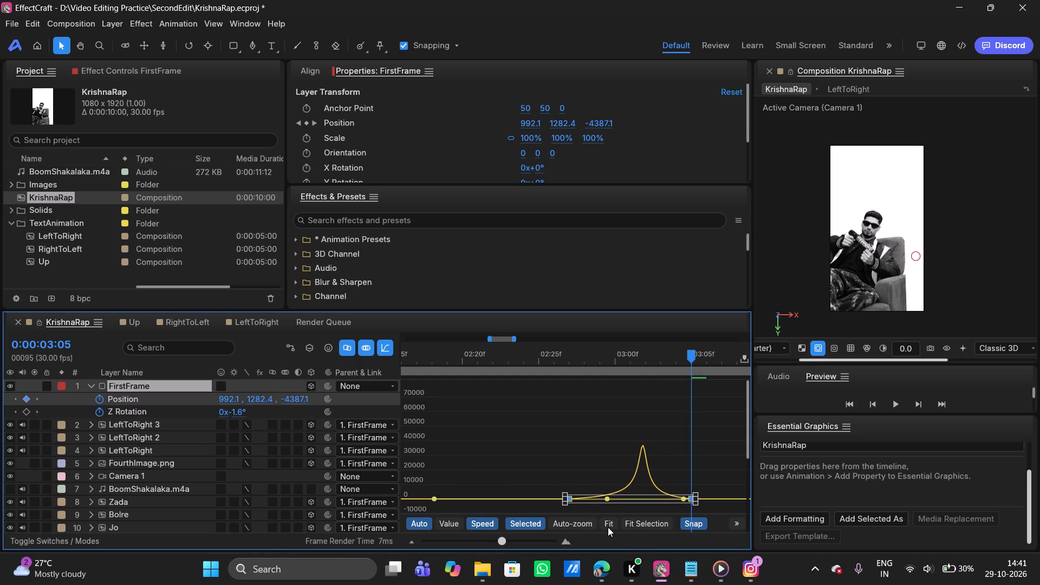
# Apply Easy Ease to the two selected Position keyframes, then shrink the final keyframe's incoming influence so speed builds until 0:00:03:05.
pyautogui.press('F9')
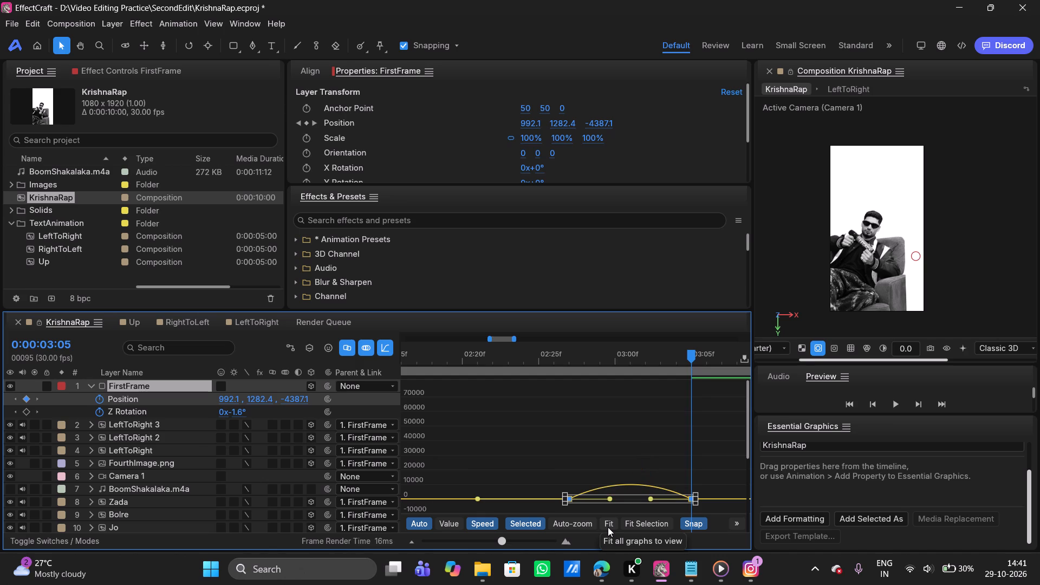
pyautogui.moveTo(647, 498); pyautogui.dragTo(648, 483)
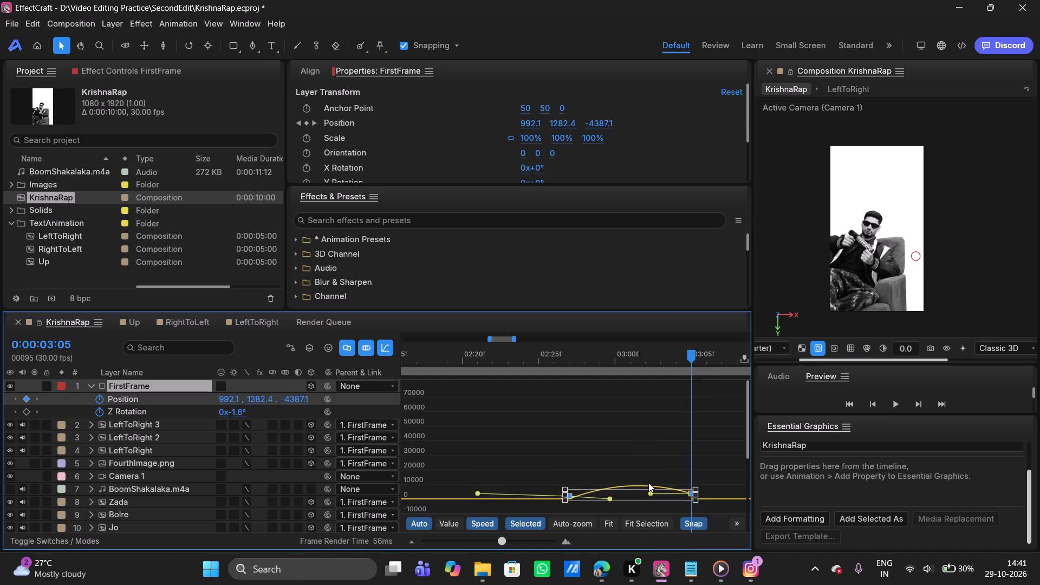
pyautogui.moveTo(648, 483); pyautogui.dragTo(699, 485)
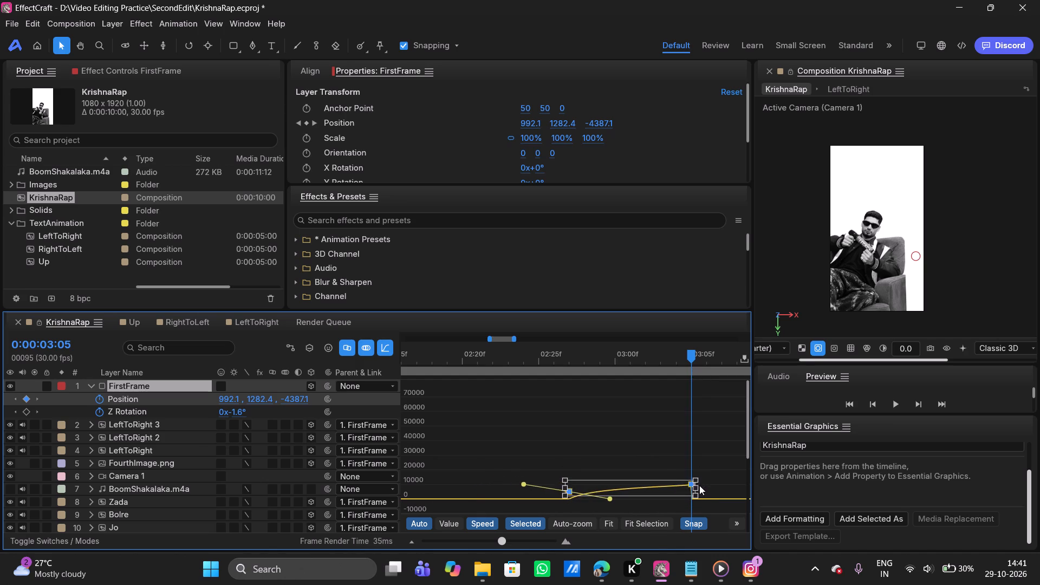
pyautogui.moveTo(699, 485); pyautogui.dragTo(575, 520)
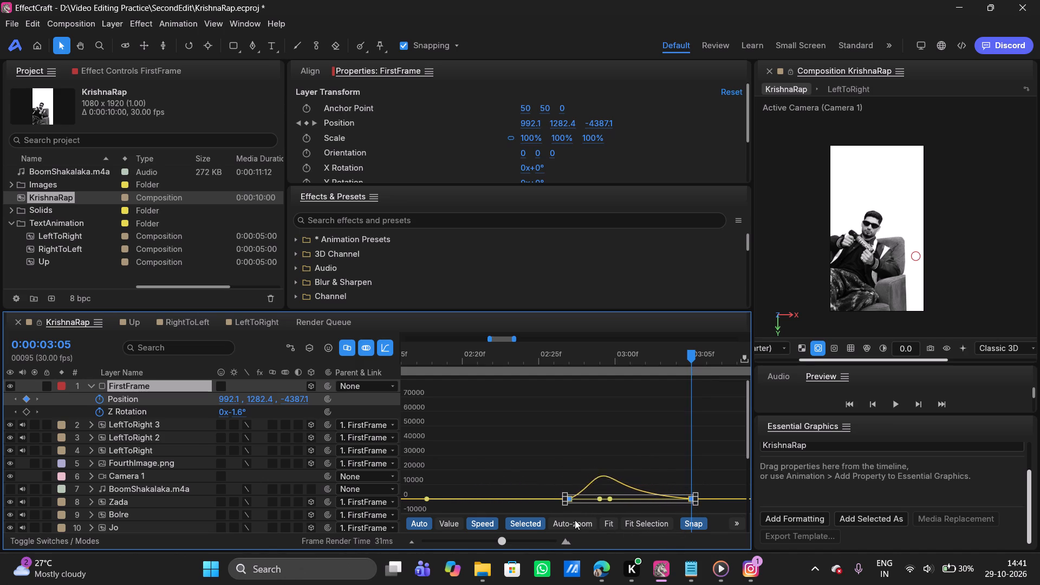
pyautogui.moveTo(575, 520); pyautogui.dragTo(640, 514)
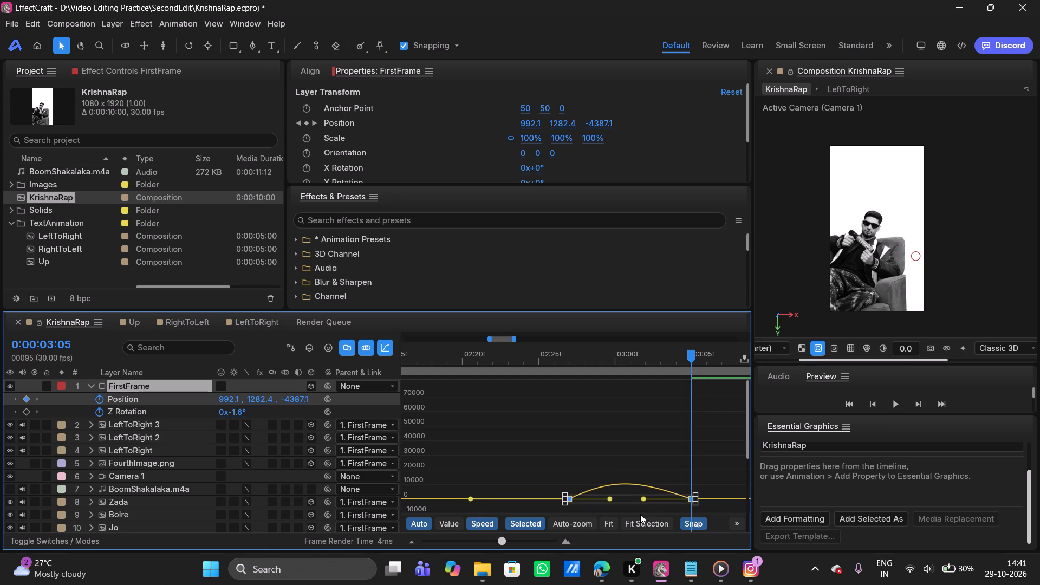
pyautogui.moveTo(640, 514); pyautogui.dragTo(640, 516)
pyautogui.moveTo(640, 516); pyautogui.dragTo(715, 517)
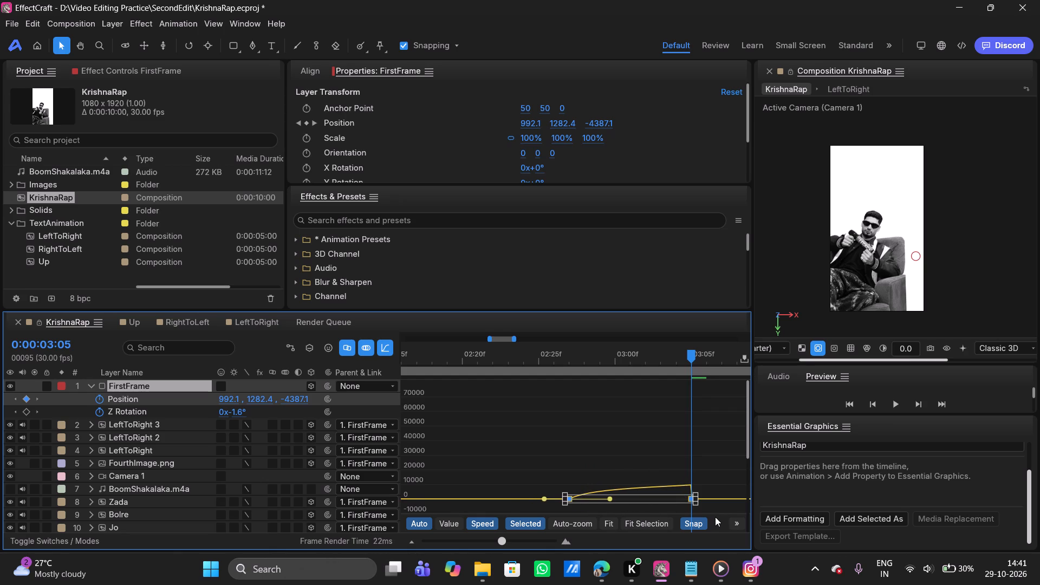
pyautogui.moveTo(715, 517); pyautogui.dragTo(716, 516)
# Scrub and play the FirstFrame move between 0:00:02:25 and 0:00:03:08 to check its new easing.
pyautogui.moveTo(692, 355); pyautogui.dragTo(618, 356)
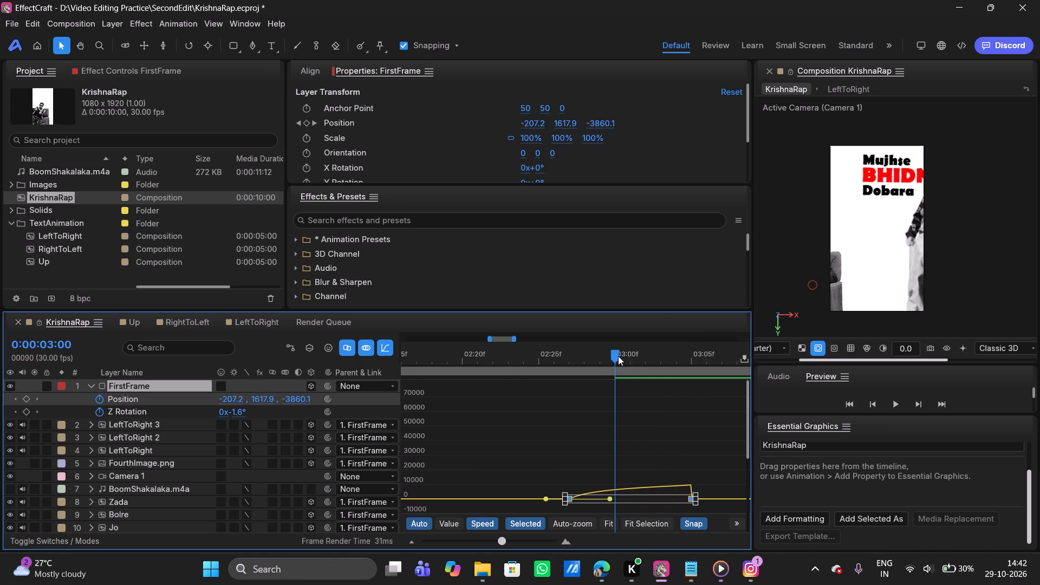
pyautogui.moveTo(618, 356); pyautogui.dragTo(541, 356)
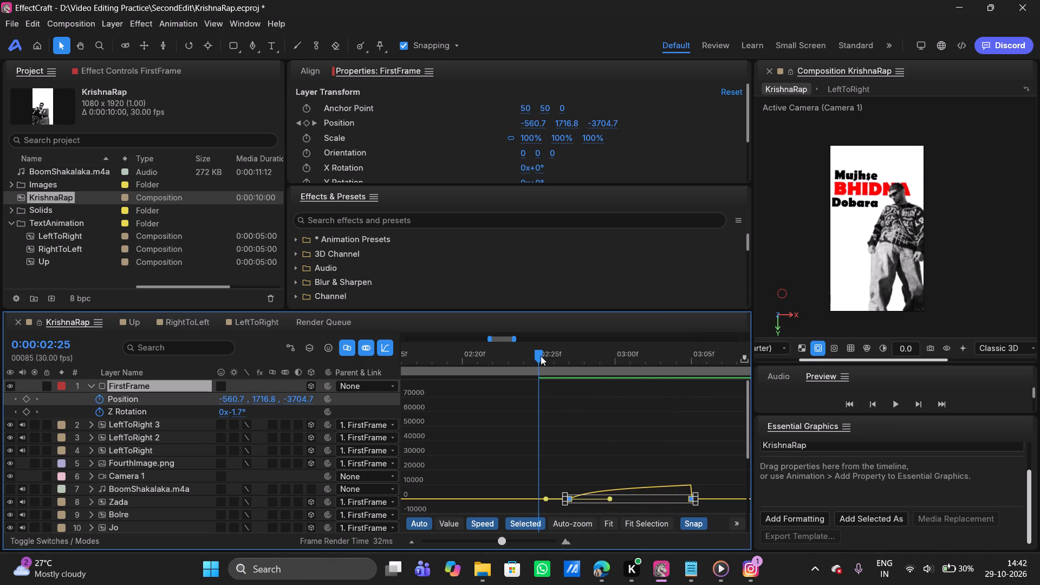
pyautogui.moveTo(541, 356); pyautogui.dragTo(658, 343)
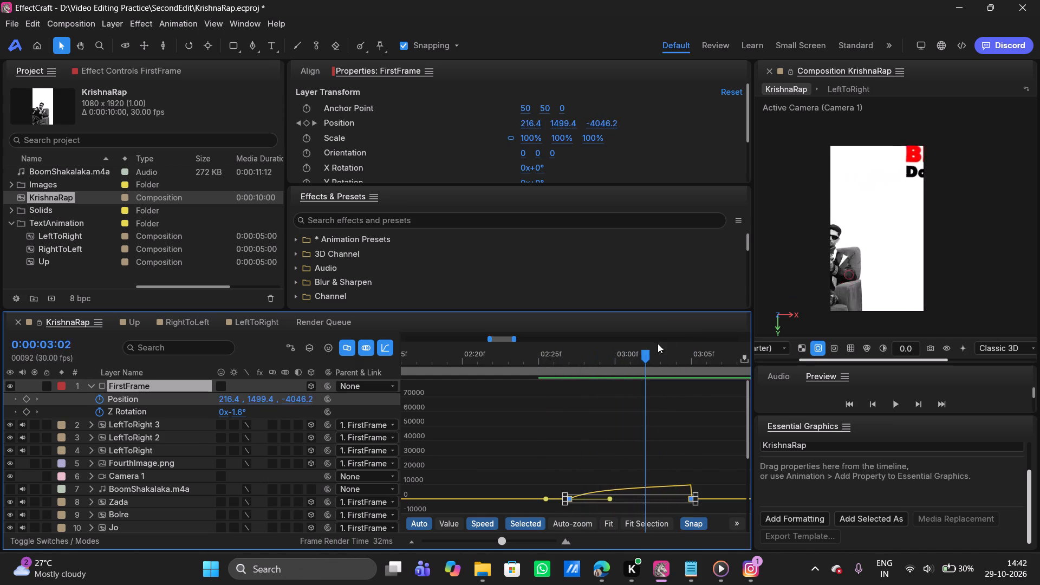
pyautogui.moveTo(658, 343); pyautogui.dragTo(541, 366)
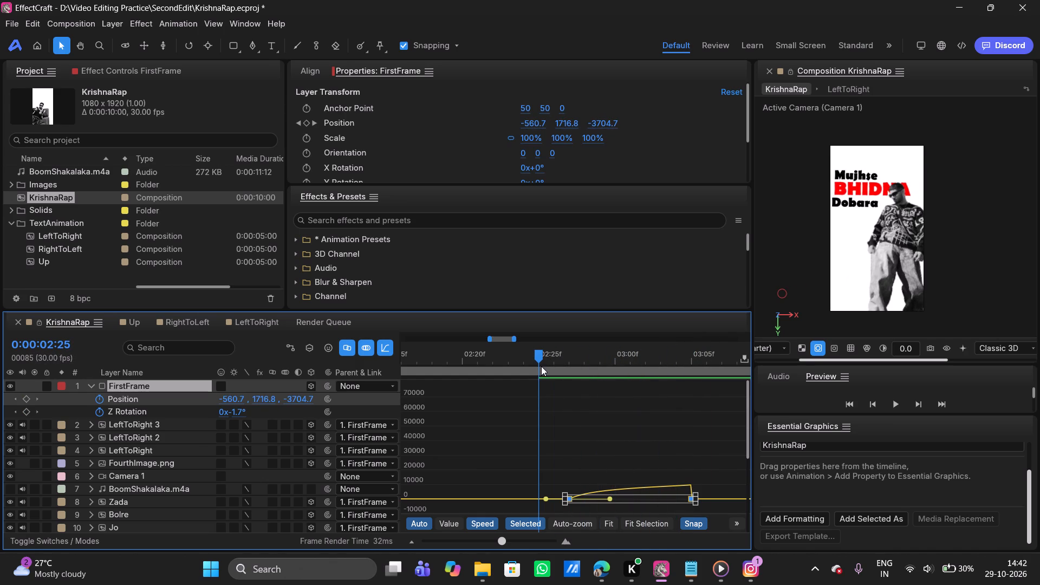
pyautogui.press('space')
pyautogui.moveTo(563, 362); pyautogui.dragTo(356, 371)
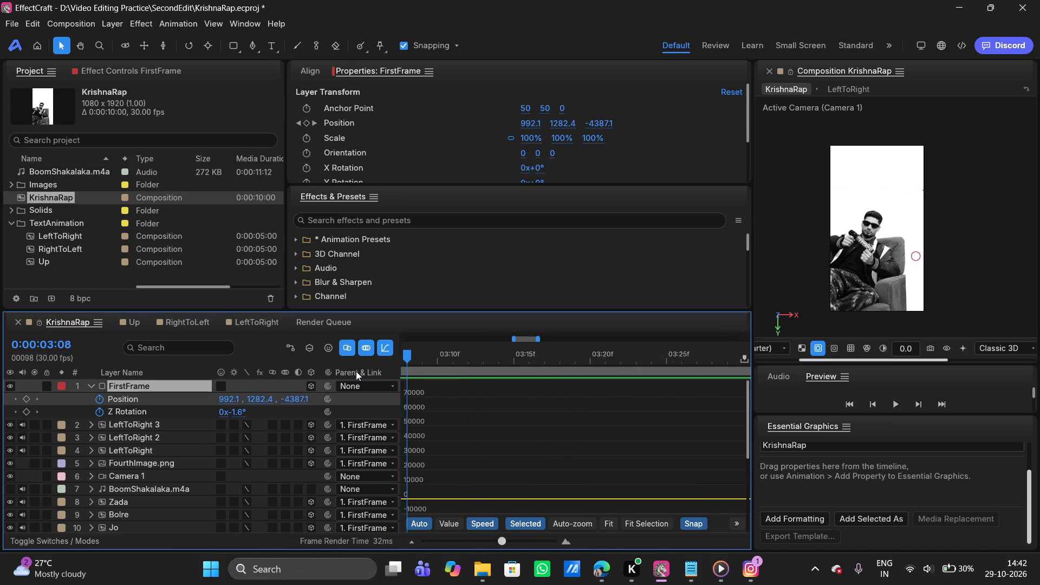
pyautogui.moveTo(356, 371); pyautogui.dragTo(623, 373)
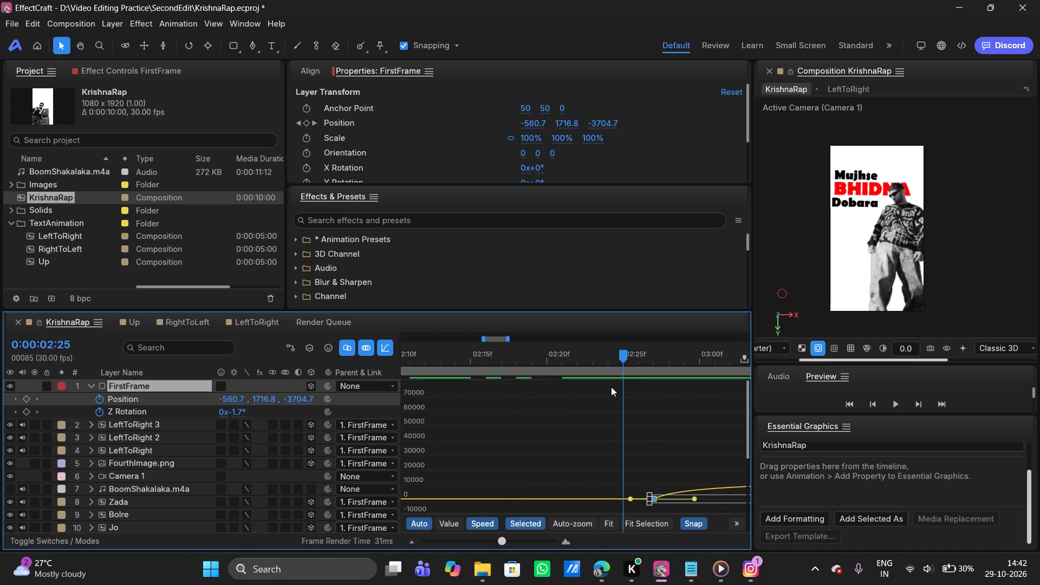
pyautogui.moveTo(501, 539); pyautogui.dragTo(317, 548)
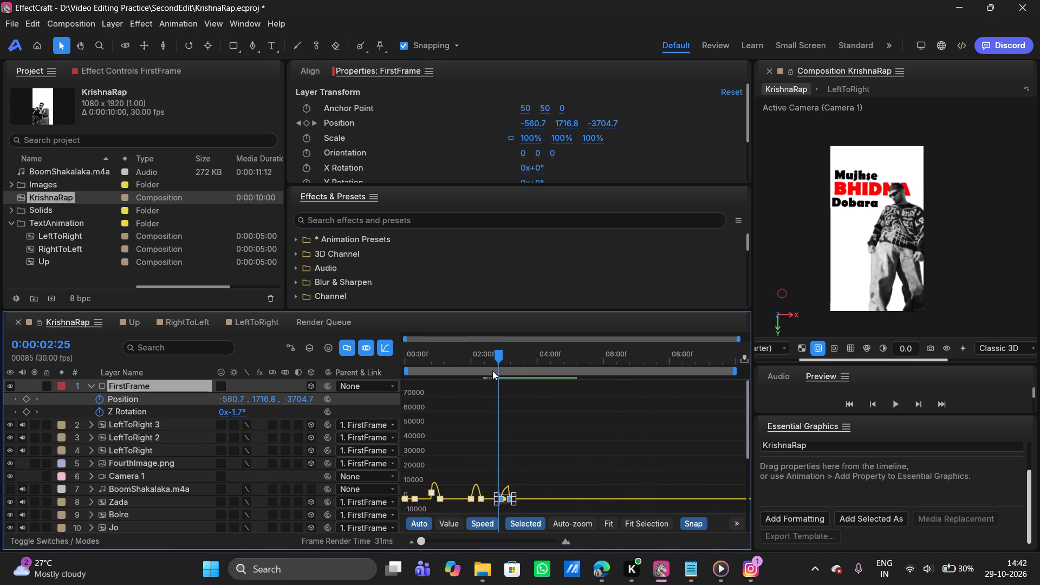
# Play the composition from about 0:00:01:20 past 0:00:03:05 to review FirstFrame's moves against the audio.
pyautogui.moveTo(502, 356); pyautogui.dragTo(460, 352)
pyautogui.press('space')
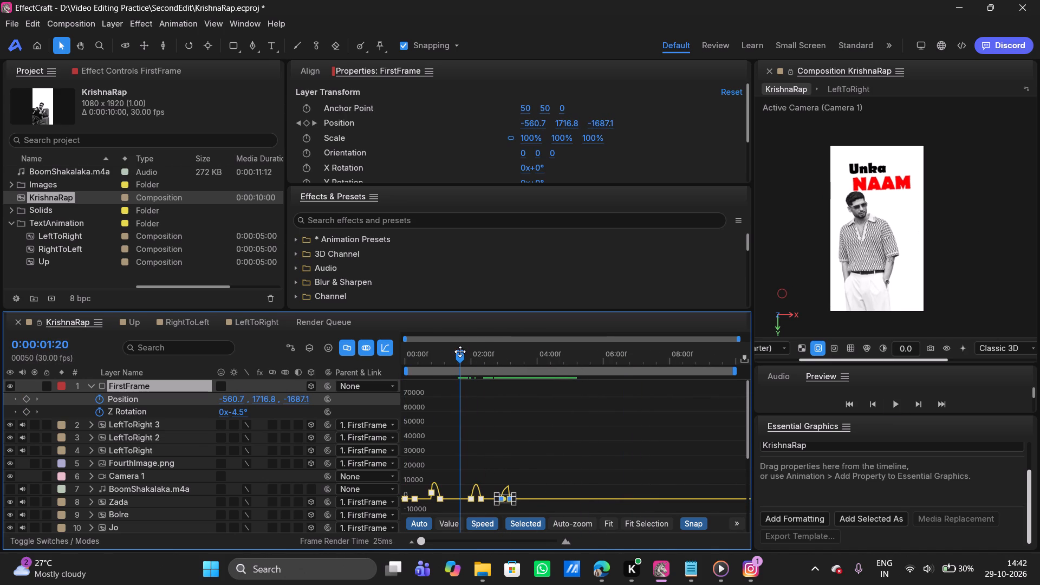
pyautogui.click(481, 353)
pyautogui.moveTo(481, 353); pyautogui.dragTo(463, 356)
pyautogui.press('space')
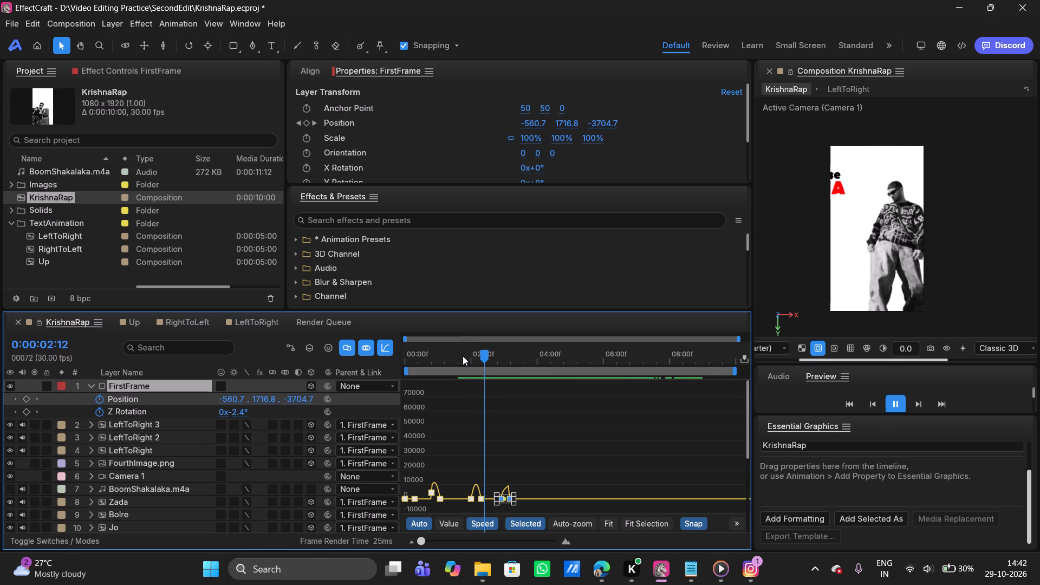
pyautogui.press('space')
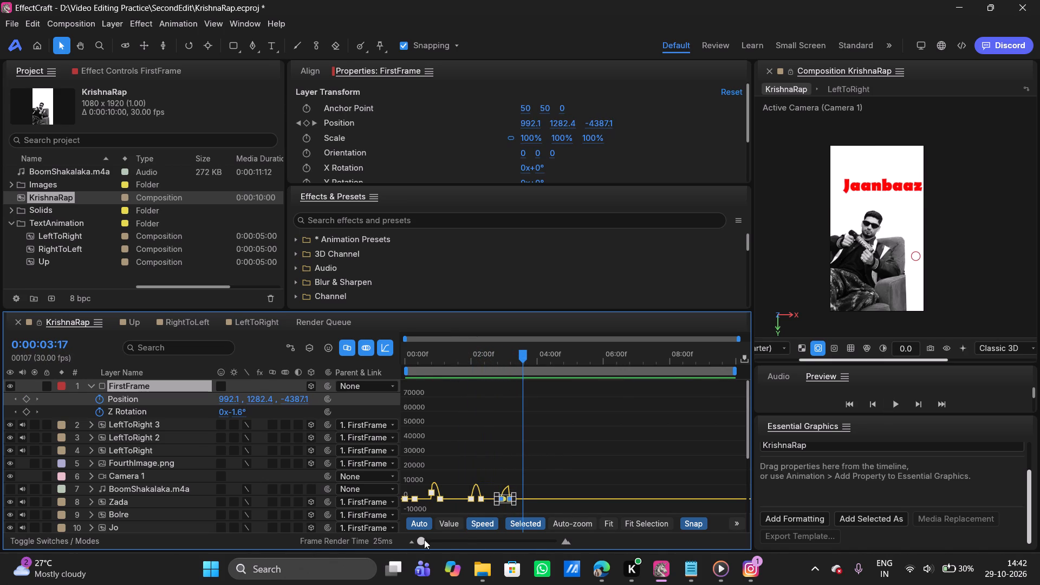
# Apply Easy Ease again to FirstFrame's two selected Position keyframes at 0:00:02:27 and 0:00:03:05, restoring a symmetrical speed curve.
pyautogui.moveTo(421, 541); pyautogui.dragTo(518, 534)
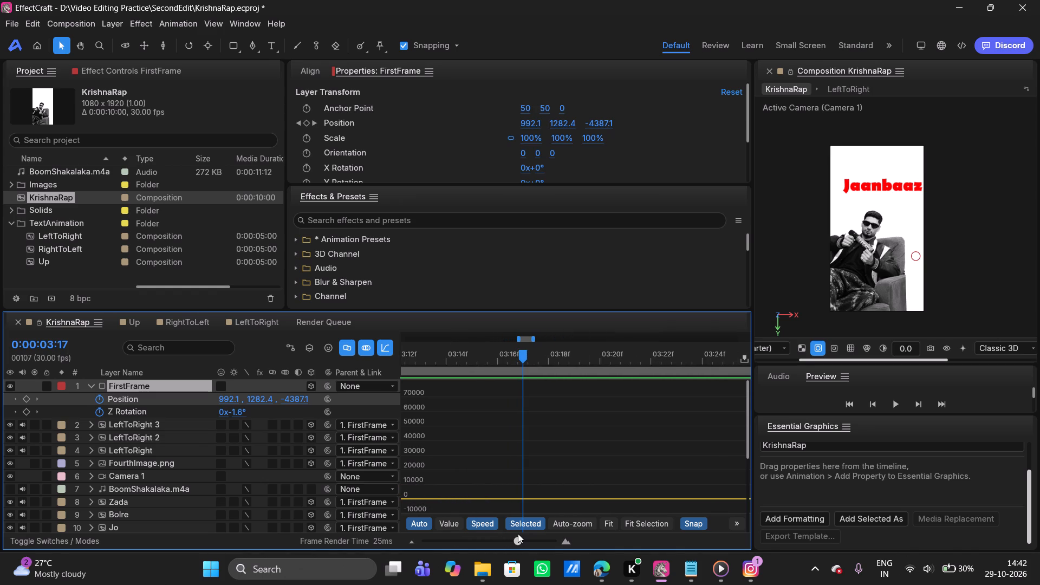
pyautogui.moveTo(471, 348); pyautogui.dragTo(350, 366)
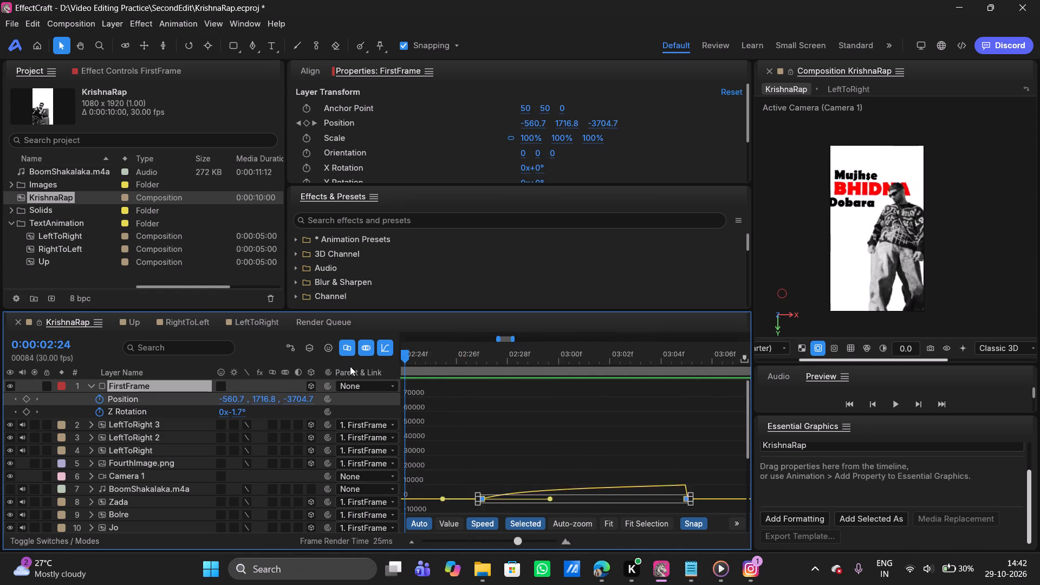
pyautogui.moveTo(350, 366); pyautogui.dragTo(561, 364)
pyautogui.press('F9')
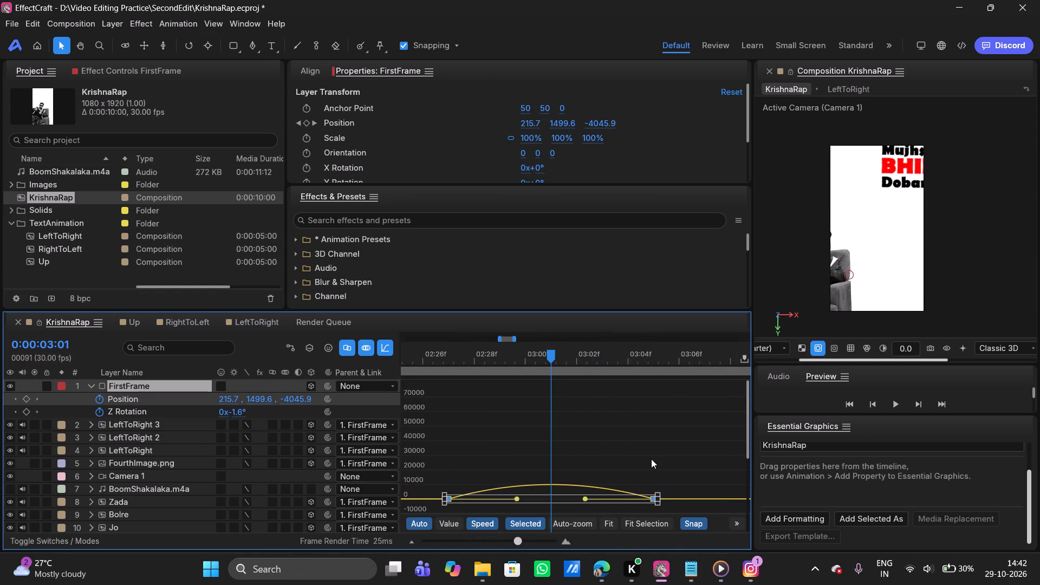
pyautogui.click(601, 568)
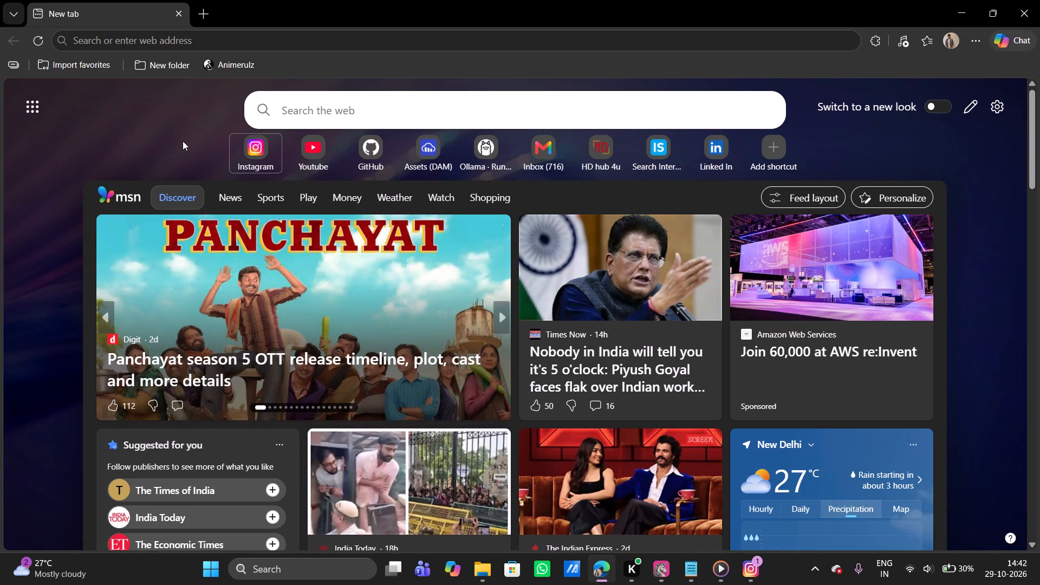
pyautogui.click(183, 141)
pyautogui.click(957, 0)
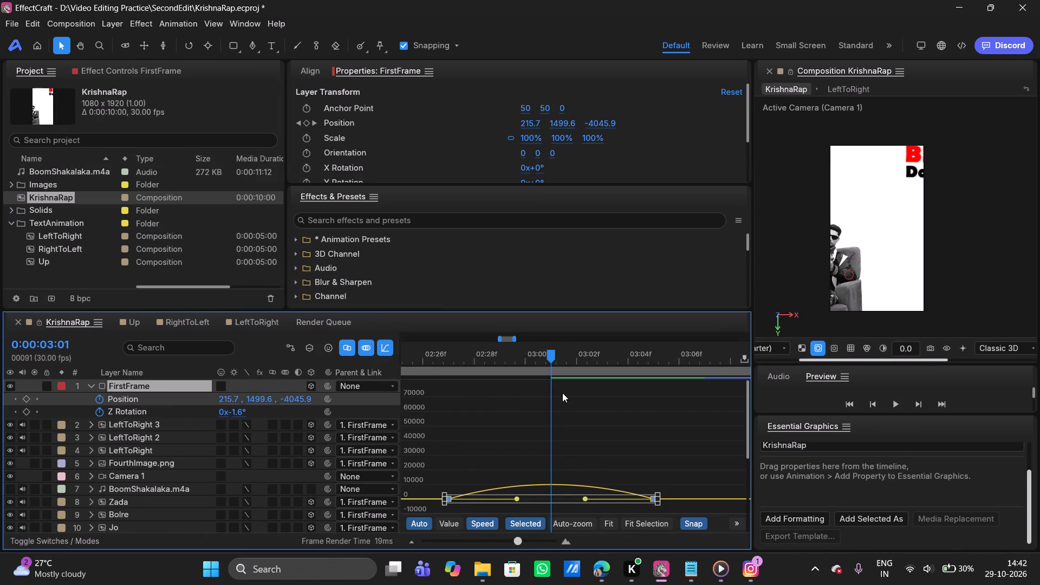
# Lengthen the outgoing and incoming influences of FirstFrame's last Position move so its speed peaks sharply around 0:00:03:01 to 0:00:03:02.
pyautogui.moveTo(548, 363); pyautogui.dragTo(559, 361)
pyautogui.moveTo(548, 354); pyautogui.dragTo(633, 352)
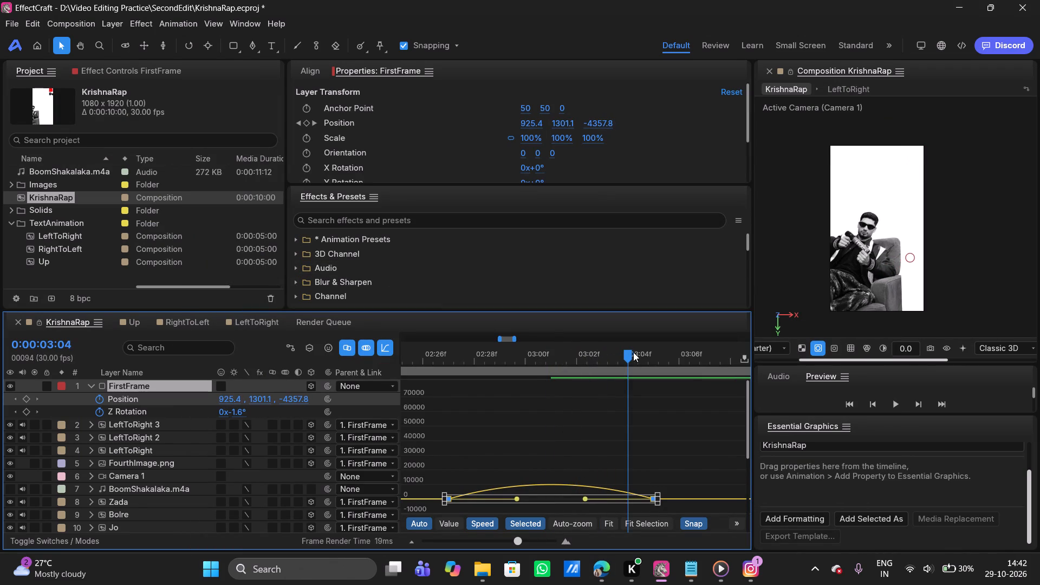
pyautogui.moveTo(633, 352); pyautogui.dragTo(661, 350)
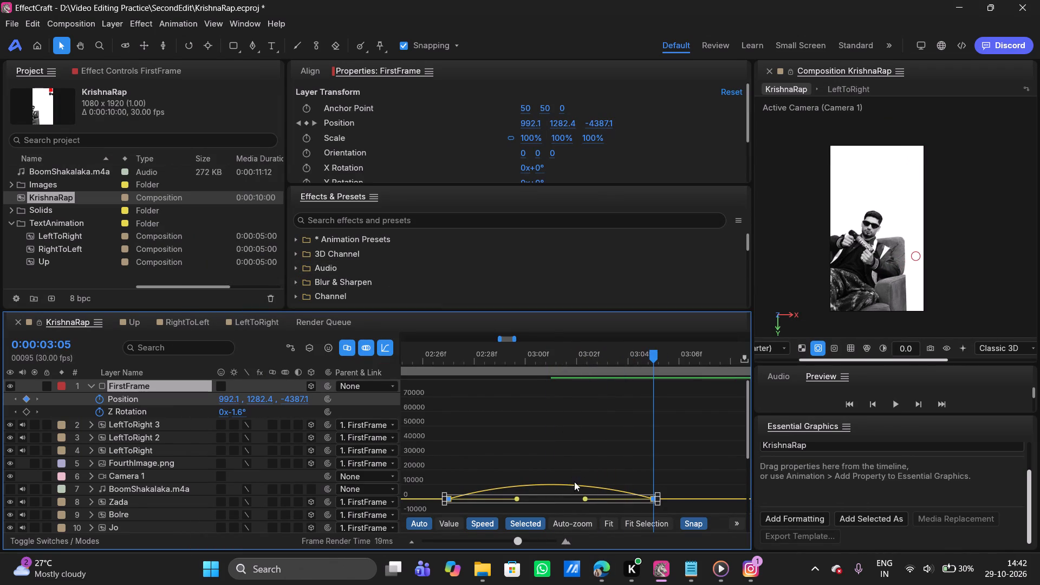
pyautogui.moveTo(584, 497); pyautogui.dragTo(613, 502)
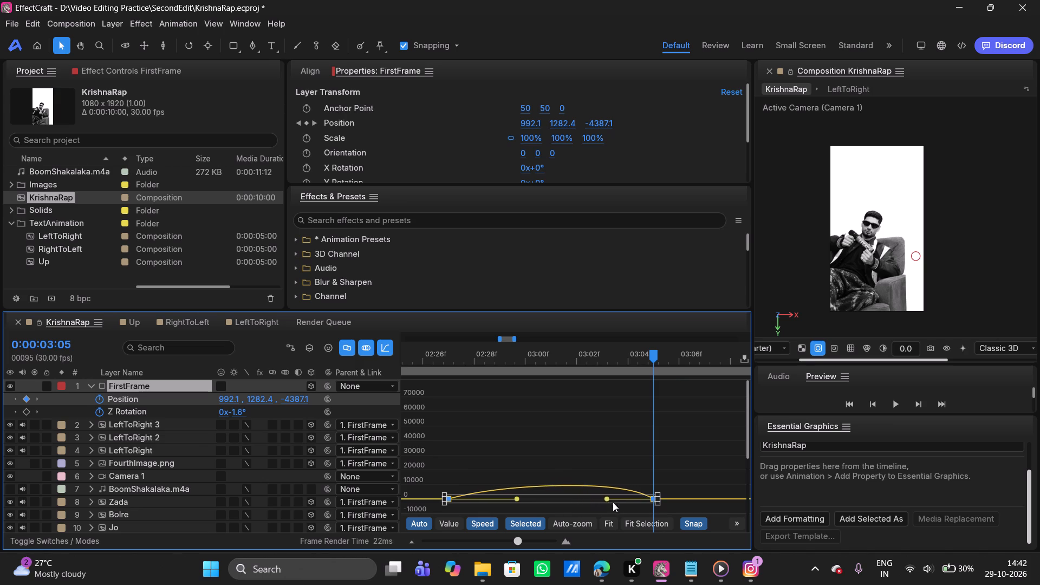
pyautogui.moveTo(613, 502); pyautogui.dragTo(489, 517)
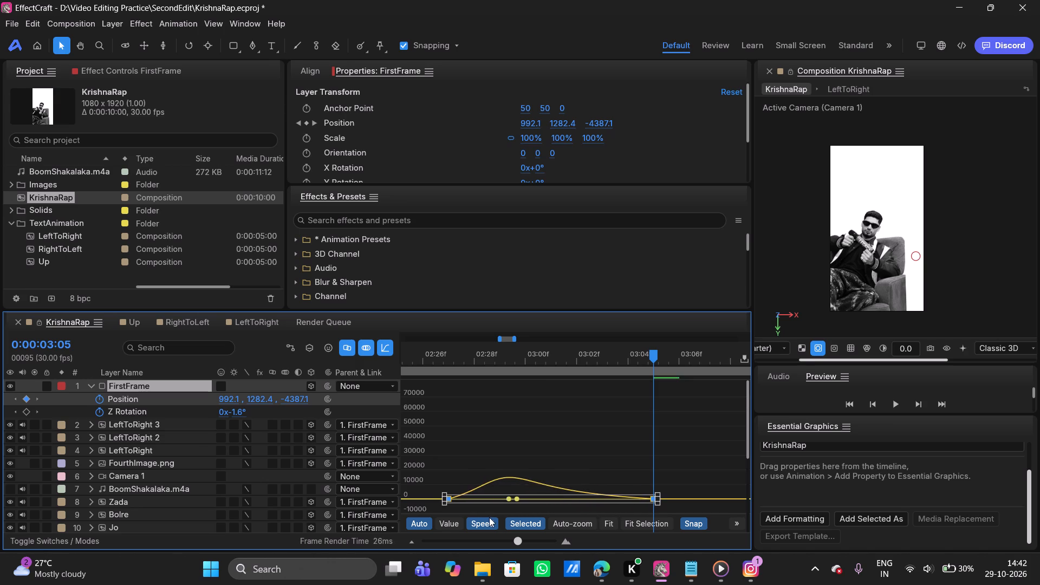
pyautogui.moveTo(489, 517); pyautogui.dragTo(464, 518)
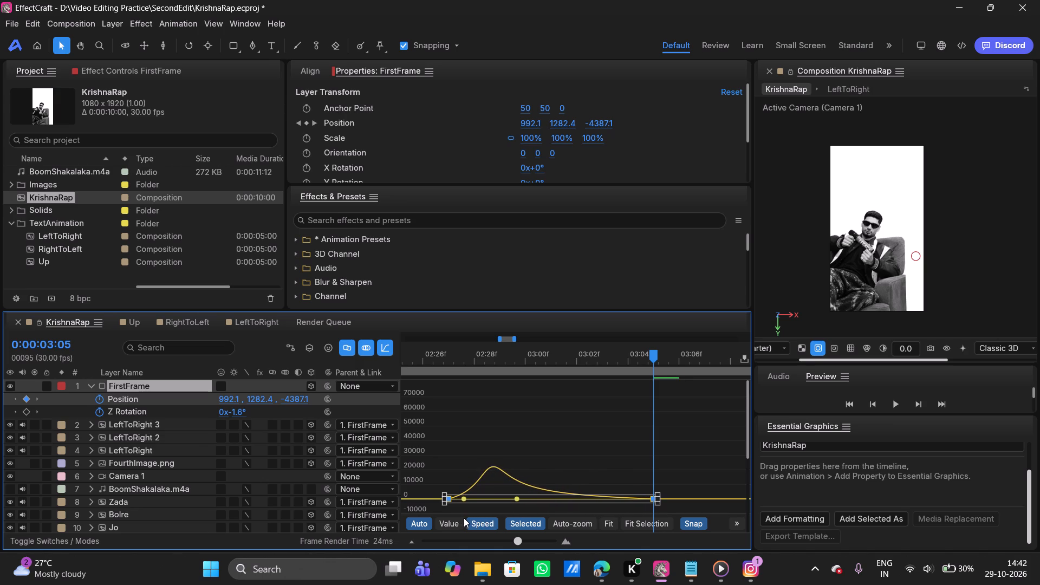
pyautogui.moveTo(464, 518); pyautogui.dragTo(464, 517)
pyautogui.moveTo(518, 498); pyautogui.dragTo(627, 503)
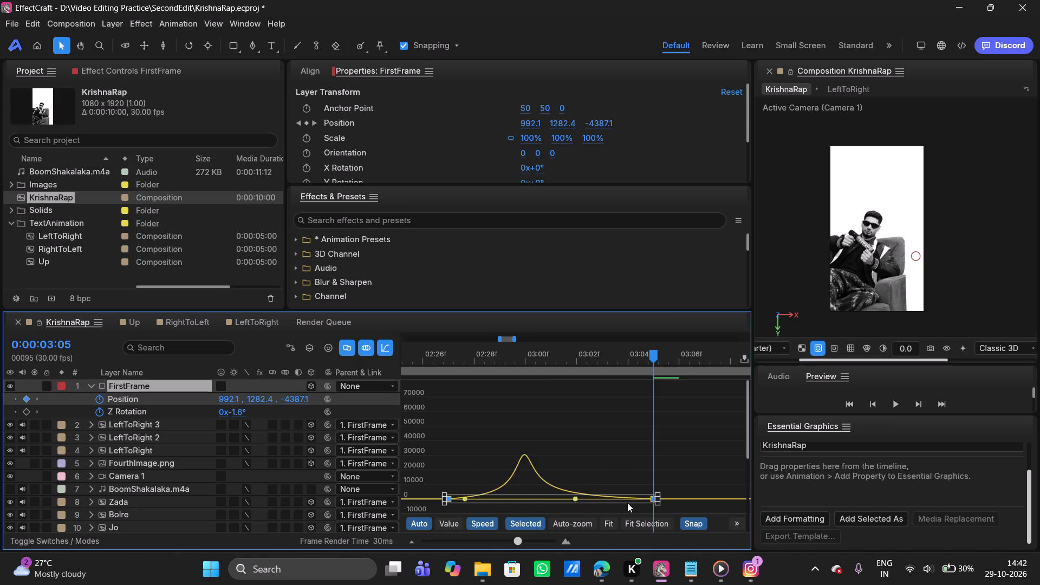
pyautogui.moveTo(627, 503); pyautogui.dragTo(637, 505)
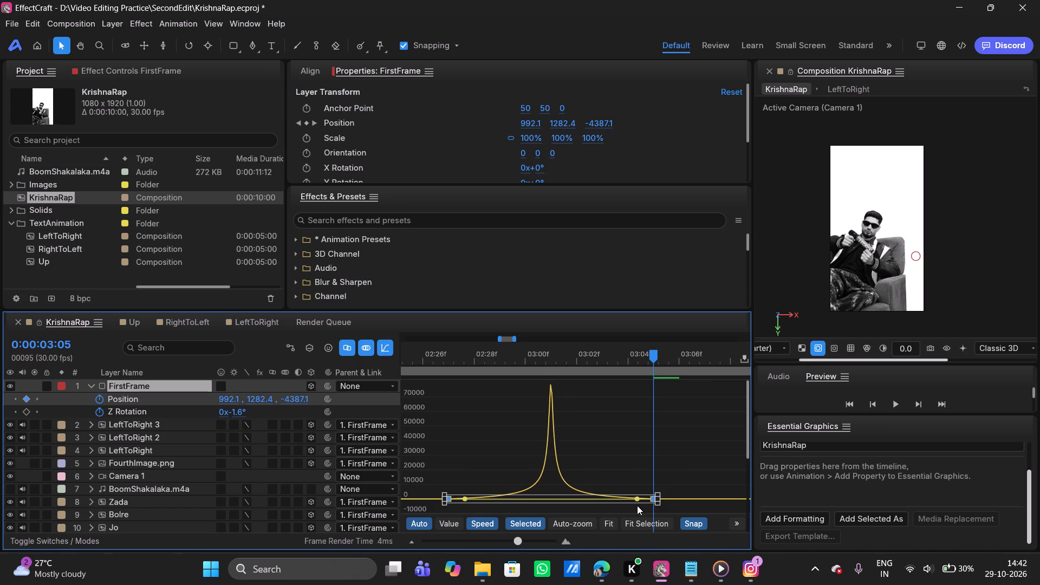
pyautogui.moveTo(637, 505); pyautogui.dragTo(636, 505)
pyautogui.moveTo(463, 498); pyautogui.dragTo(483, 498)
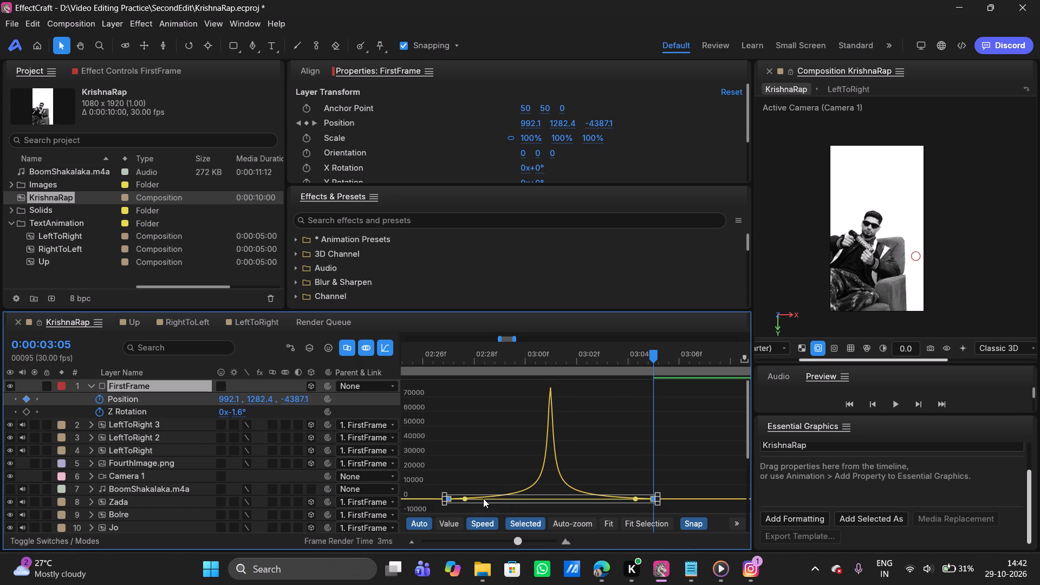
pyautogui.moveTo(483, 498); pyautogui.dragTo(482, 506)
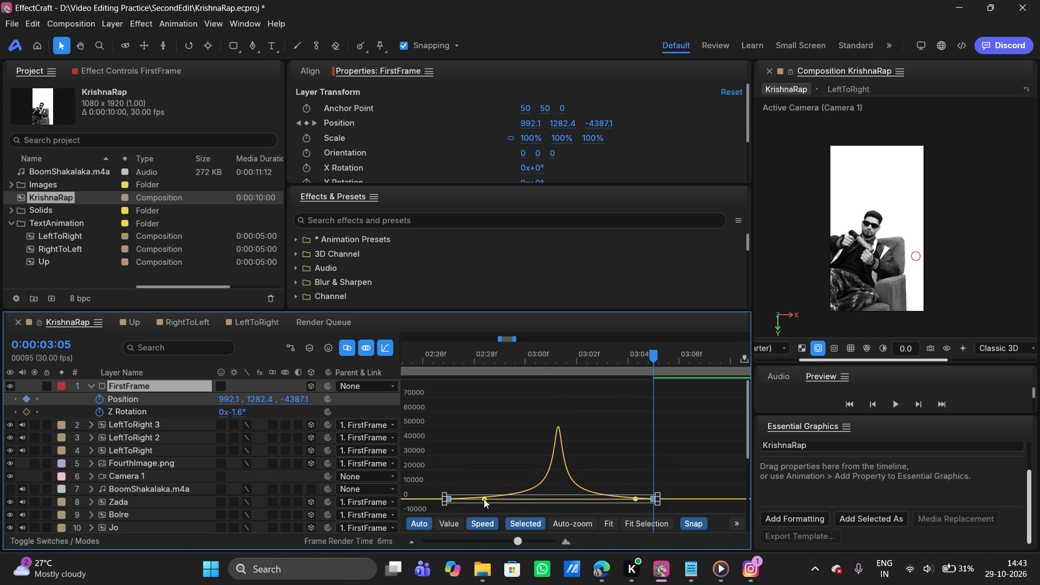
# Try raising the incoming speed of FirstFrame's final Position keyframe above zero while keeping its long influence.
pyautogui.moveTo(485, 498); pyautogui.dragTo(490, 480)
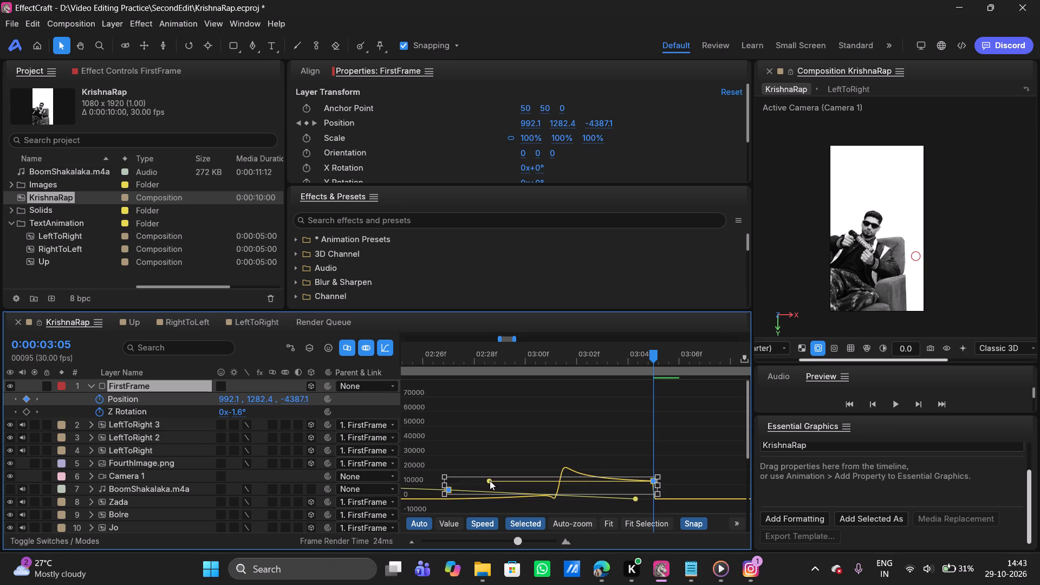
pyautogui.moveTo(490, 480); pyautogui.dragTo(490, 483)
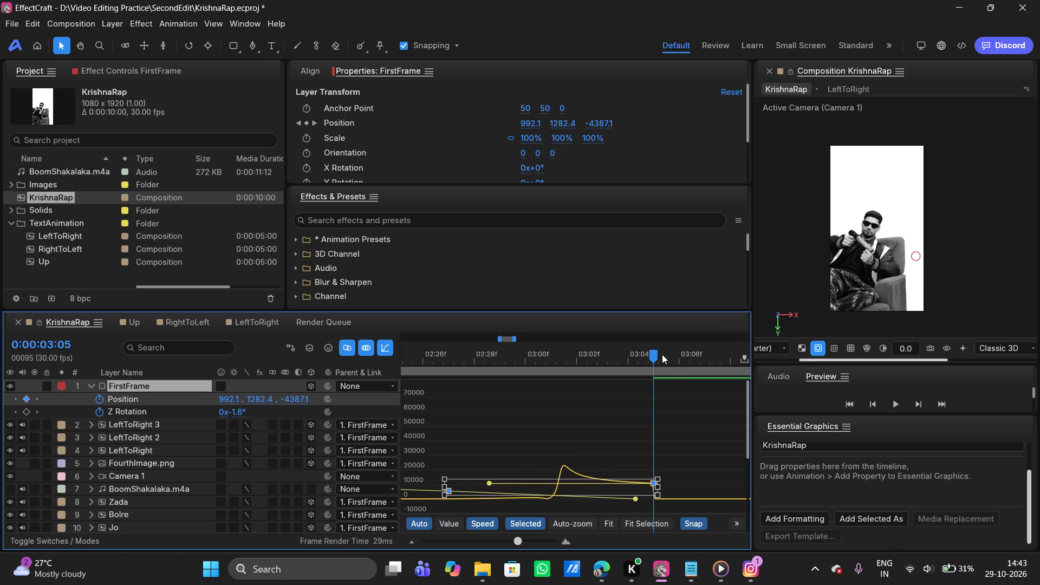
# Scrub and play FirstFrame's move between 0:00:02:27 and 0:00:03:05 to examine the raised incoming speed.
pyautogui.moveTo(654, 355); pyautogui.dragTo(479, 366)
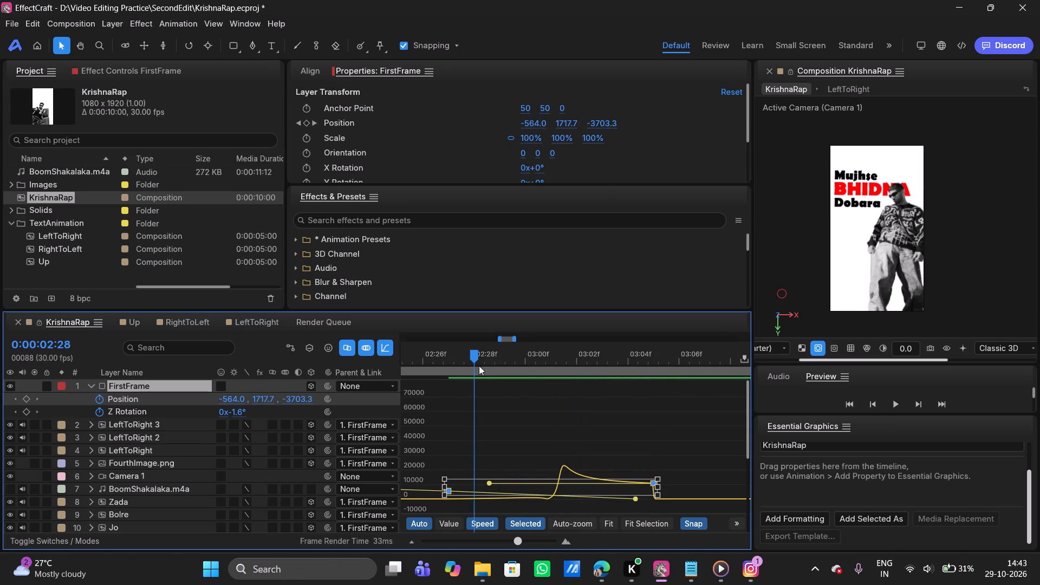
pyautogui.moveTo(479, 366); pyautogui.dragTo(552, 363)
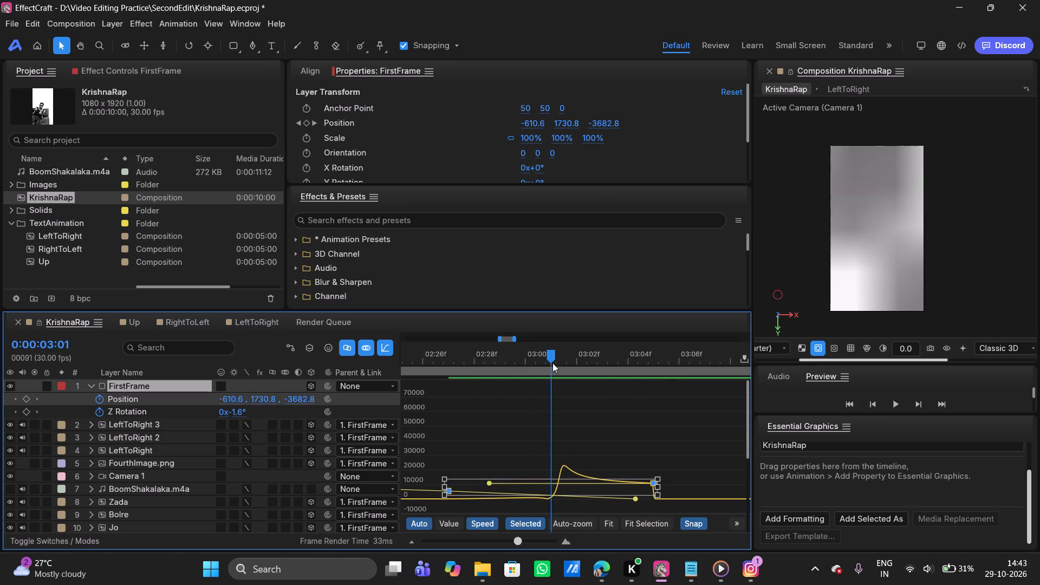
pyautogui.moveTo(552, 363); pyautogui.dragTo(605, 360)
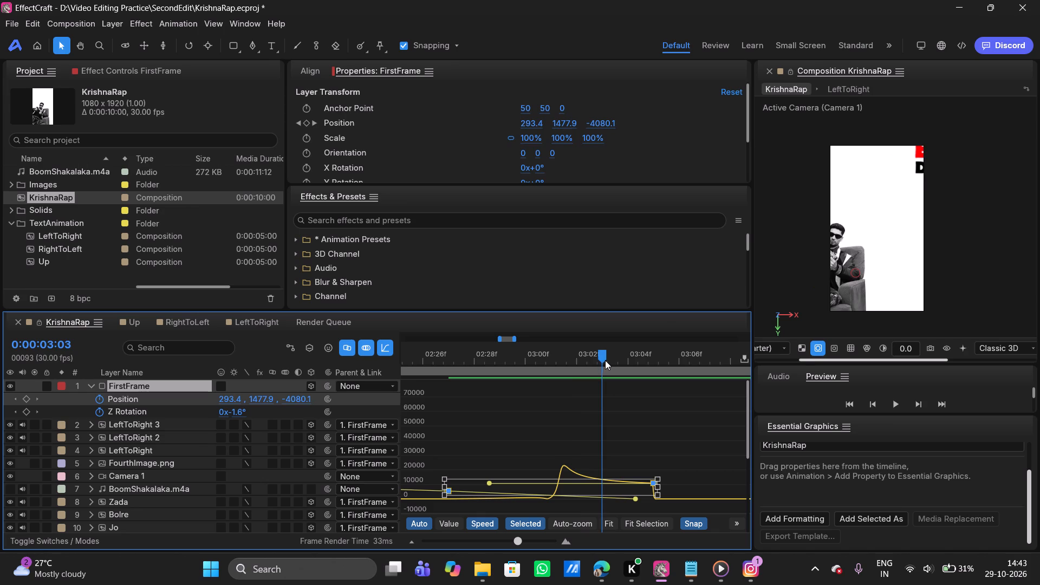
pyautogui.moveTo(605, 360); pyautogui.dragTo(460, 366)
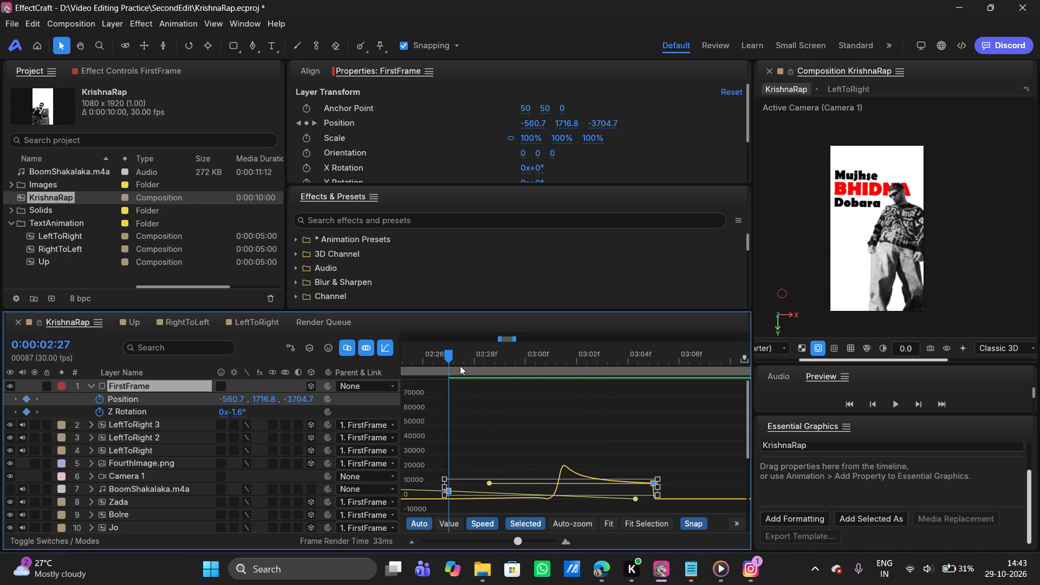
pyautogui.press('space')
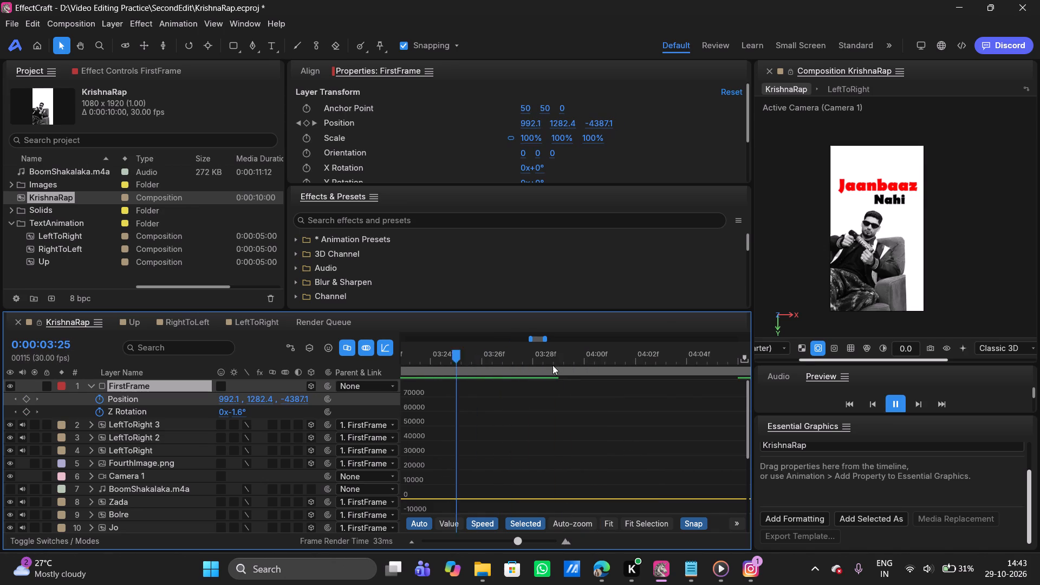
pyautogui.moveTo(551, 365); pyautogui.dragTo(627, 345)
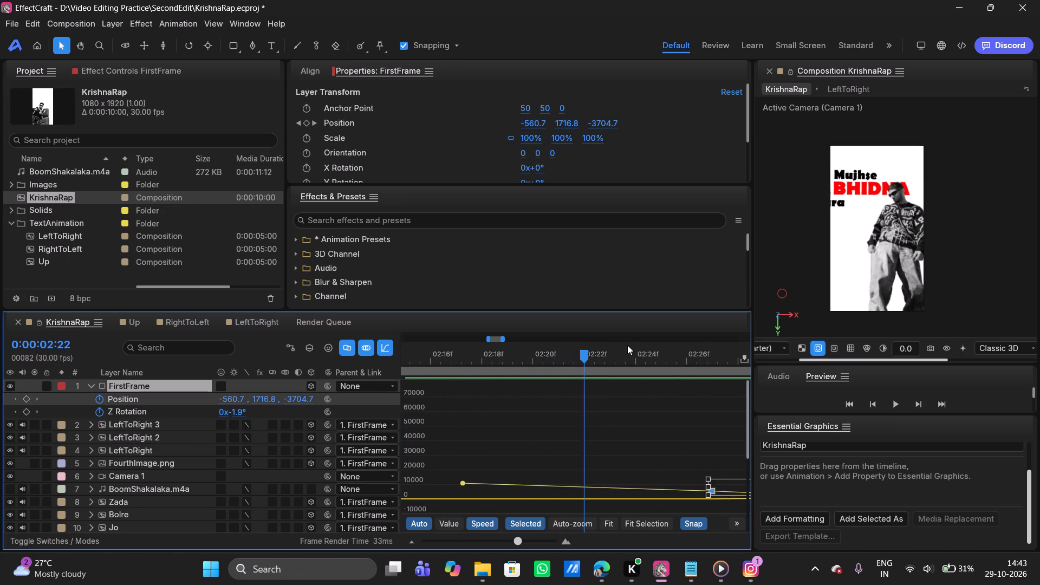
pyautogui.moveTo(627, 345); pyautogui.dragTo(681, 336)
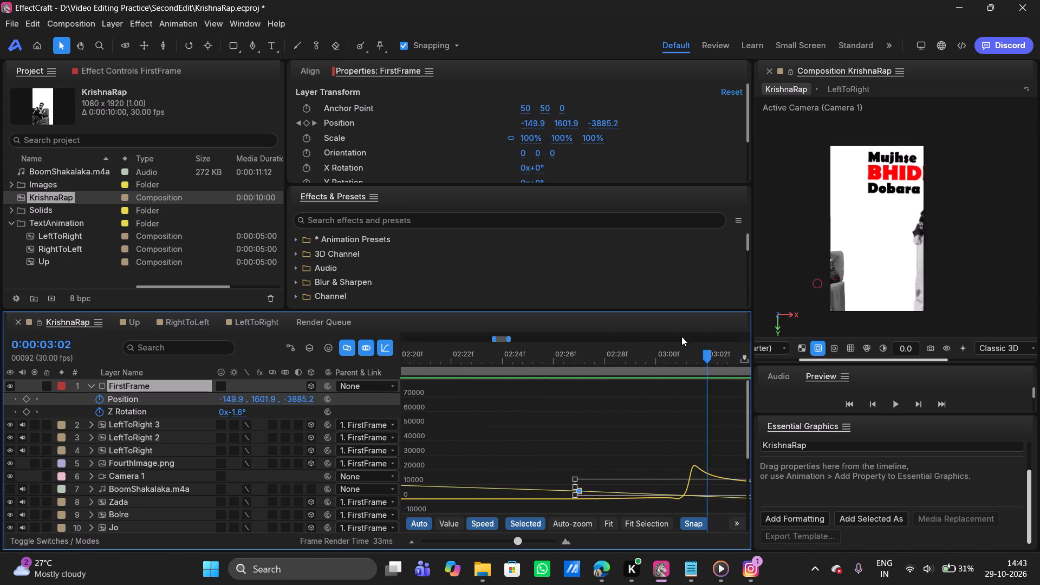
pyautogui.moveTo(681, 336); pyautogui.dragTo(538, 337)
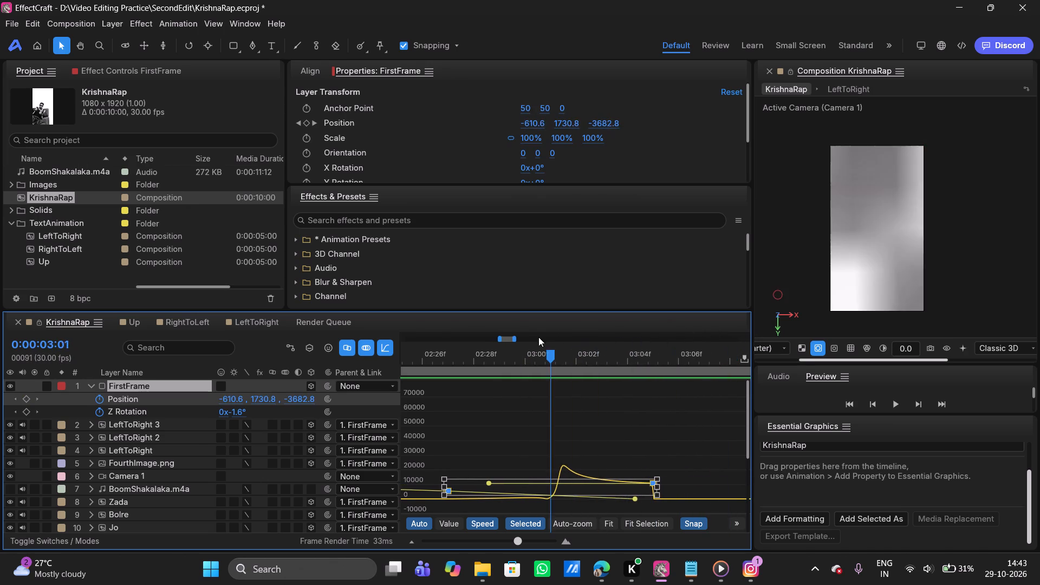
pyautogui.moveTo(538, 337); pyautogui.dragTo(624, 340)
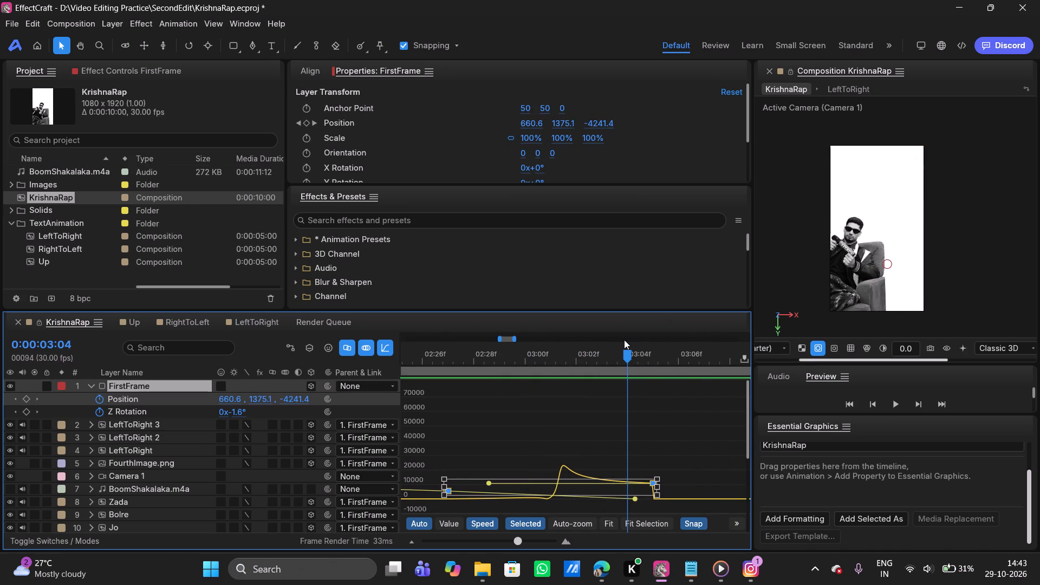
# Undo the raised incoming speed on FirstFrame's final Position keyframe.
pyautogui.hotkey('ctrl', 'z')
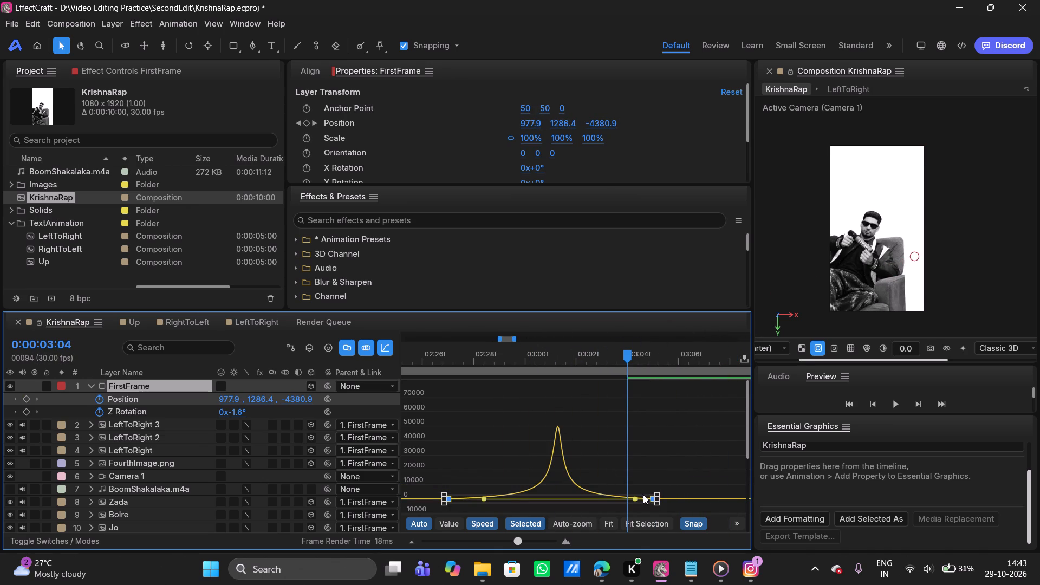
# Shrink the final Position keyframe's incoming influence to almost nothing at zero speed, so the move's speed peaks just before 0:00:03:05.
pyautogui.moveTo(485, 499); pyautogui.dragTo(610, 490)
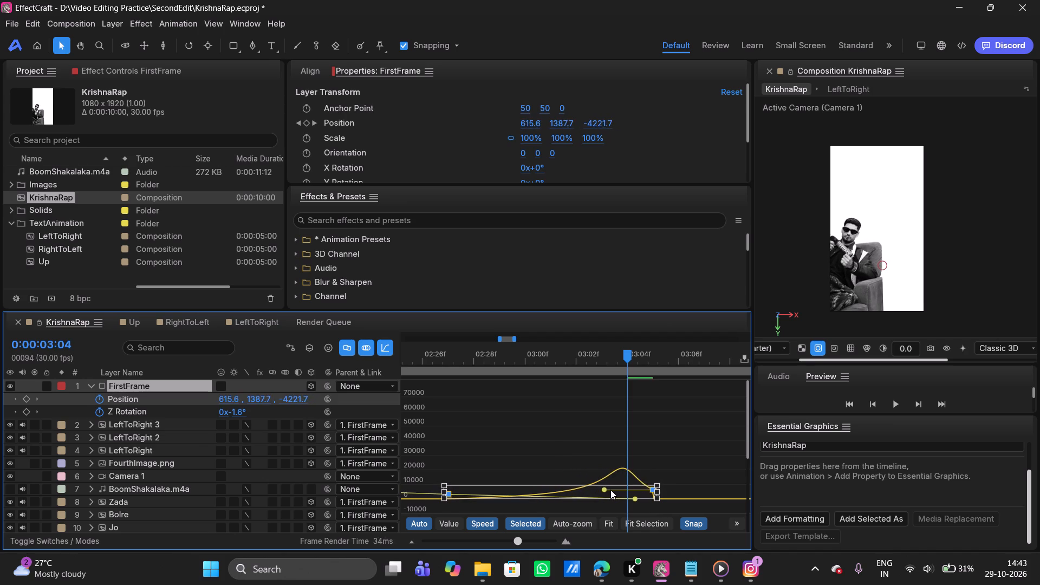
pyautogui.moveTo(610, 490); pyautogui.dragTo(623, 489)
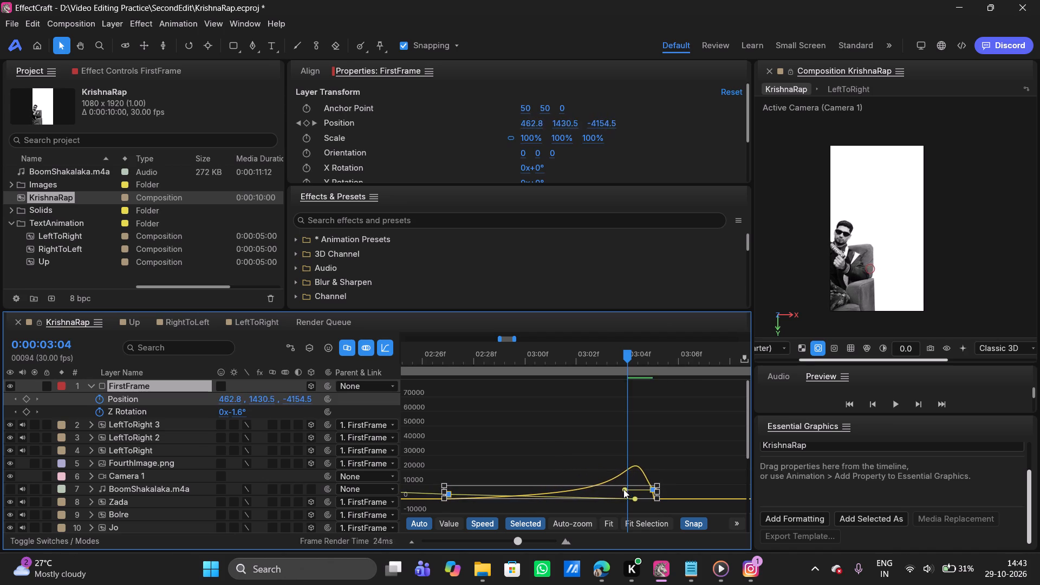
pyautogui.moveTo(623, 489); pyautogui.dragTo(570, 487)
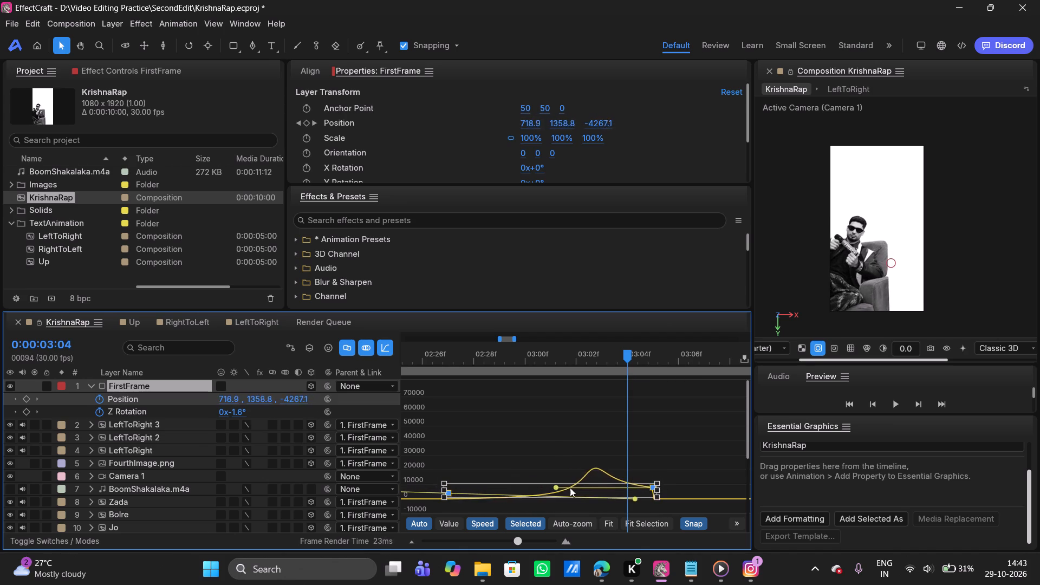
pyautogui.moveTo(570, 487); pyautogui.dragTo(643, 499)
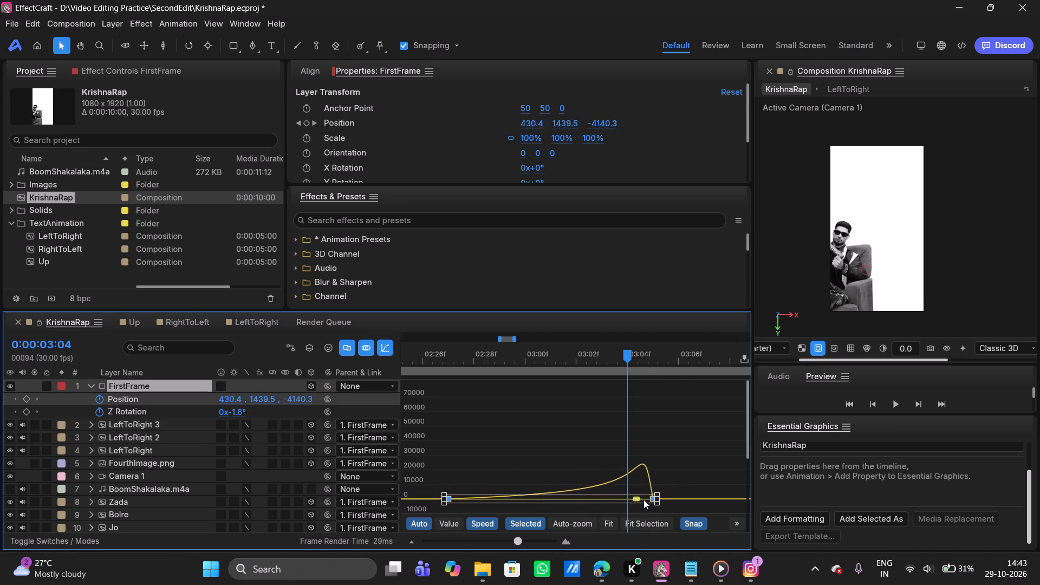
pyautogui.moveTo(643, 499); pyautogui.dragTo(656, 500)
# Scrub FirstFrame's move between 0:00:02:29 and 0:00:03:06 to examine the late speed peak.
pyautogui.moveTo(629, 354); pyautogui.dragTo(567, 349)
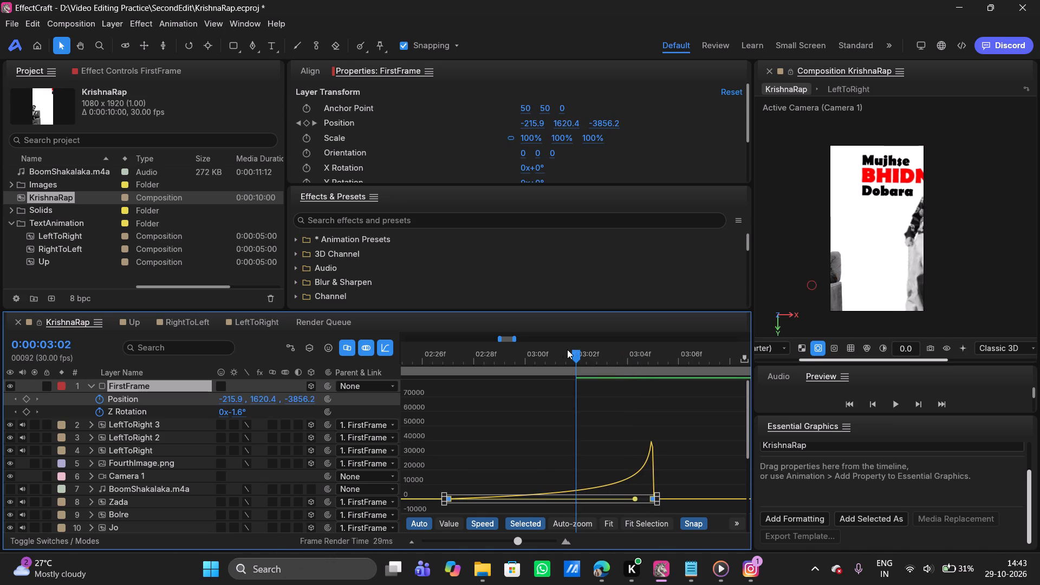
pyautogui.moveTo(567, 349); pyautogui.dragTo(511, 349)
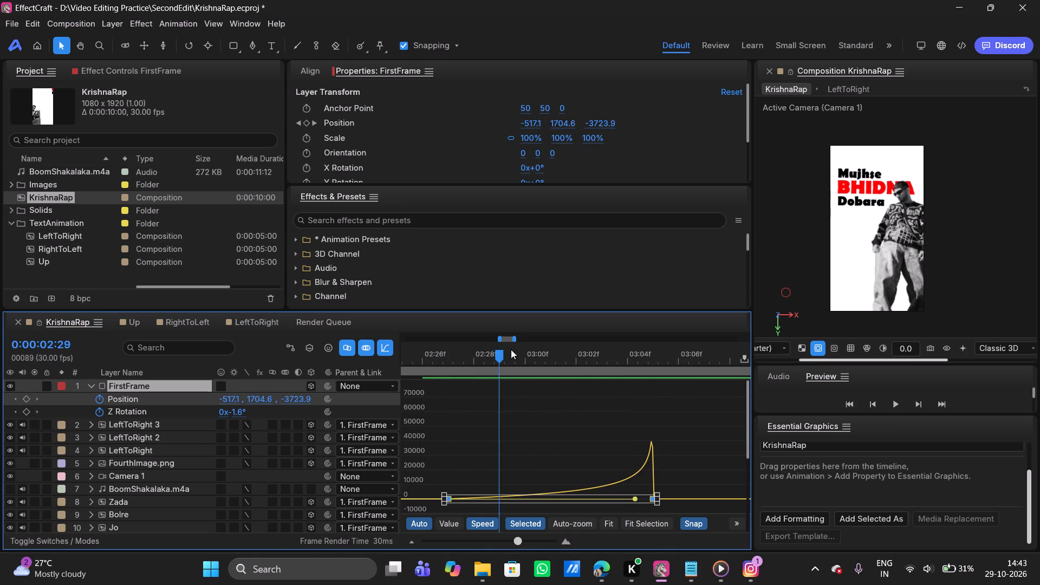
pyautogui.moveTo(511, 349); pyautogui.dragTo(680, 350)
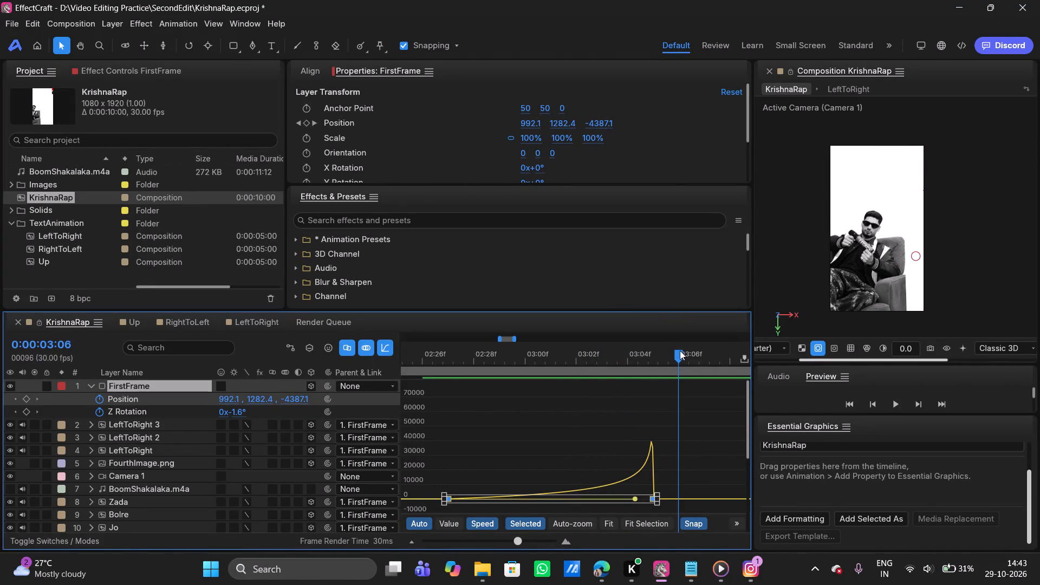
pyautogui.moveTo(680, 350); pyautogui.dragTo(647, 356)
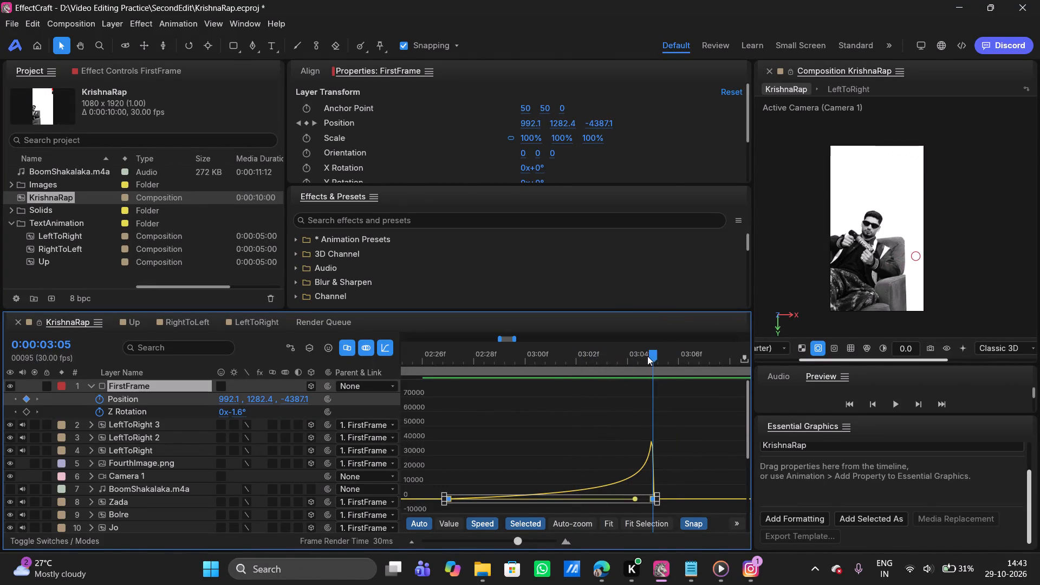
pyautogui.moveTo(647, 356); pyautogui.dragTo(671, 356)
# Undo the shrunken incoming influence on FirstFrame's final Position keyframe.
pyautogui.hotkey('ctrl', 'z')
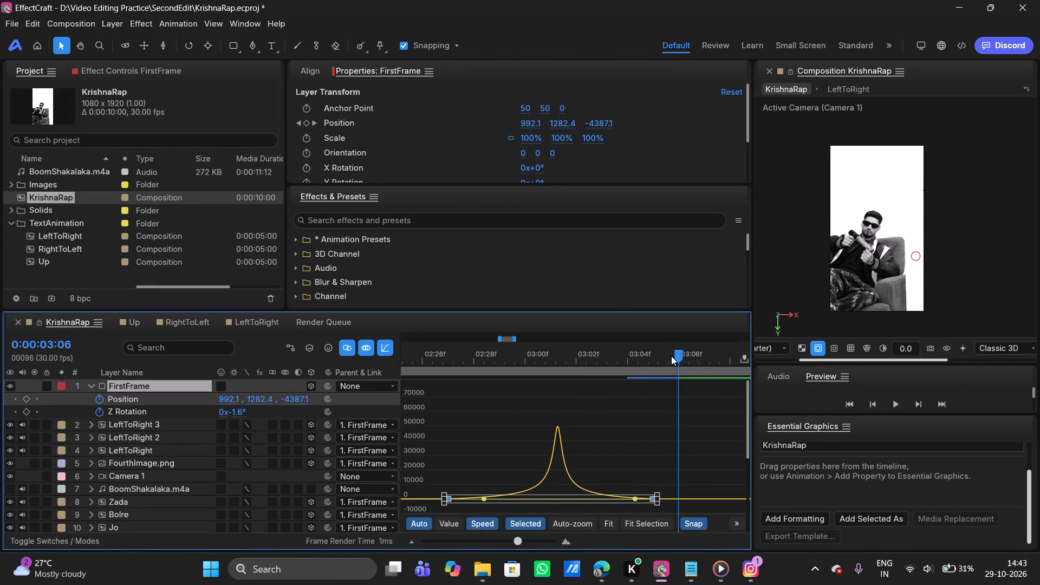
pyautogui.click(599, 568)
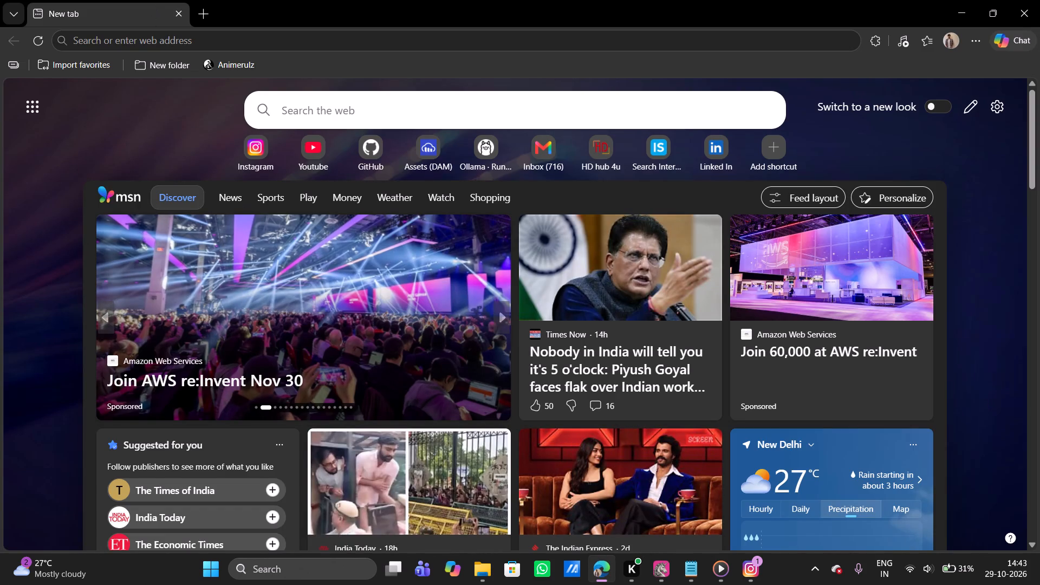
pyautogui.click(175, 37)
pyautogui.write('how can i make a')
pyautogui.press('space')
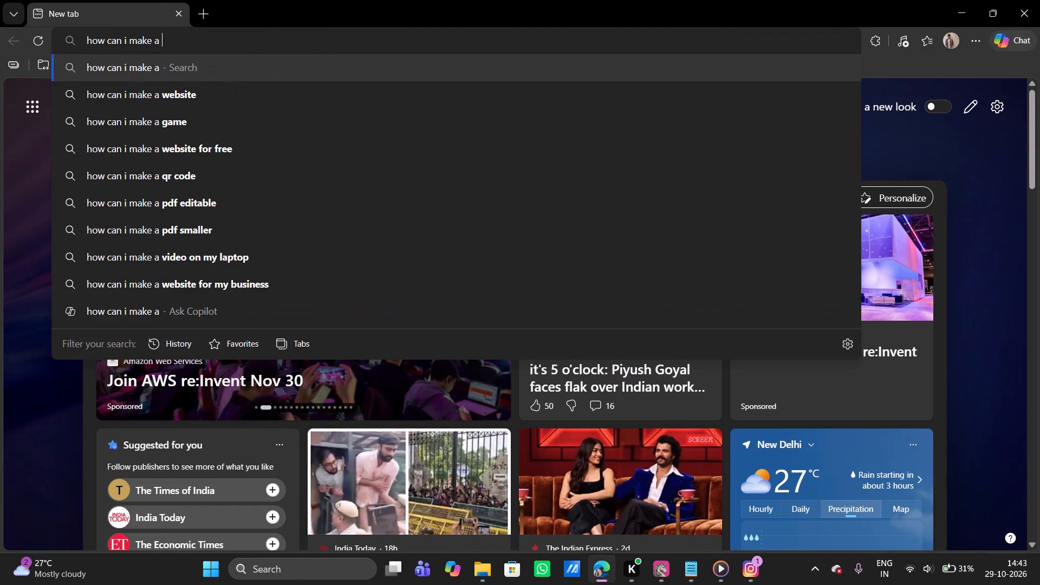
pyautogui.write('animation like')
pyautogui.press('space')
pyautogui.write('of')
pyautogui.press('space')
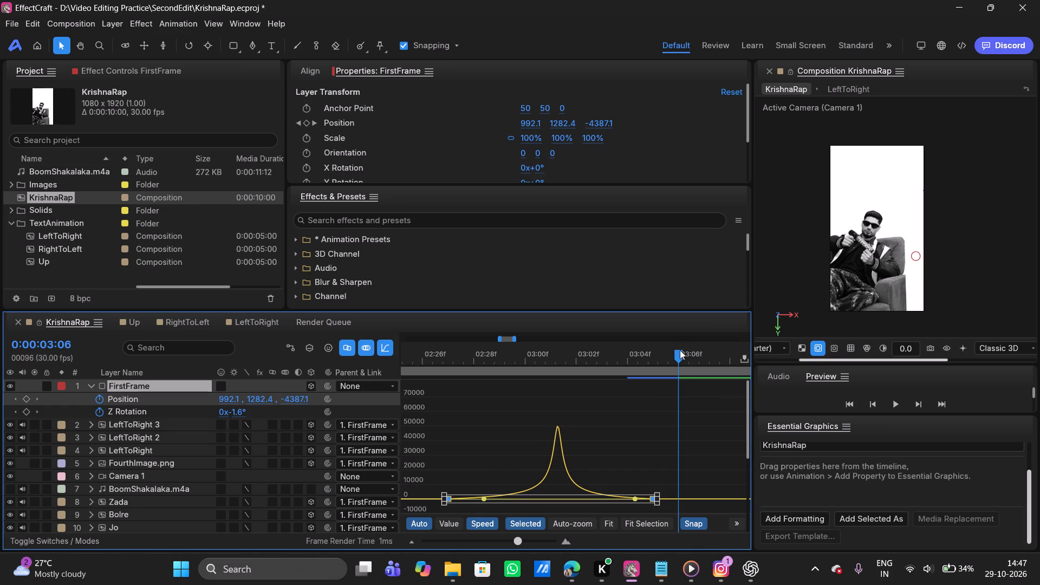
pyautogui.moveTo(680, 350); pyautogui.dragTo(600, 355)
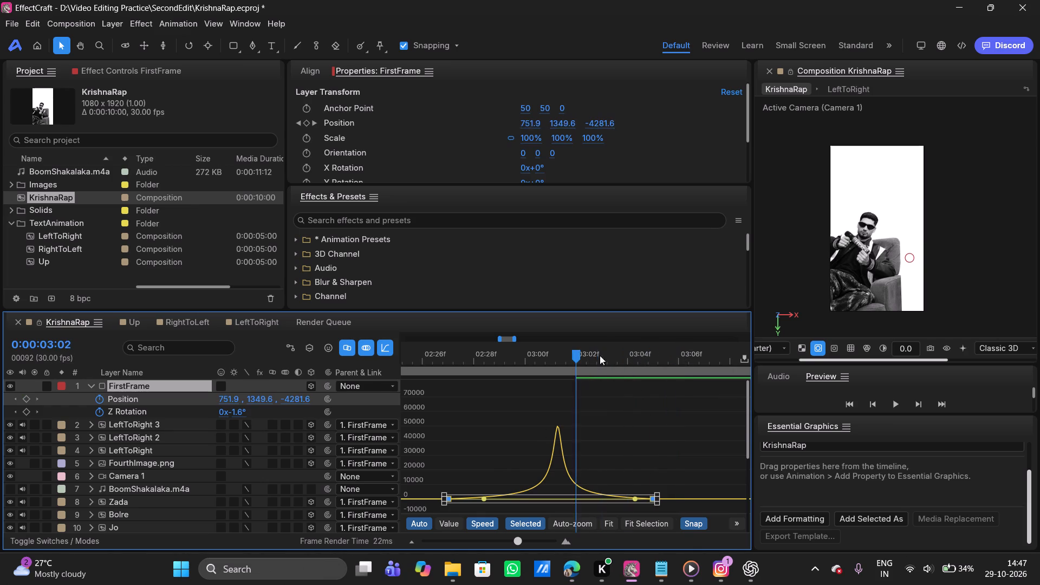
pyautogui.moveTo(600, 355); pyautogui.dragTo(668, 347)
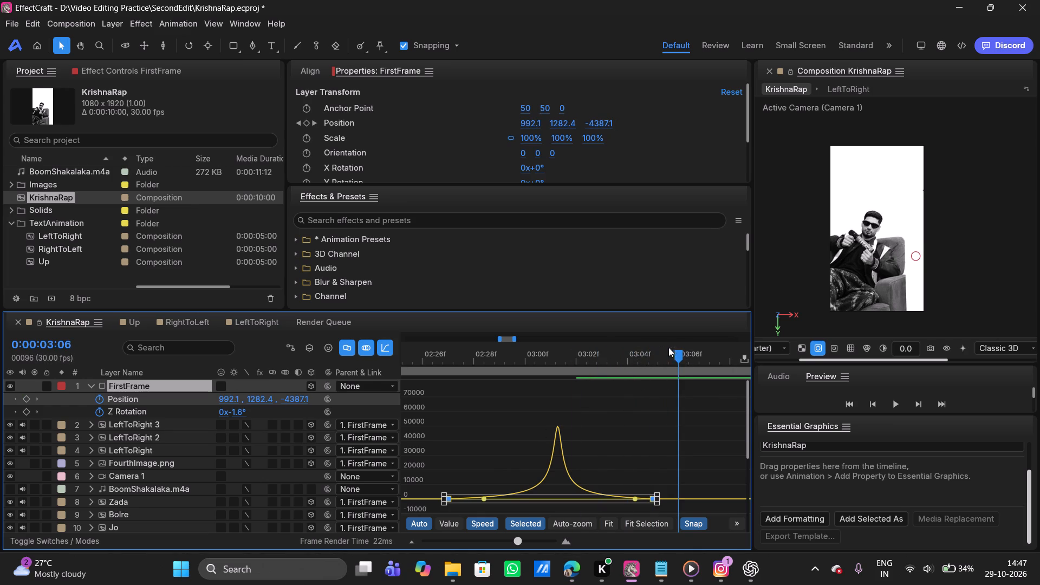
pyautogui.moveTo(668, 347); pyautogui.dragTo(620, 353)
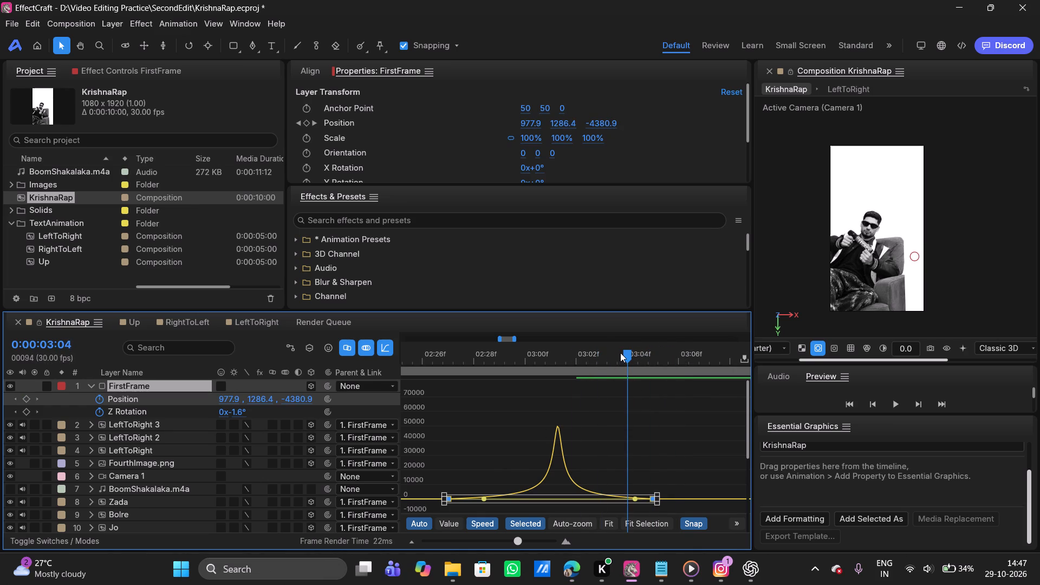
# Add a Position keyframe to FirstFrame at 0:00:03:04 with X at 949.9 and Z at -4535.3.
pyautogui.click(386, 343)
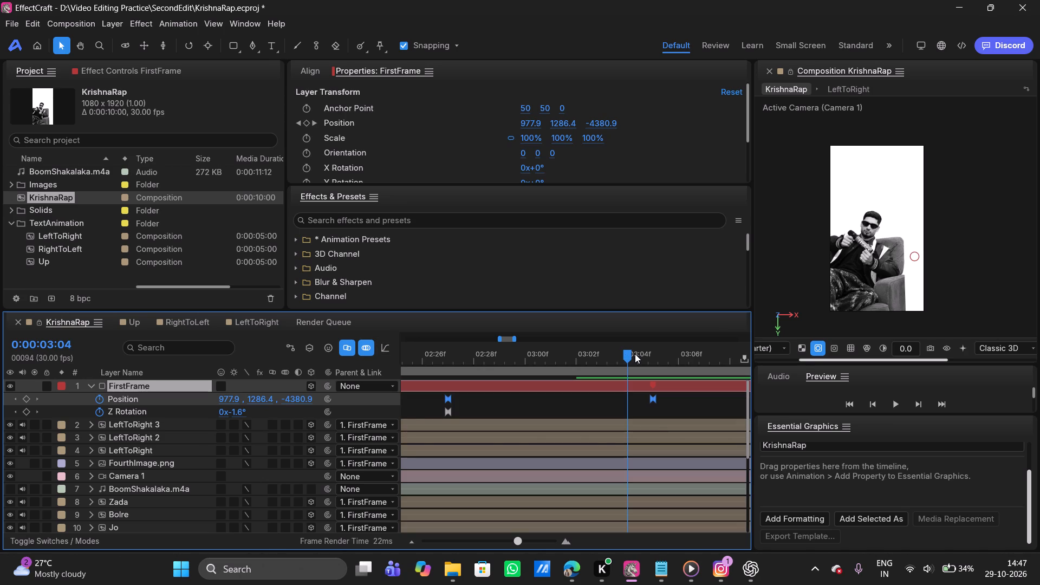
pyautogui.click(682, 402)
pyautogui.moveTo(623, 350); pyautogui.dragTo(629, 348)
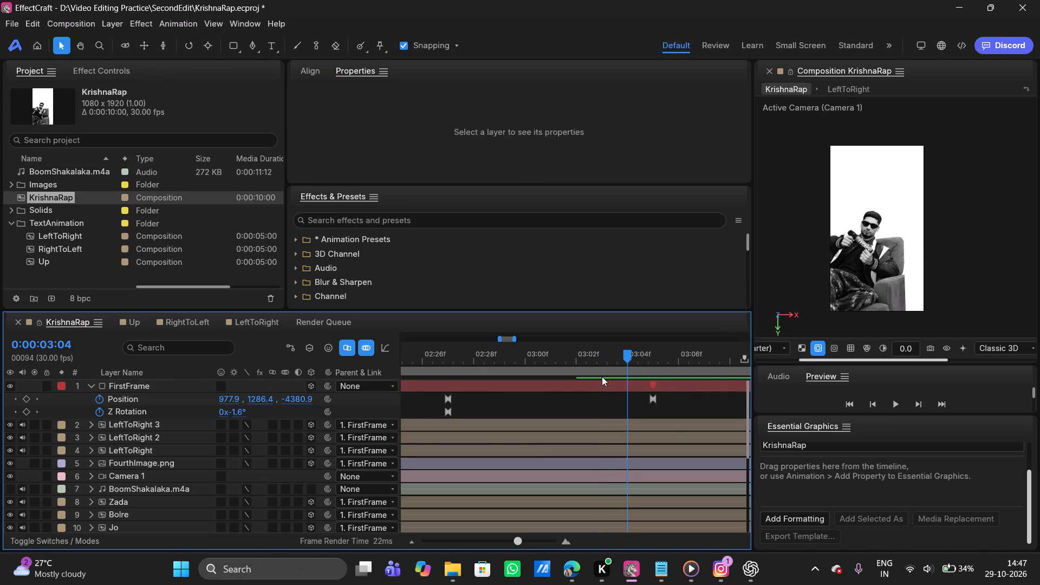
pyautogui.click(587, 387)
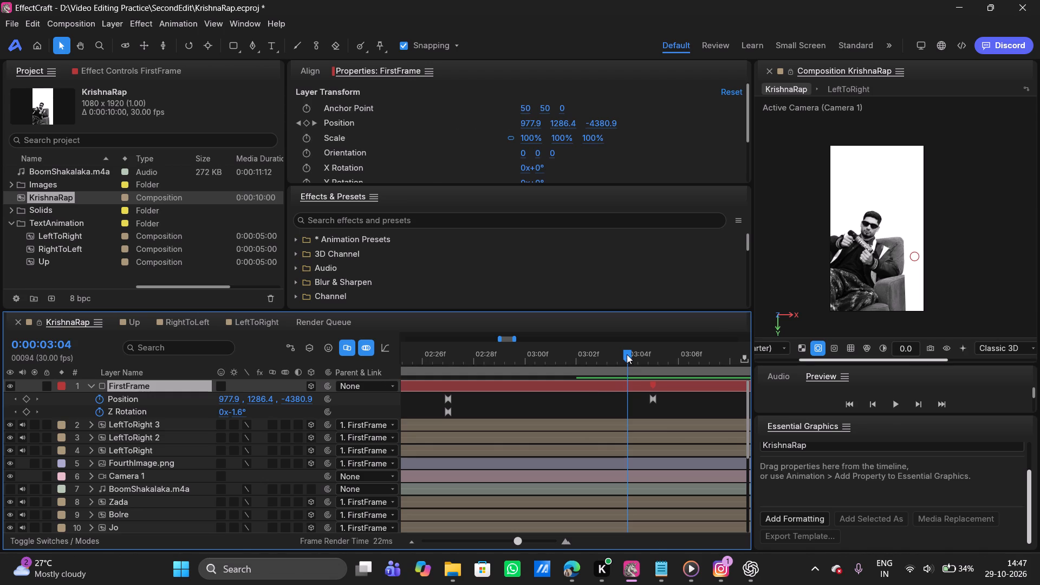
pyautogui.moveTo(627, 354); pyautogui.dragTo(612, 355)
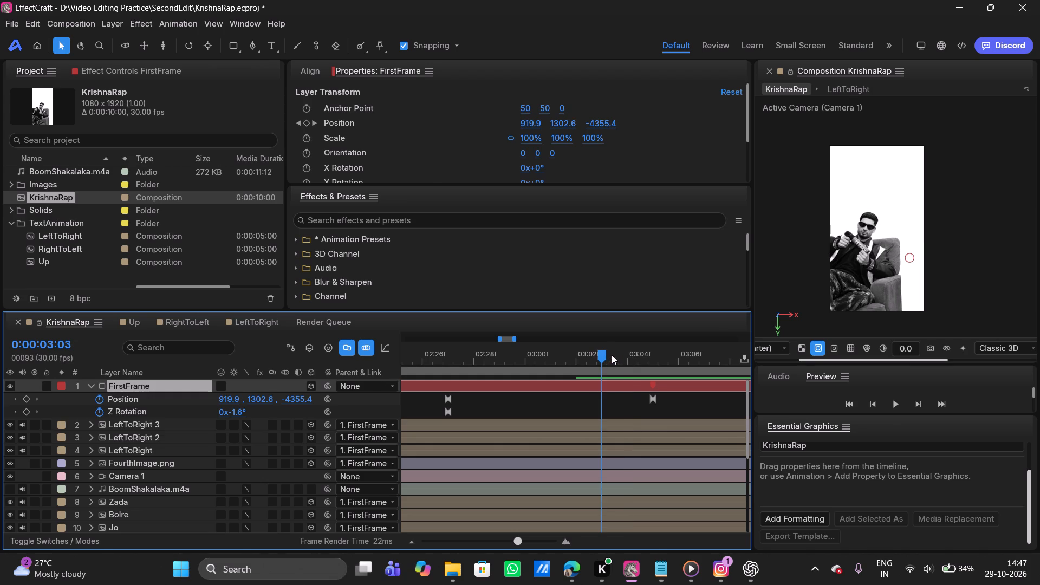
pyautogui.moveTo(612, 355); pyautogui.dragTo(618, 354)
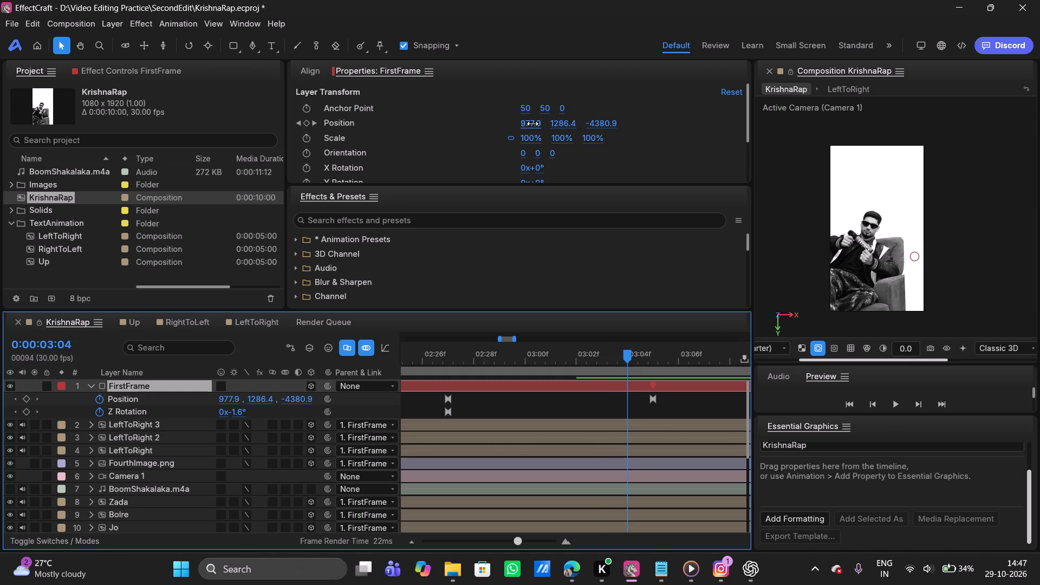
pyautogui.moveTo(532, 123); pyautogui.dragTo(573, 119)
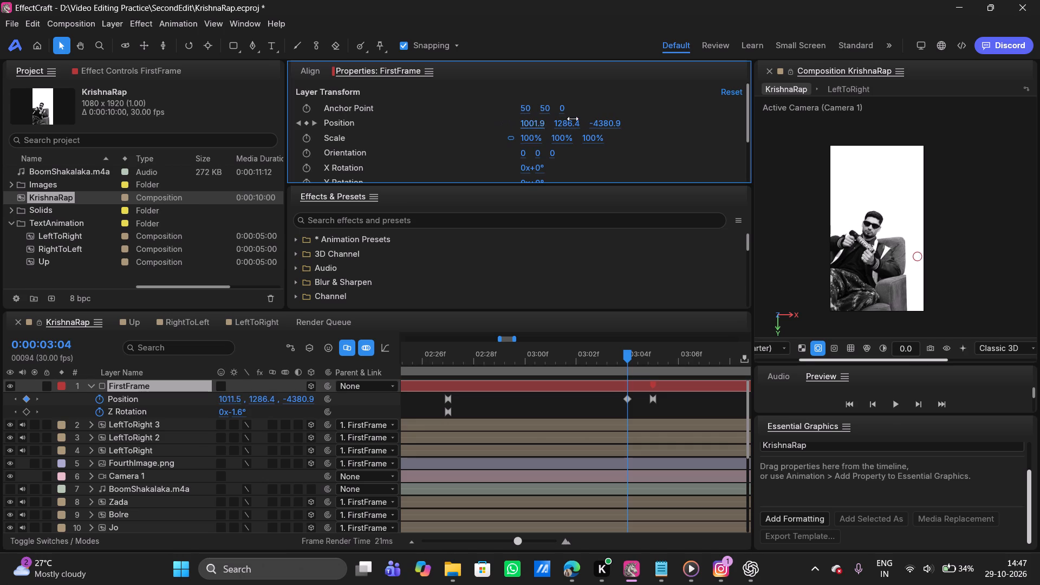
pyautogui.moveTo(573, 119); pyautogui.dragTo(511, 125)
pyautogui.moveTo(601, 125); pyautogui.dragTo(639, 123)
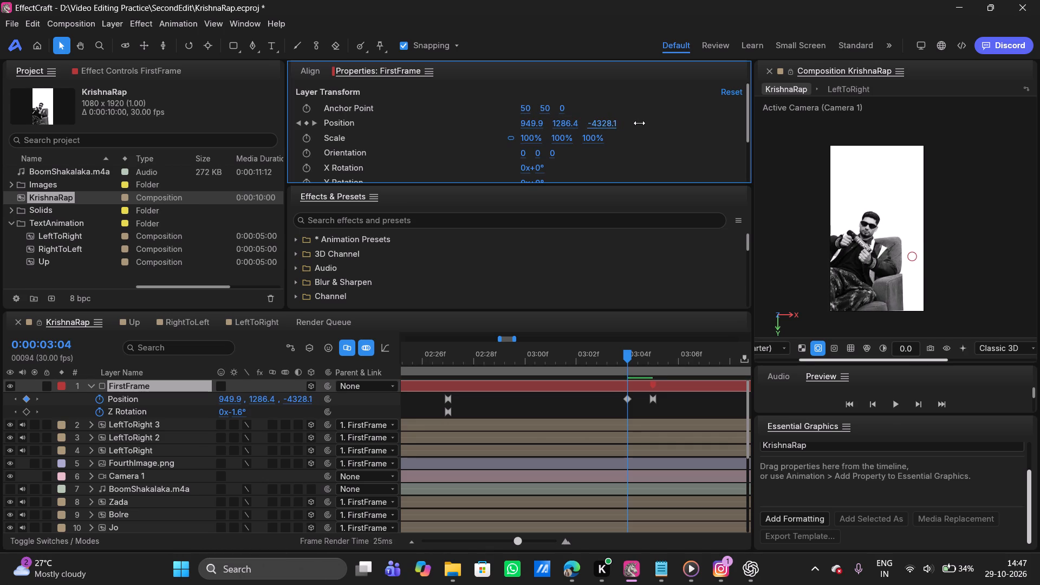
pyautogui.moveTo(639, 123); pyautogui.dragTo(504, 134)
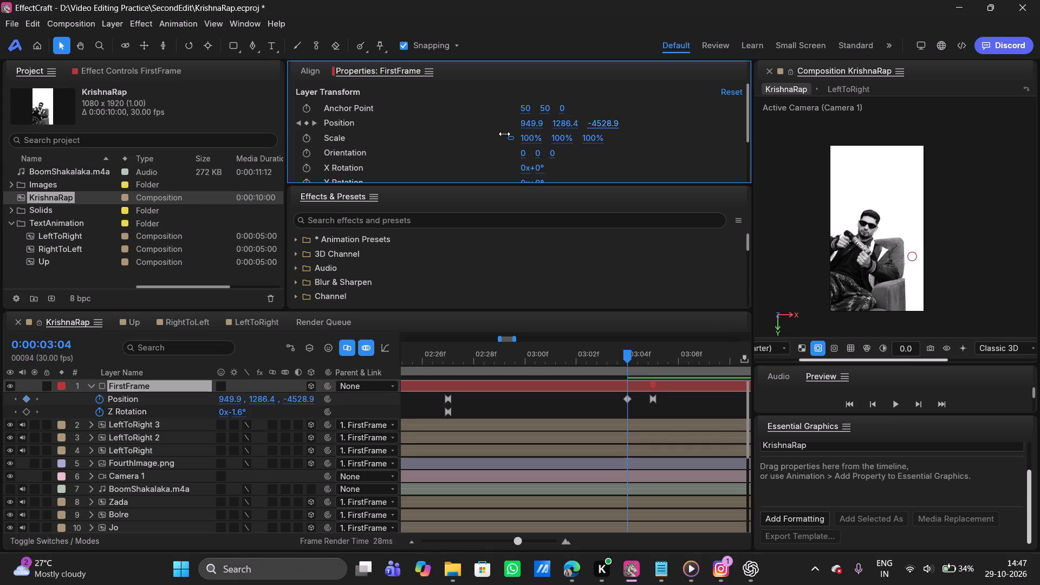
pyautogui.moveTo(504, 134); pyautogui.dragTo(500, 133)
# Adjust the 0:00:03:04 Position keyframe to Y 1241.6 and X 997.1 for the overshoot.
pyautogui.moveTo(565, 127); pyautogui.dragTo(507, 123)
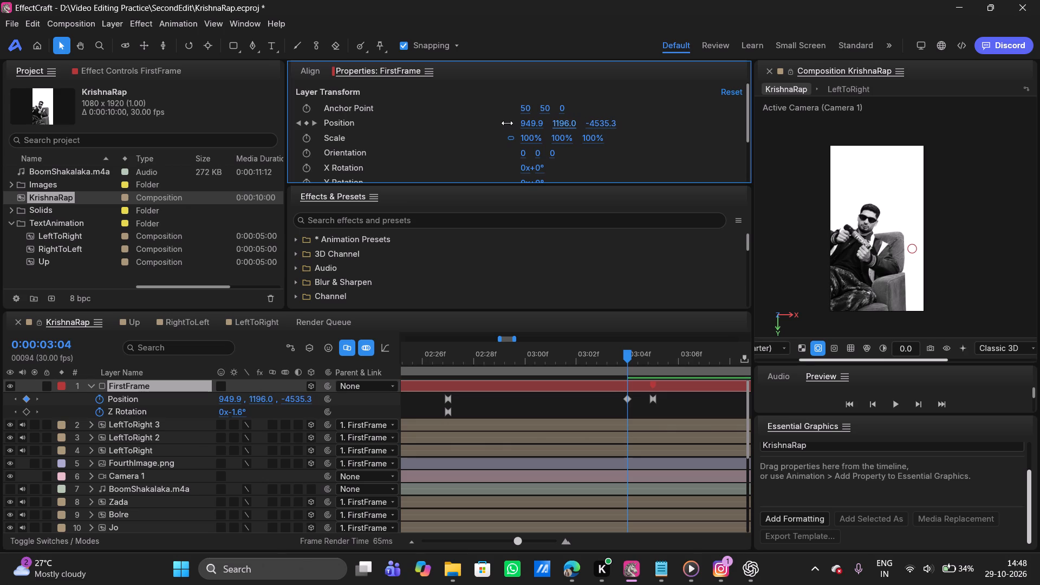
pyautogui.moveTo(507, 123); pyautogui.dragTo(519, 122)
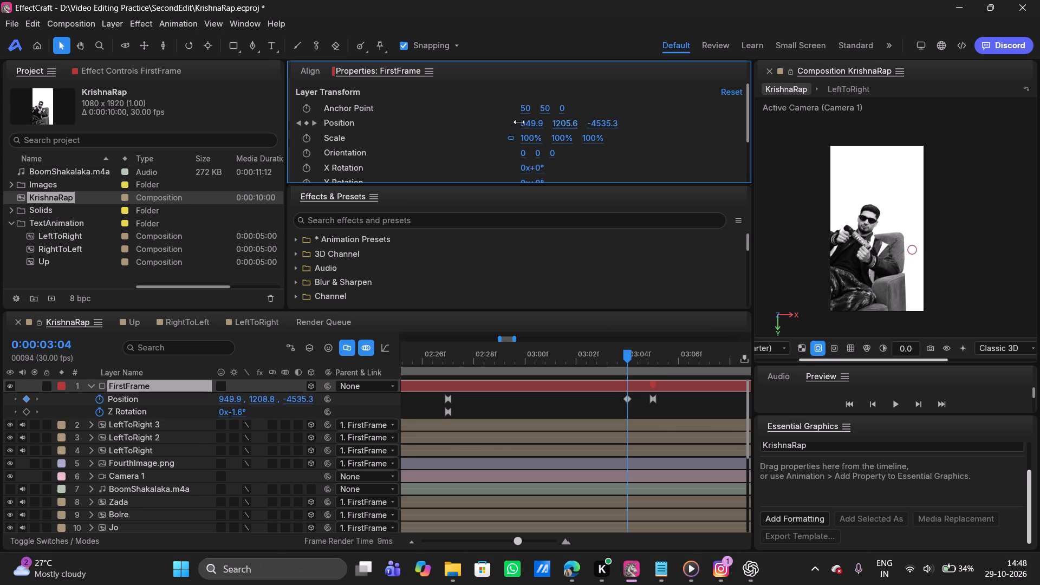
pyautogui.moveTo(519, 122); pyautogui.dragTo(538, 118)
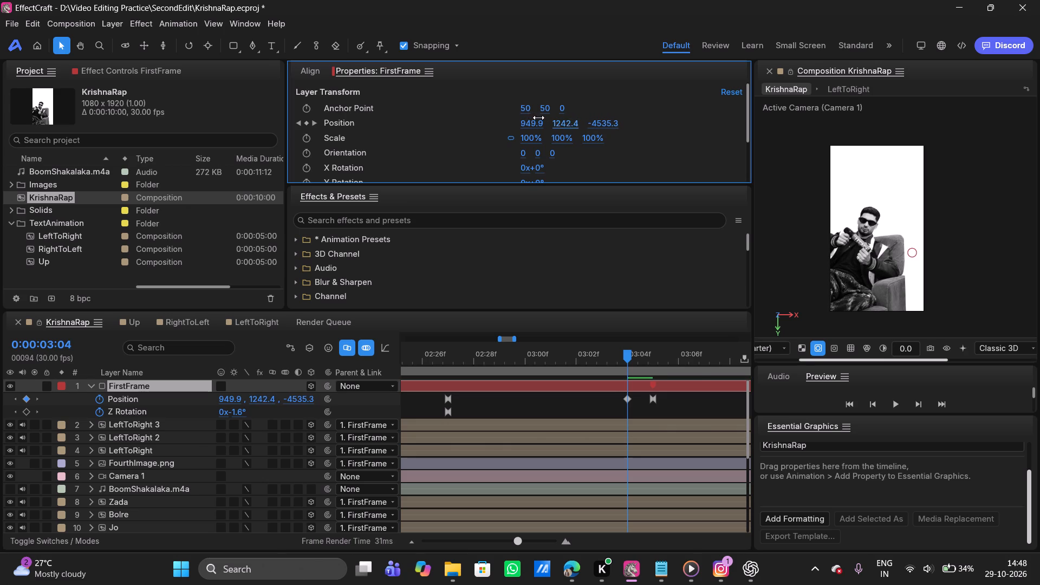
pyautogui.moveTo(538, 118); pyautogui.dragTo(538, 118)
pyautogui.moveTo(528, 124); pyautogui.dragTo(553, 126)
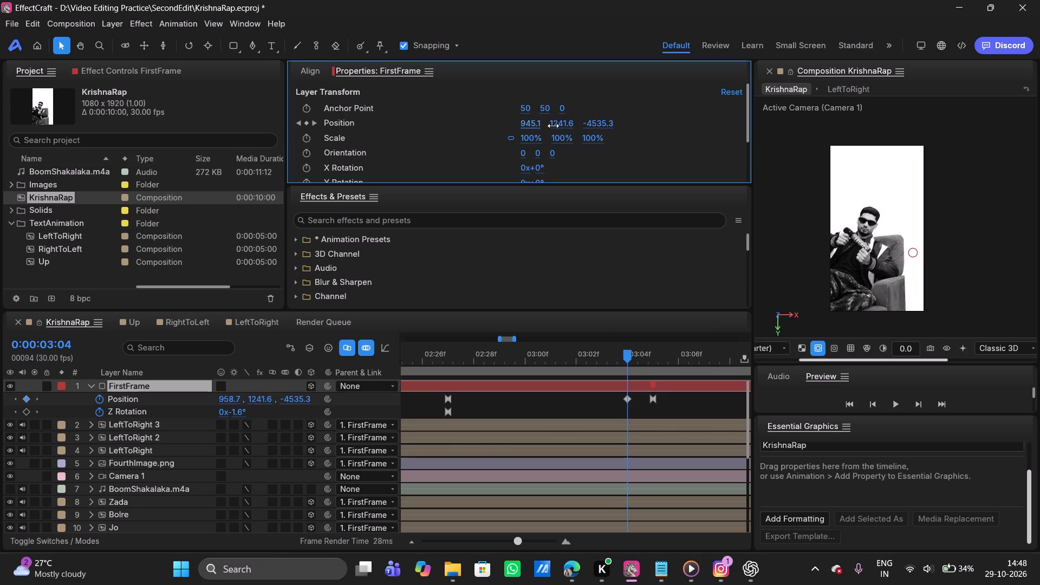
pyautogui.moveTo(553, 126); pyautogui.dragTo(557, 127)
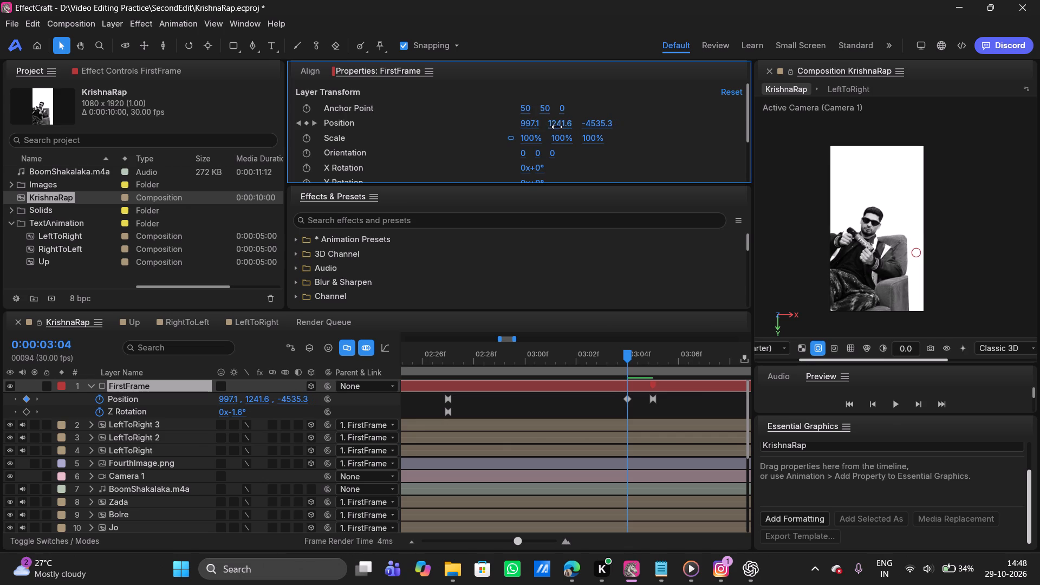
# Apply Easy Ease to FirstFrame's overshoot Position keyframe at 0:00:03:04.
pyautogui.click(627, 398)
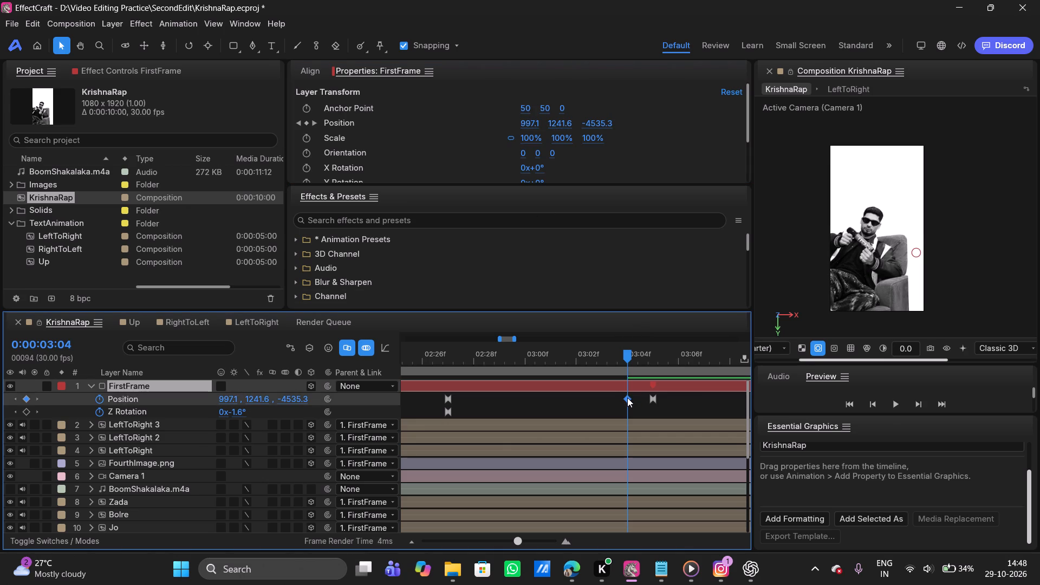
pyautogui.press('F9')
# Show the speed graph for FirstFrame's three Position keyframes and scrub the move between 0:00:02:28 and 0:00:03:05.
pyautogui.moveTo(430, 394); pyautogui.dragTo(683, 402)
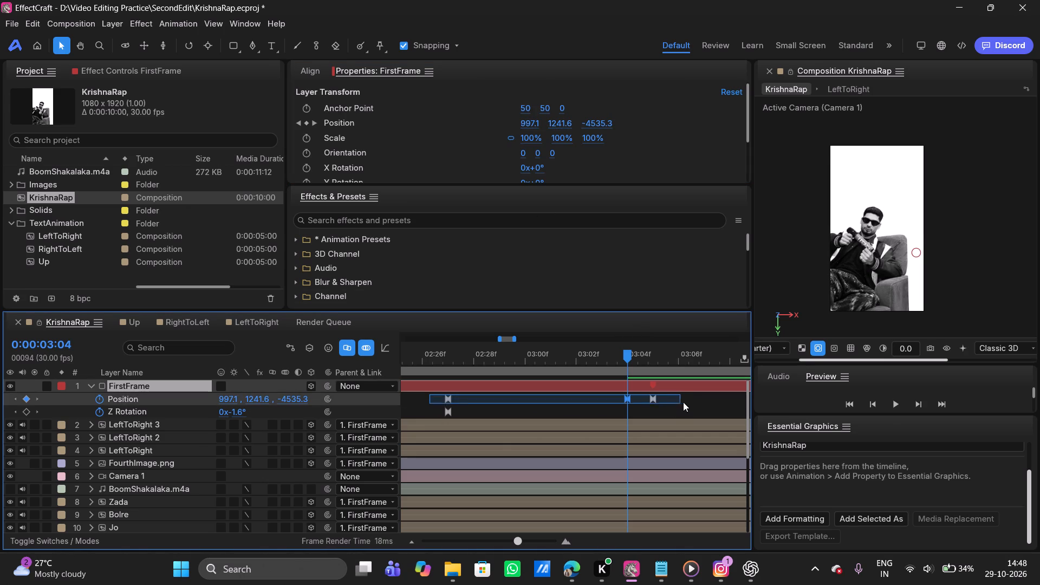
pyautogui.moveTo(683, 402); pyautogui.dragTo(684, 403)
pyautogui.click(388, 347)
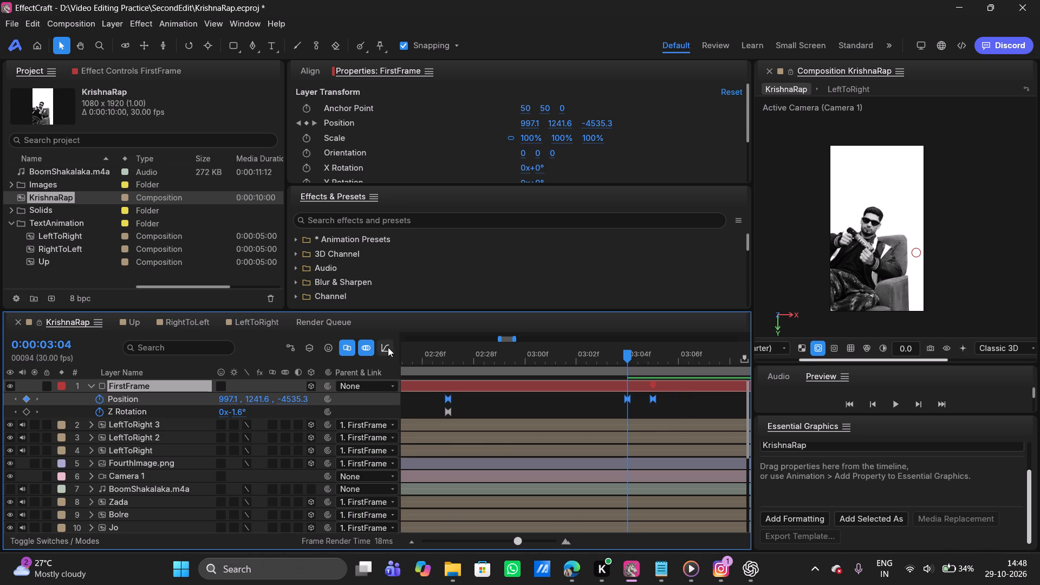
pyautogui.hscroll(-1, 651, 477)
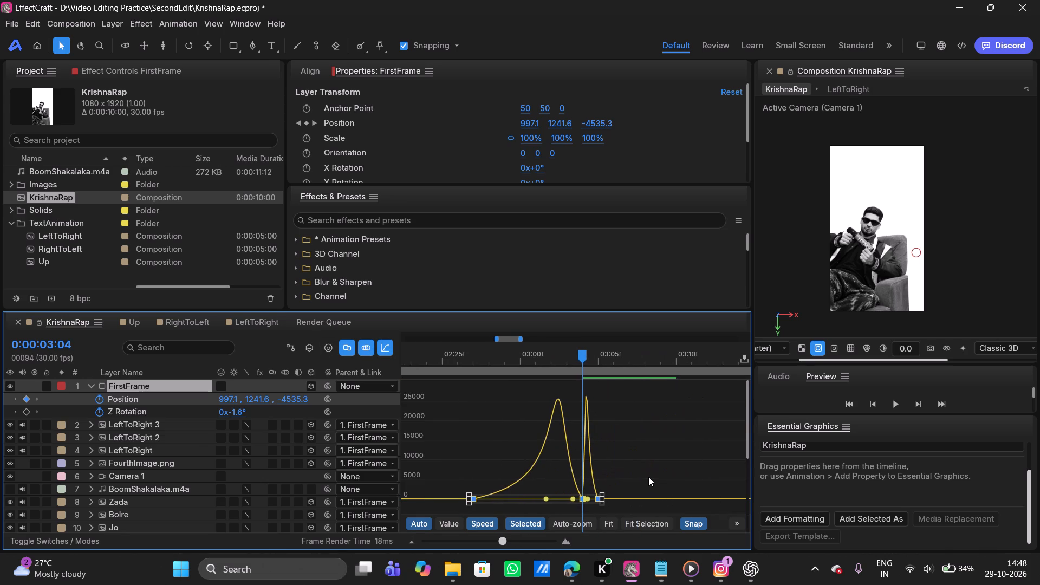
pyautogui.moveTo(582, 355); pyautogui.dragTo(550, 355)
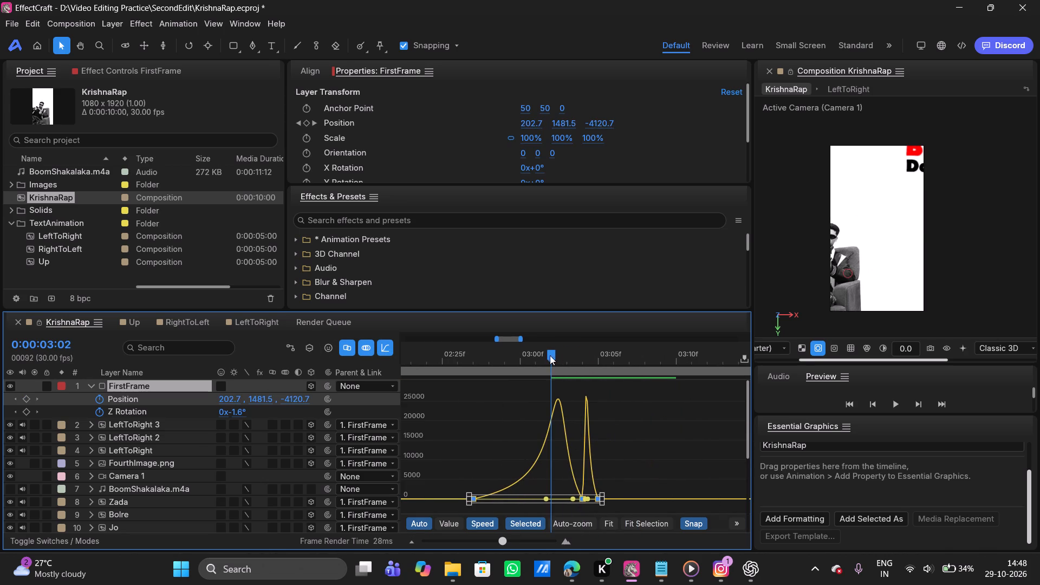
pyautogui.moveTo(550, 355); pyautogui.dragTo(495, 355)
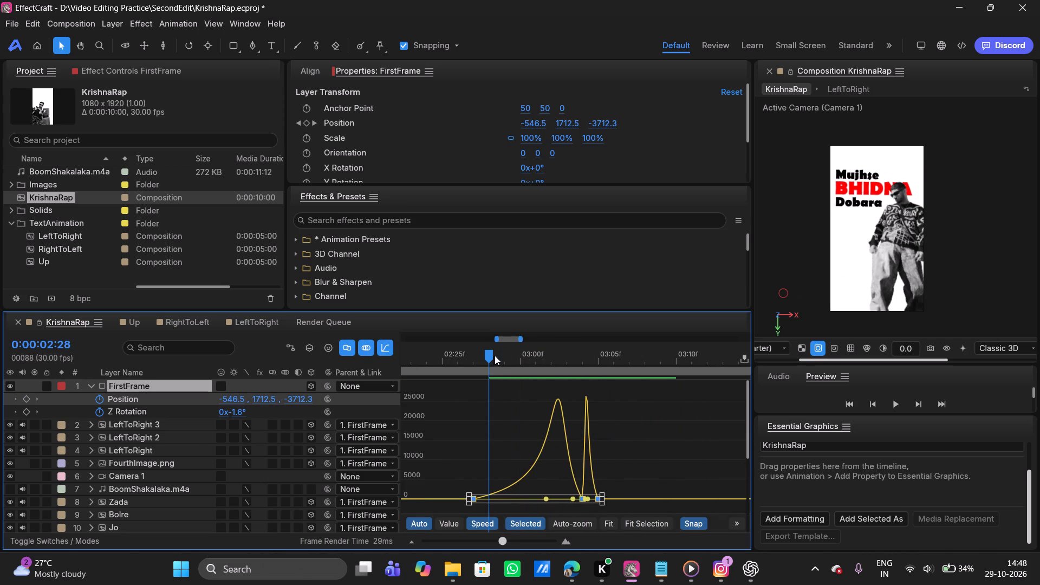
pyautogui.moveTo(495, 355); pyautogui.dragTo(594, 347)
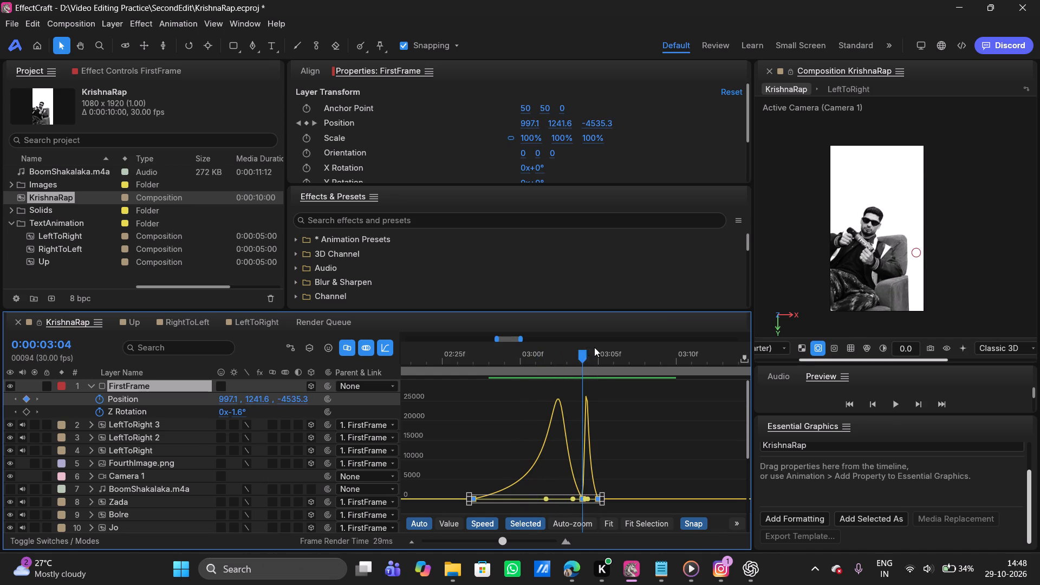
pyautogui.moveTo(594, 347); pyautogui.dragTo(561, 345)
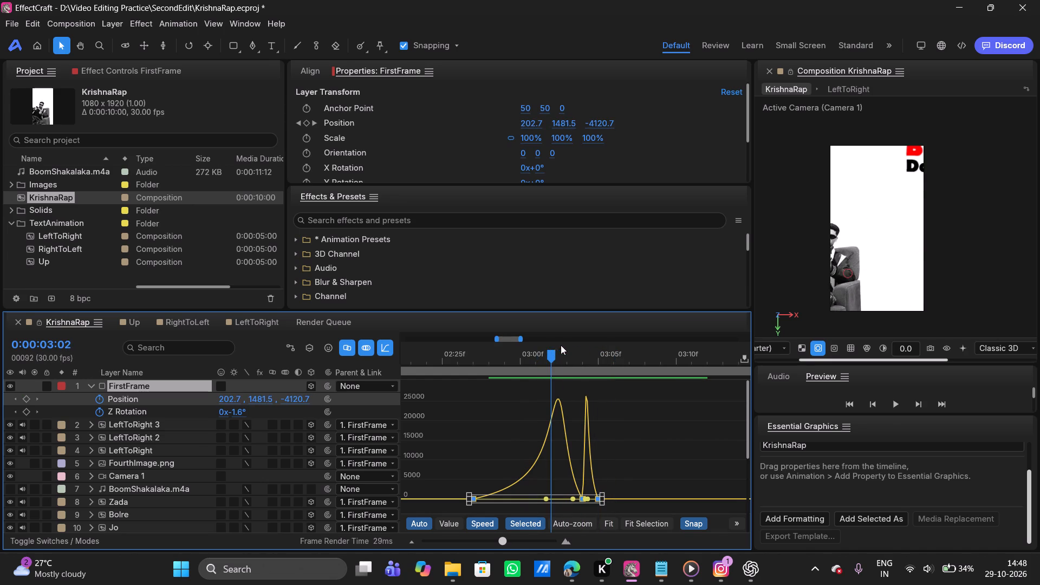
pyautogui.moveTo(561, 345); pyautogui.dragTo(565, 341)
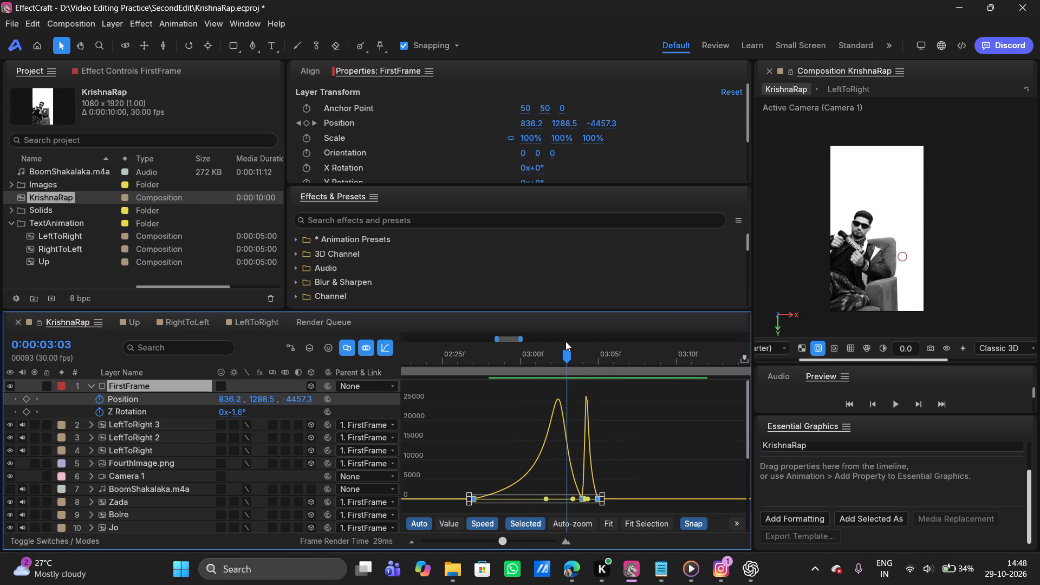
pyautogui.moveTo(565, 341); pyautogui.dragTo(580, 339)
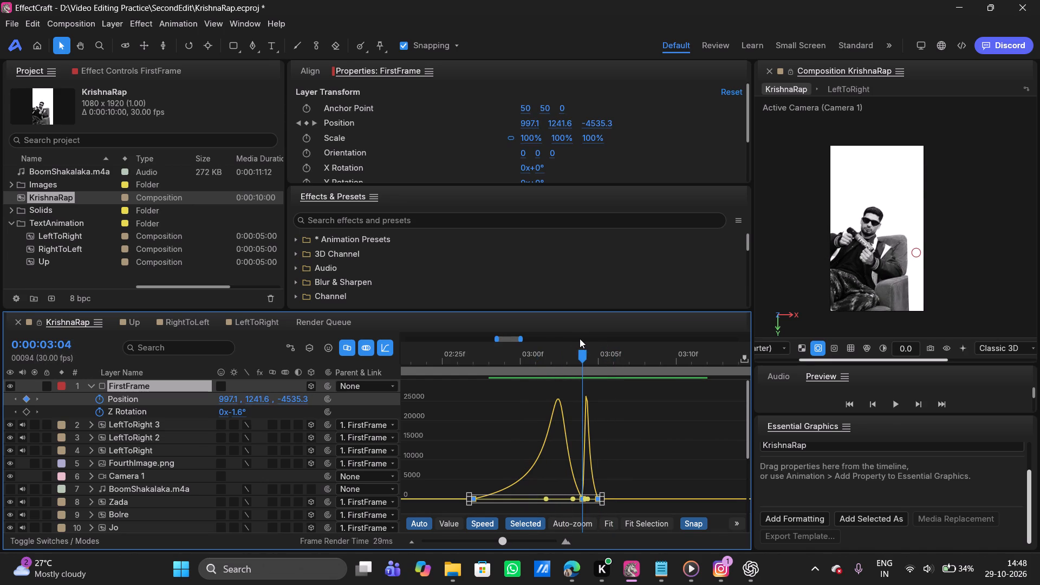
pyautogui.moveTo(580, 339); pyautogui.dragTo(591, 337)
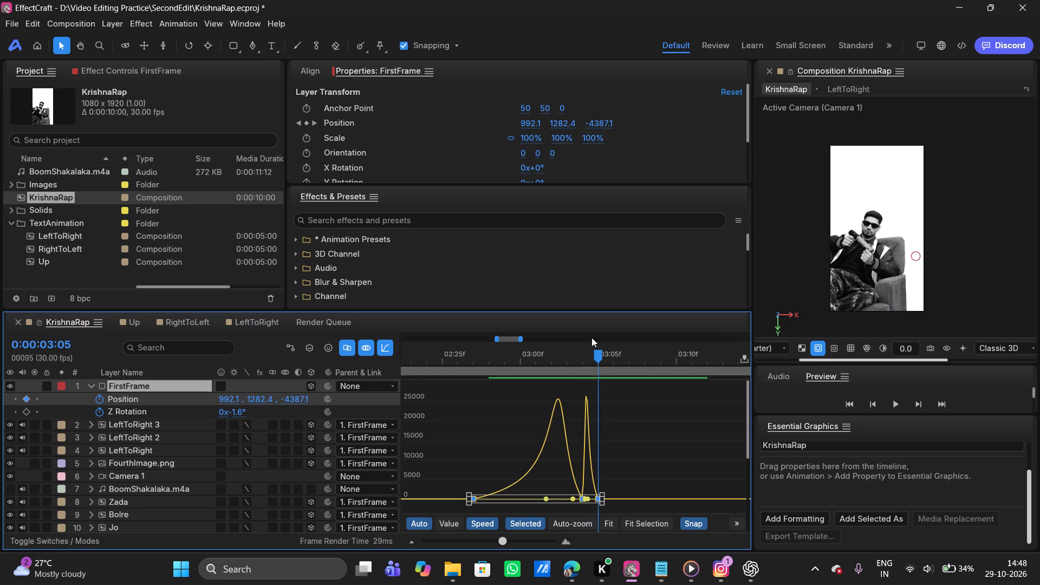
pyautogui.moveTo(591, 337); pyautogui.dragTo(593, 335)
pyautogui.moveTo(593, 335); pyautogui.dragTo(595, 336)
pyautogui.moveTo(595, 336); pyautogui.dragTo(591, 340)
pyautogui.moveTo(591, 340); pyautogui.dragTo(594, 339)
pyautogui.moveTo(594, 339); pyautogui.dragTo(588, 339)
pyautogui.moveTo(588, 339); pyautogui.dragTo(586, 339)
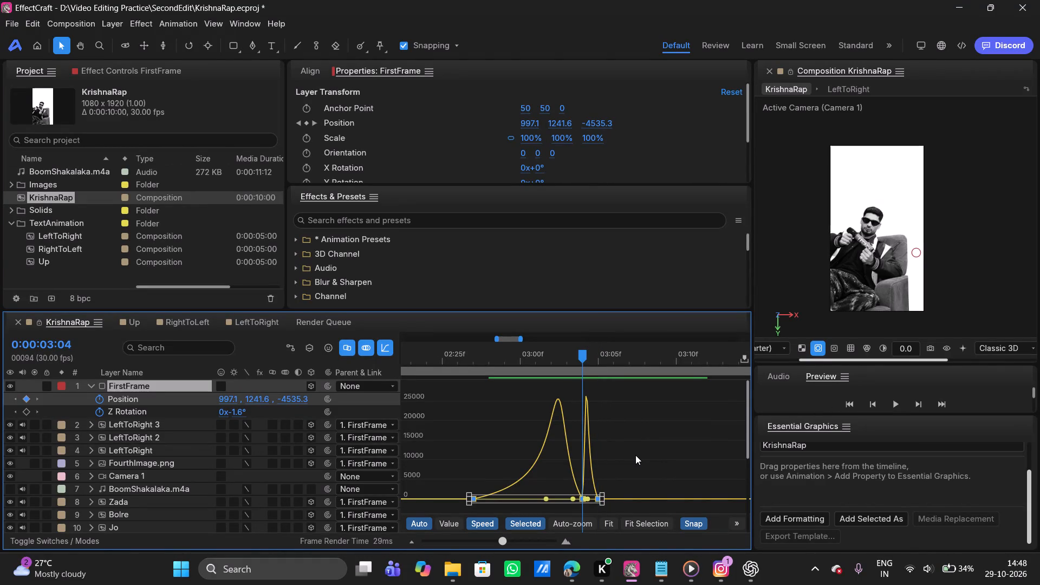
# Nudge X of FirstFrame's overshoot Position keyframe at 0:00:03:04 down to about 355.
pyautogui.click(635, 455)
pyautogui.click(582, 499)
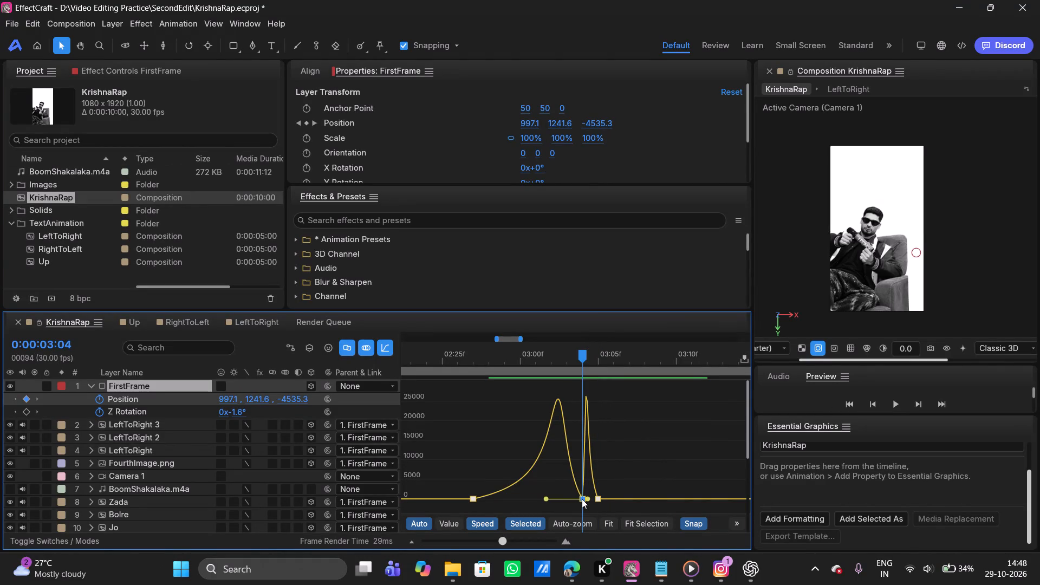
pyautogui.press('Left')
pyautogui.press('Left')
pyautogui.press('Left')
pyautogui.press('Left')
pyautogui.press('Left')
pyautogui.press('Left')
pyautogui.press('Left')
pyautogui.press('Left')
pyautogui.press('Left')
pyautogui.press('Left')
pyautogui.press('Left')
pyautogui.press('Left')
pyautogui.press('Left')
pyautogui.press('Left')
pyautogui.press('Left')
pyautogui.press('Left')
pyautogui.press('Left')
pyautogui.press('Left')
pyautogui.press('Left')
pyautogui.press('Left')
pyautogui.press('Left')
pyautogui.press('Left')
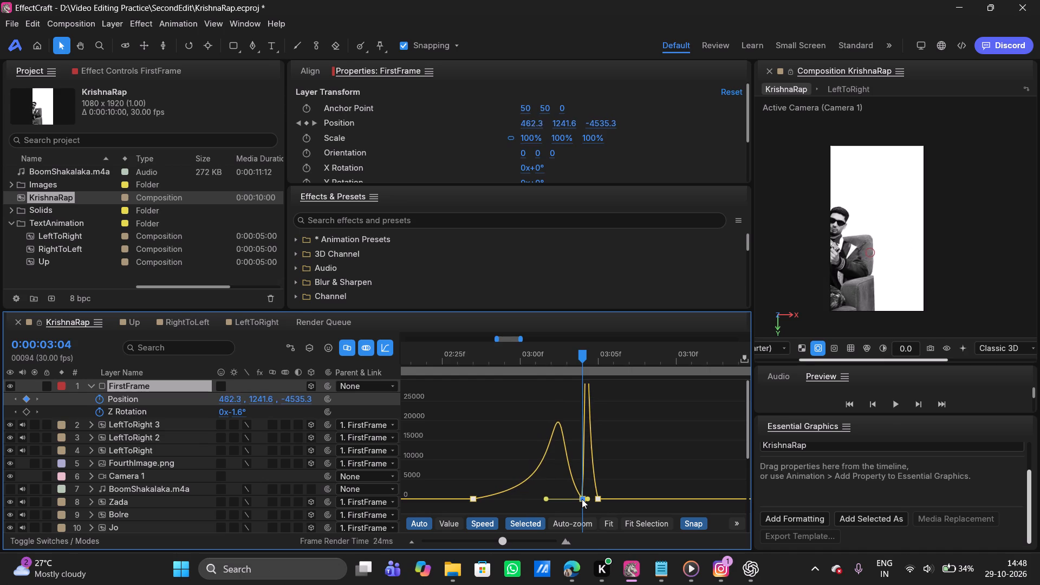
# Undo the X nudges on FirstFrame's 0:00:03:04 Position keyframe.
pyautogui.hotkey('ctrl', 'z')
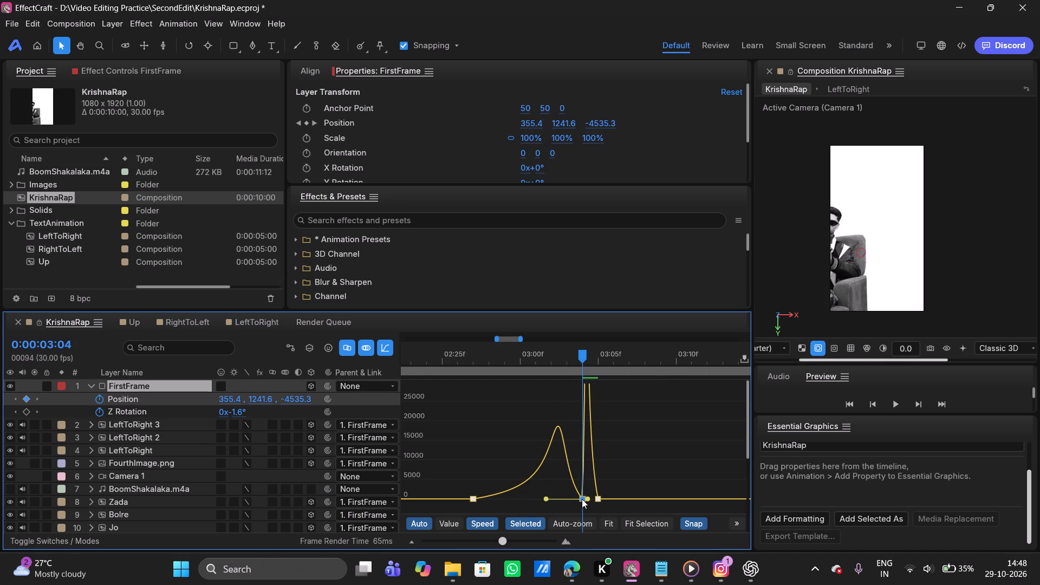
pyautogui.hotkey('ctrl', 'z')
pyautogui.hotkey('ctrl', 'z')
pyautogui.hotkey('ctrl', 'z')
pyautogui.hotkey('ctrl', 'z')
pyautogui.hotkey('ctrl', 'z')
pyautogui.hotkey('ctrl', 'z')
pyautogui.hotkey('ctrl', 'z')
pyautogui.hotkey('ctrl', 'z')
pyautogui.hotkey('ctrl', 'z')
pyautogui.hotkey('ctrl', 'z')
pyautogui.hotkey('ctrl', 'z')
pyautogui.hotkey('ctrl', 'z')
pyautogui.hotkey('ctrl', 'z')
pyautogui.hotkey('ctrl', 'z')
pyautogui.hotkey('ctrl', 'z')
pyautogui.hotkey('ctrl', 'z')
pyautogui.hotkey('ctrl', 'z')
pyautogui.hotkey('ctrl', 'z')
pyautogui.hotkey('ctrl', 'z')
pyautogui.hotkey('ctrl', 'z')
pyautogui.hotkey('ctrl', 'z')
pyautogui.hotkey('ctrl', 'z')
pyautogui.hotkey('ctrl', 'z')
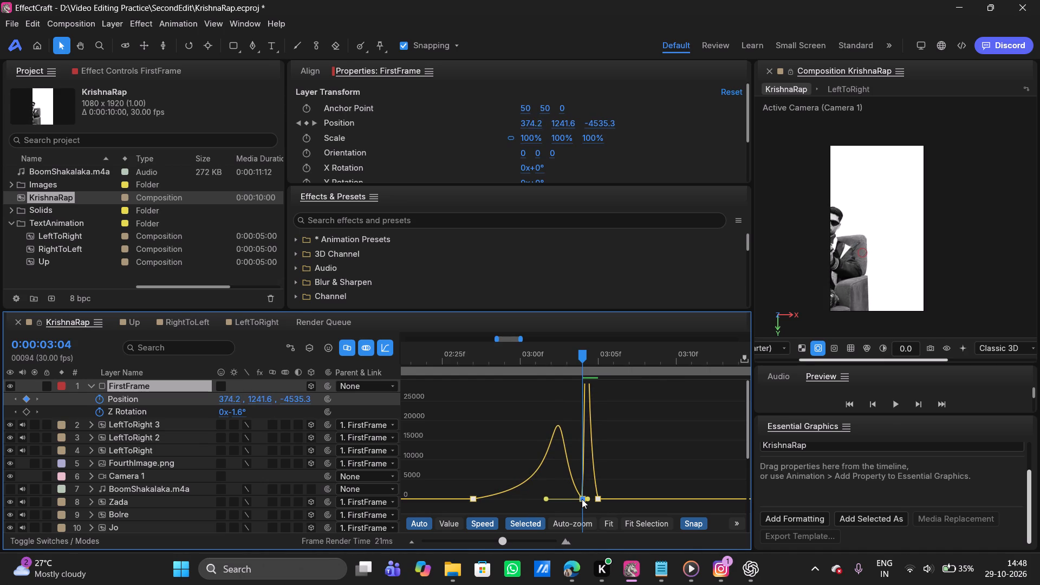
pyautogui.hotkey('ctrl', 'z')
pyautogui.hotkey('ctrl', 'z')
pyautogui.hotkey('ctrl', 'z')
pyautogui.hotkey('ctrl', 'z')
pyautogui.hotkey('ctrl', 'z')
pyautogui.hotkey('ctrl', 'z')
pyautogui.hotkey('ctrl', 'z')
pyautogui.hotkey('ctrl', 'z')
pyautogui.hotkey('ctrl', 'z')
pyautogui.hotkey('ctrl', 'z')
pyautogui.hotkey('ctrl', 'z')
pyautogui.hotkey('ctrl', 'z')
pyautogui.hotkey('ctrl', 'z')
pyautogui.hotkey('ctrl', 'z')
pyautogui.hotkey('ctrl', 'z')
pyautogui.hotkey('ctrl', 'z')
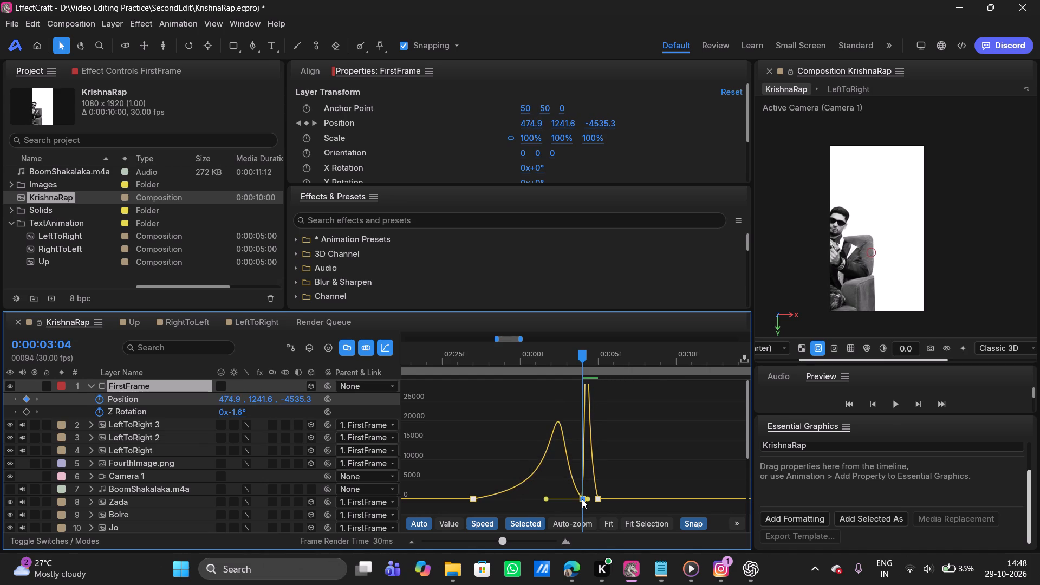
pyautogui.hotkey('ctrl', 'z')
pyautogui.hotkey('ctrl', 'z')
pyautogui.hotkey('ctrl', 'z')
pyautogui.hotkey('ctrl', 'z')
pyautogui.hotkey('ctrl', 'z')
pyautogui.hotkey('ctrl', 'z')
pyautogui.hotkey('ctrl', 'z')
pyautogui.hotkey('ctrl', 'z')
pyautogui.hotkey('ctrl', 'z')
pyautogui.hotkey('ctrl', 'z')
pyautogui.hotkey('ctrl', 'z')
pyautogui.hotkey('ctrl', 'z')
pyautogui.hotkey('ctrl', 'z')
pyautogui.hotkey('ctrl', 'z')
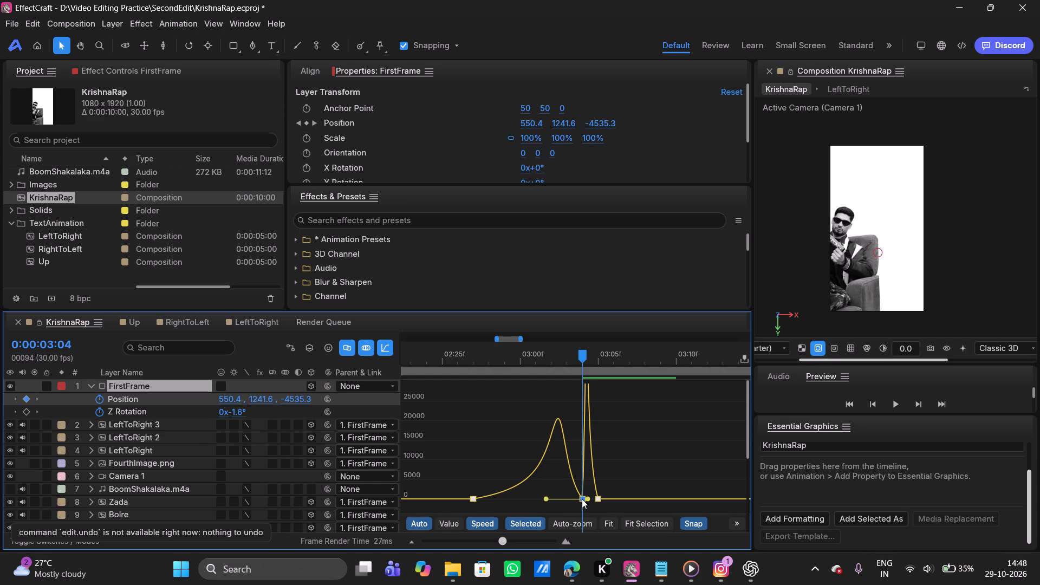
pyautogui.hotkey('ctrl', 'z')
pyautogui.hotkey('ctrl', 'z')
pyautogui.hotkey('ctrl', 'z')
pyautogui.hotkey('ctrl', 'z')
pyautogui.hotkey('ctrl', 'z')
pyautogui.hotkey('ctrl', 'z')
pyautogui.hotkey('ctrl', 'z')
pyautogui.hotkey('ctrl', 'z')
# Nudge X of FirstFrame's 0:00:03:04 Position keyframe up to 883.9.
pyautogui.press('Right')
pyautogui.press('Right')
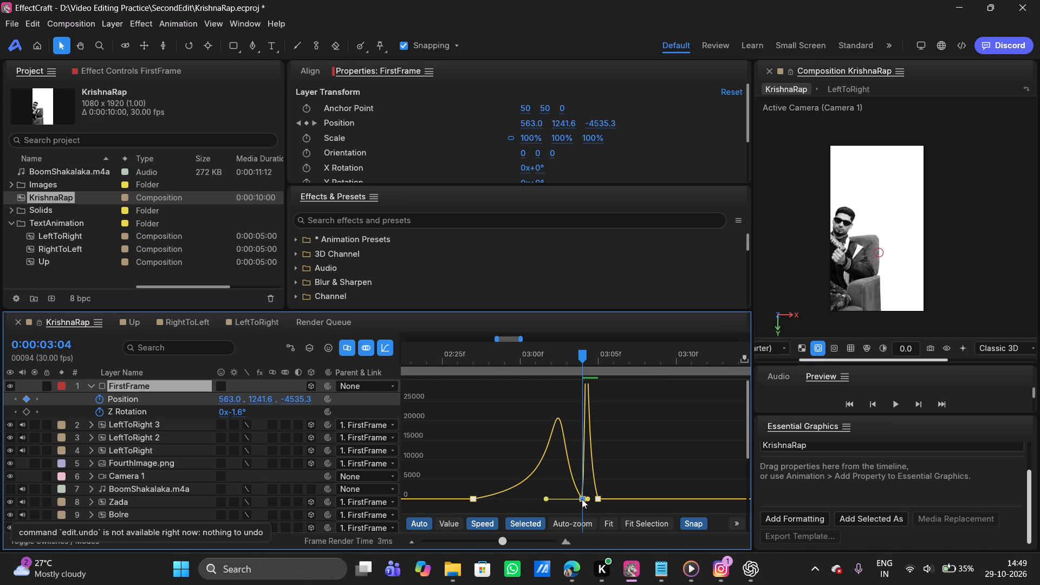
pyautogui.press('Right')
pyautogui.press('Right')
pyautogui.press('Right')
pyautogui.press('Right')
pyautogui.press('Right')
pyautogui.press('Right')
pyautogui.press('Right')
pyautogui.press('Right')
pyautogui.press('Right')
pyautogui.press('Right')
pyautogui.press('Right')
pyautogui.press('Right')
pyautogui.press('Right')
pyautogui.press('Right')
pyautogui.press('Right')
pyautogui.press('Right')
pyautogui.press('Right')
pyautogui.press('Right')
pyautogui.press('Right')
pyautogui.press('Right')
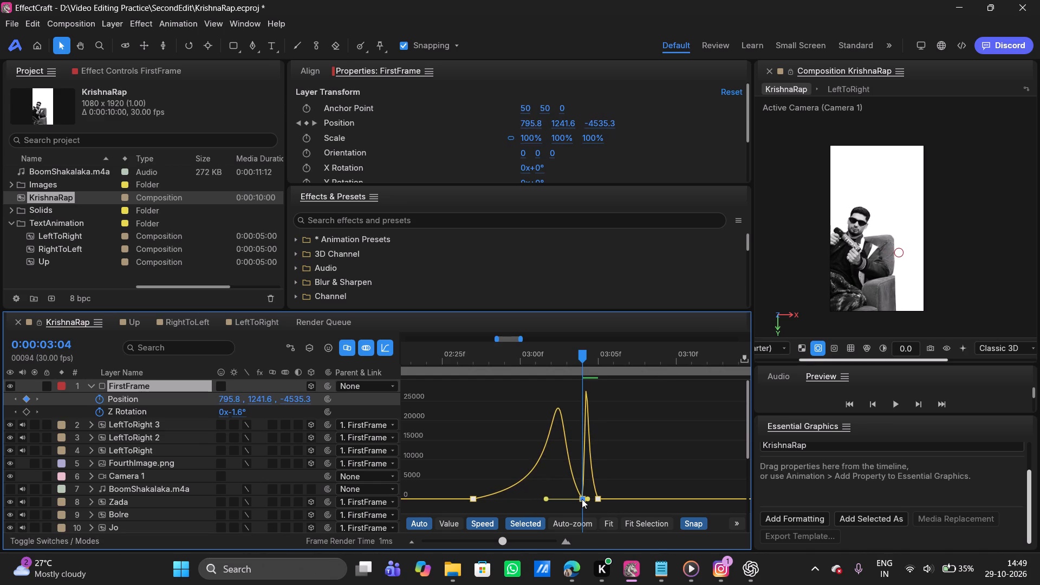
pyautogui.press('Right')
pyautogui.press('Right')
pyautogui.press('Right')
pyautogui.press('Right')
pyautogui.press('Right')
pyautogui.press('Right')
pyautogui.press('Right')
pyautogui.press('Right')
pyautogui.press('Right')
pyautogui.press('Right')
pyautogui.press('Right')
pyautogui.press('Right')
pyautogui.press('Right')
pyautogui.press('Right')
pyautogui.press('Right')
pyautogui.press('Left')
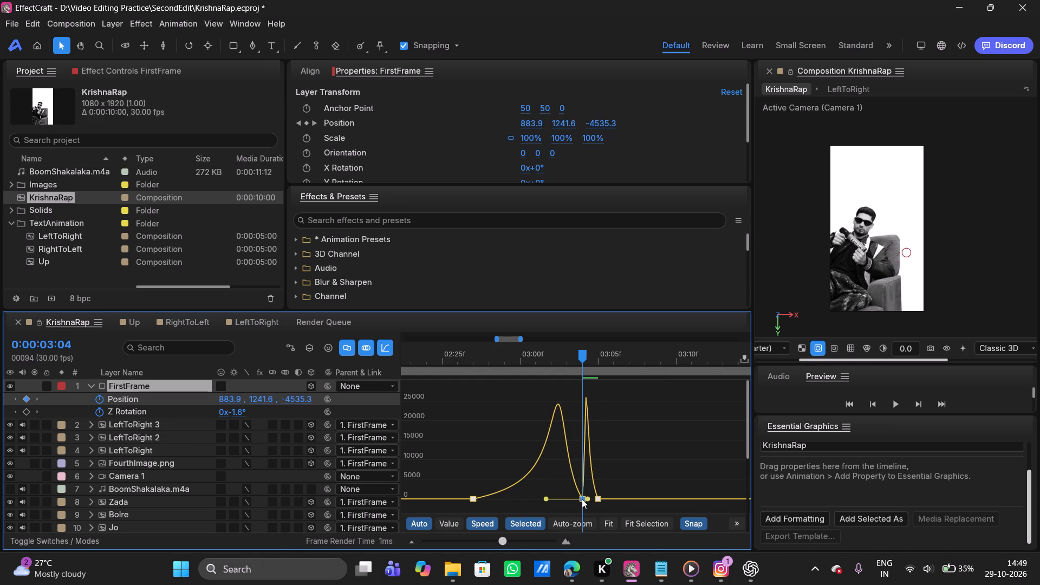
# Move FirstFrame's overshoot Position keyframe two frames earlier in the speed graph, to 0:00:03:02.
pyautogui.moveTo(581, 498); pyautogui.dragTo(577, 498)
pyautogui.moveTo(577, 498); pyautogui.dragTo(571, 497)
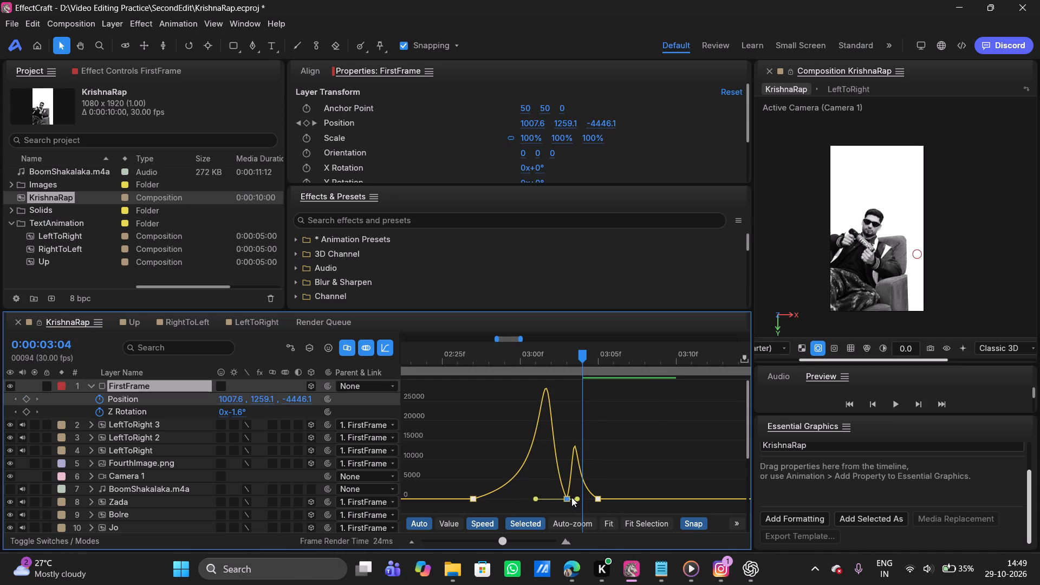
pyautogui.moveTo(571, 497); pyautogui.dragTo(557, 497)
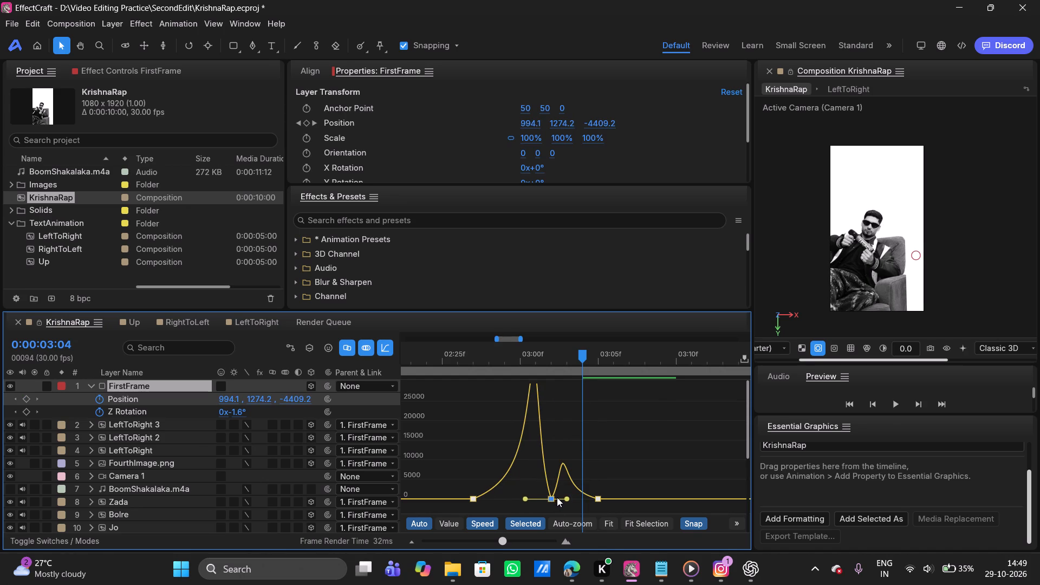
pyautogui.moveTo(557, 497); pyautogui.dragTo(551, 497)
pyautogui.click(464, 461)
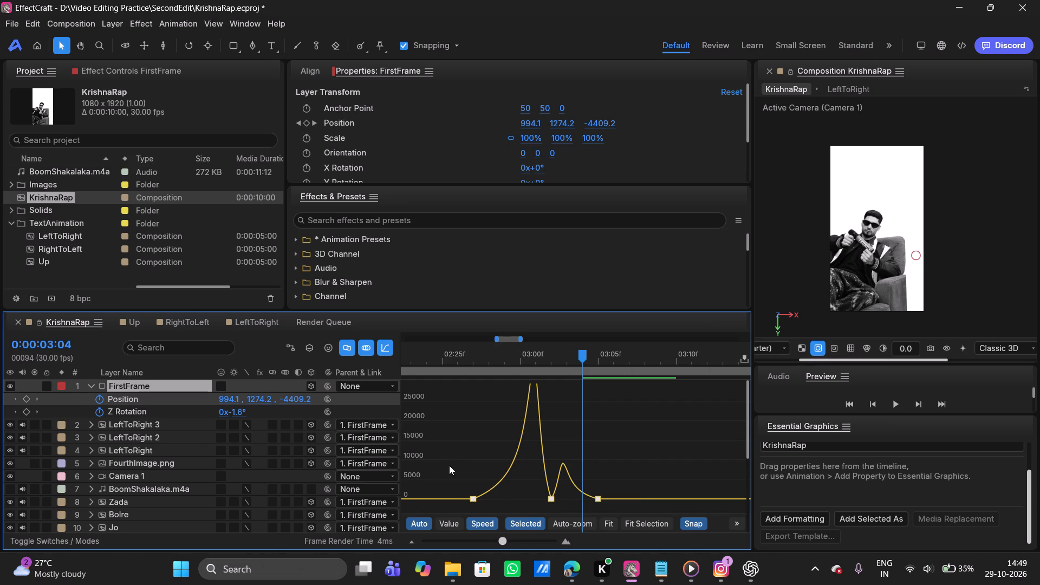
# Reshape the speed curve between FirstFrame's 0:00:02:27 and 0:00:03:02 Position keyframes into a sharp central peak using their influence handles.
pyautogui.moveTo(448, 466); pyautogui.dragTo(563, 511)
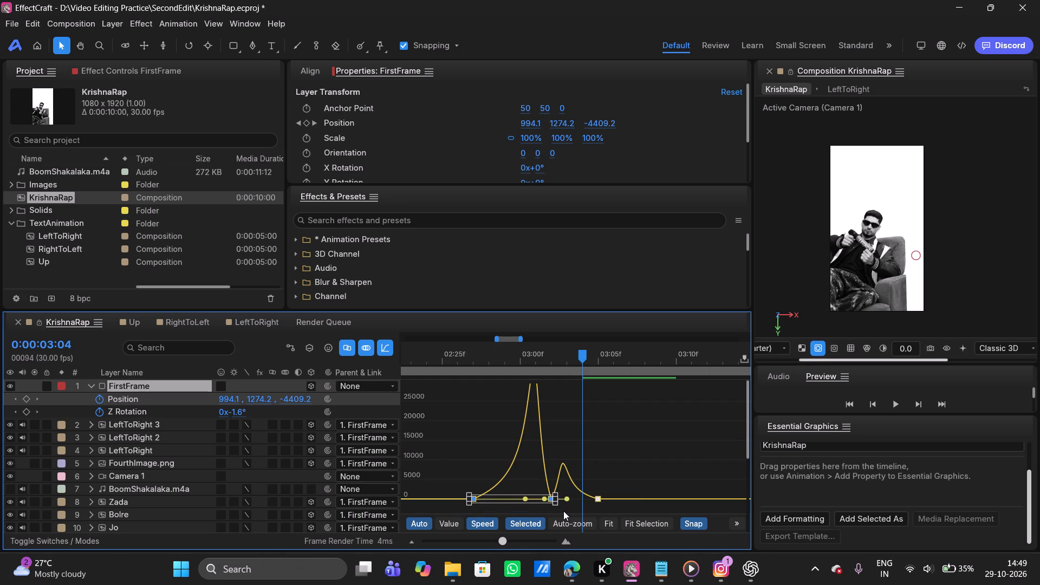
pyautogui.click(525, 497)
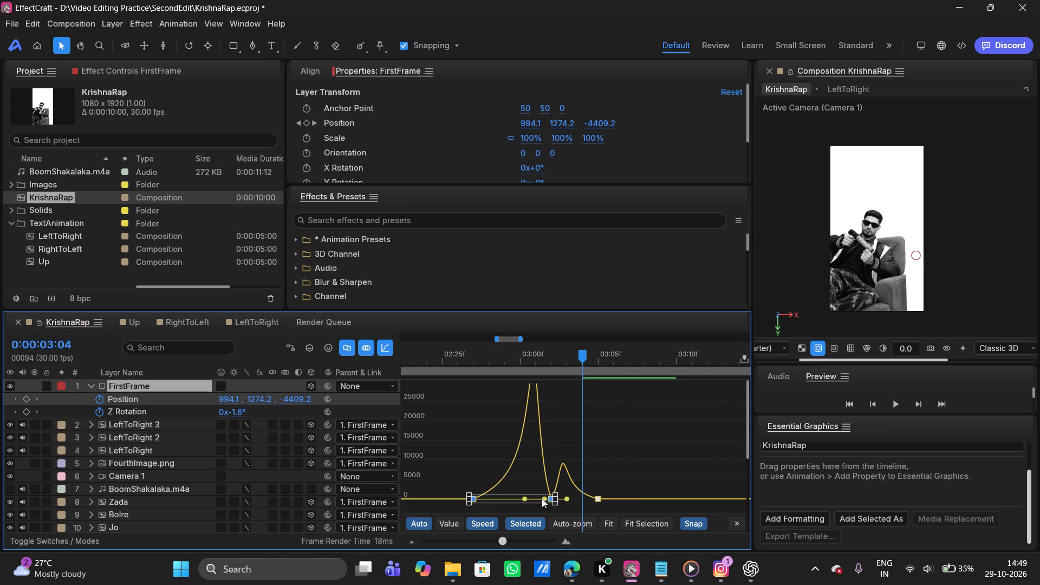
pyautogui.click(543, 498)
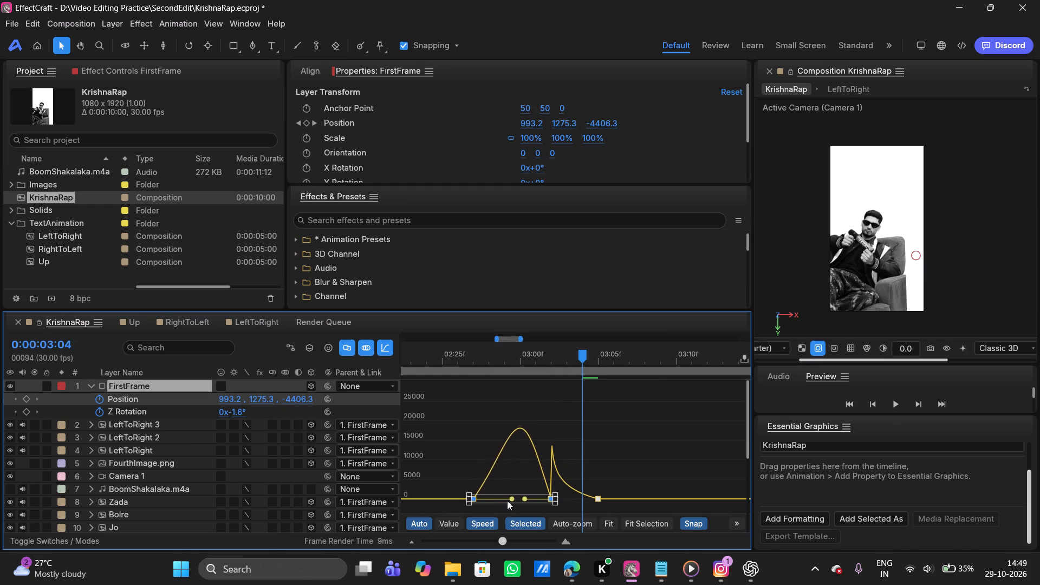
pyautogui.moveTo(524, 498); pyautogui.dragTo(496, 499)
pyautogui.moveTo(538, 499); pyautogui.dragTo(529, 499)
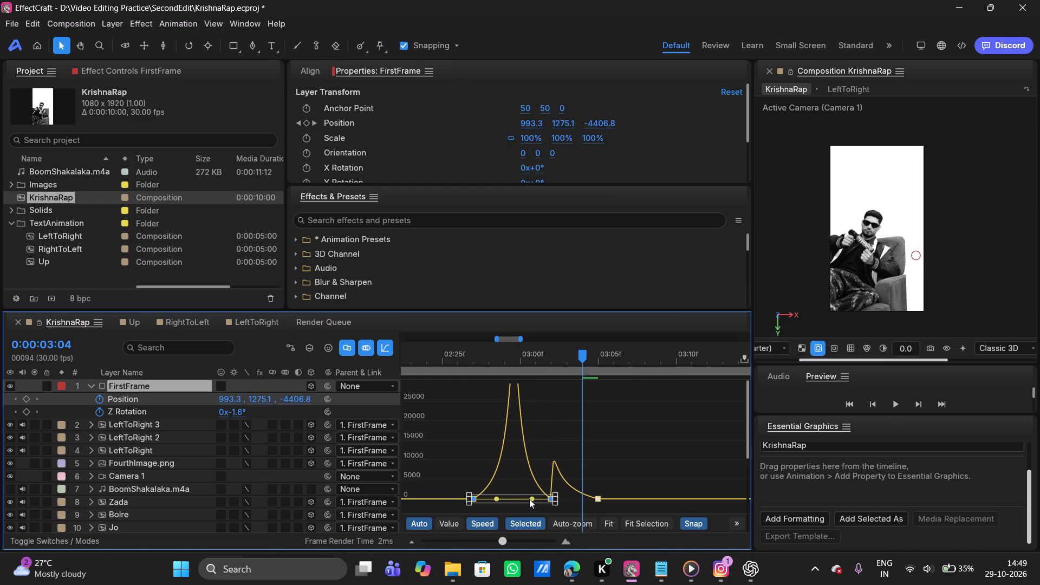
pyautogui.moveTo(529, 499); pyautogui.dragTo(531, 499)
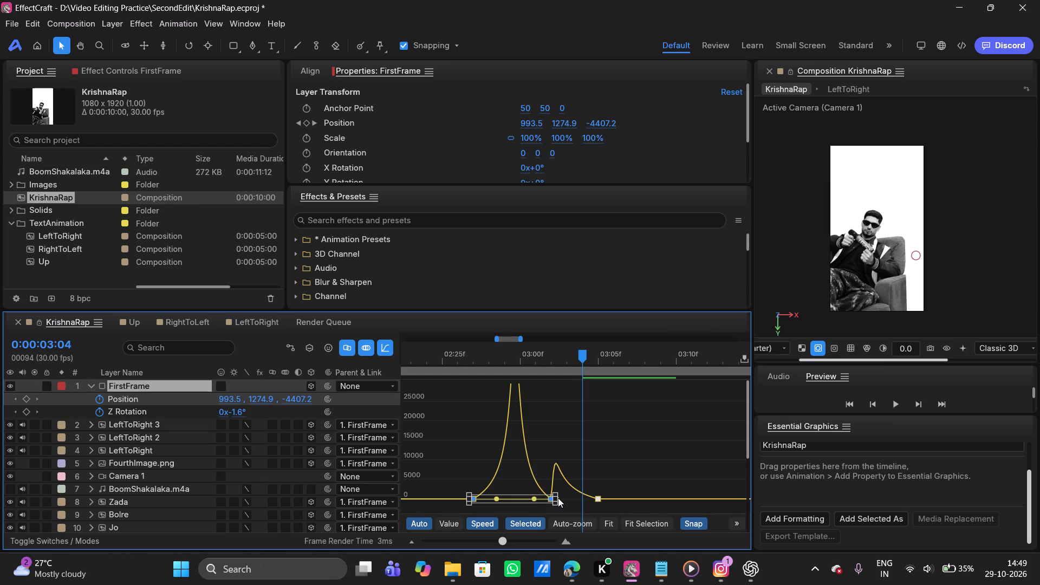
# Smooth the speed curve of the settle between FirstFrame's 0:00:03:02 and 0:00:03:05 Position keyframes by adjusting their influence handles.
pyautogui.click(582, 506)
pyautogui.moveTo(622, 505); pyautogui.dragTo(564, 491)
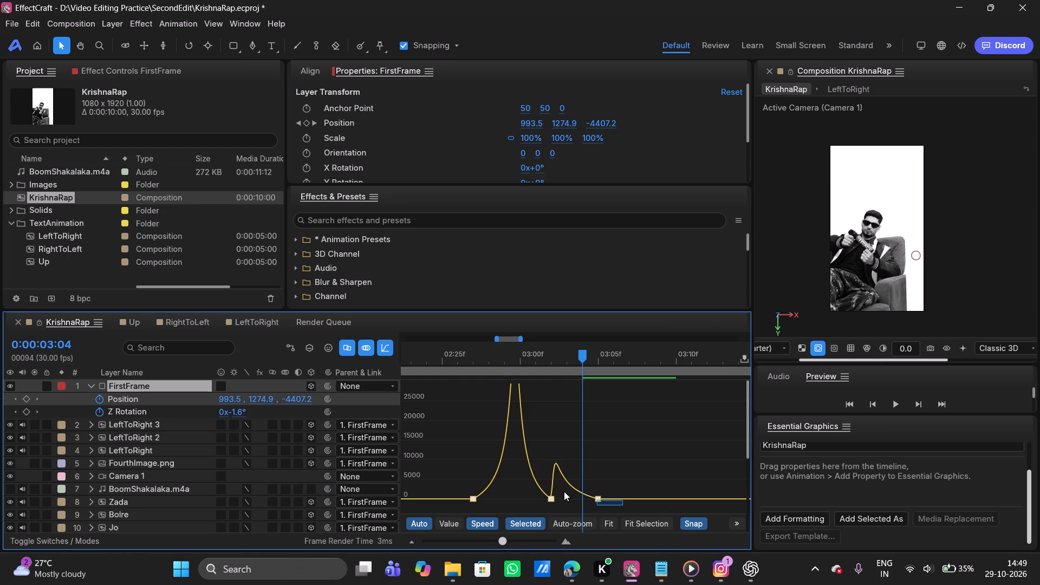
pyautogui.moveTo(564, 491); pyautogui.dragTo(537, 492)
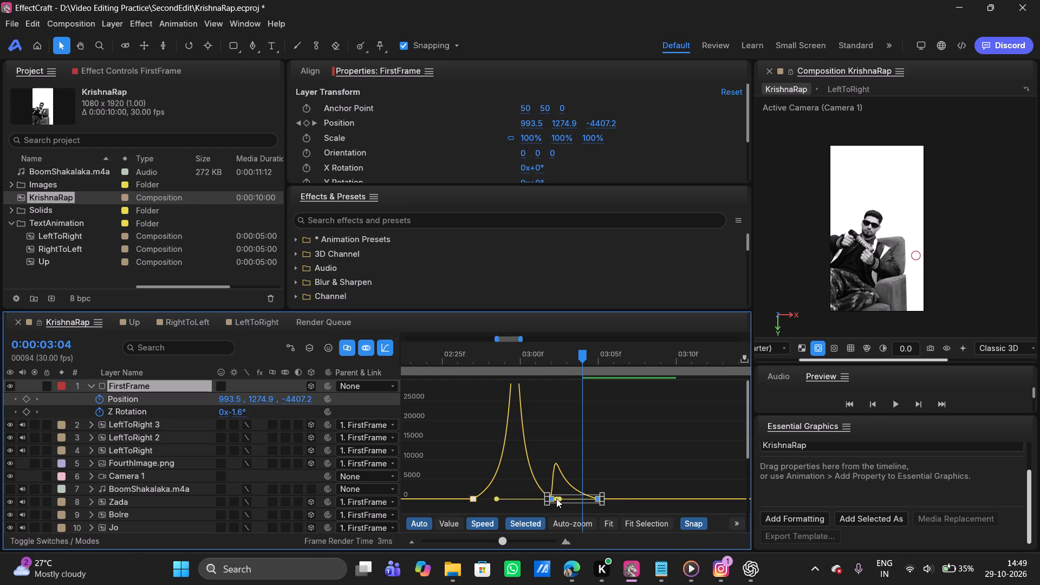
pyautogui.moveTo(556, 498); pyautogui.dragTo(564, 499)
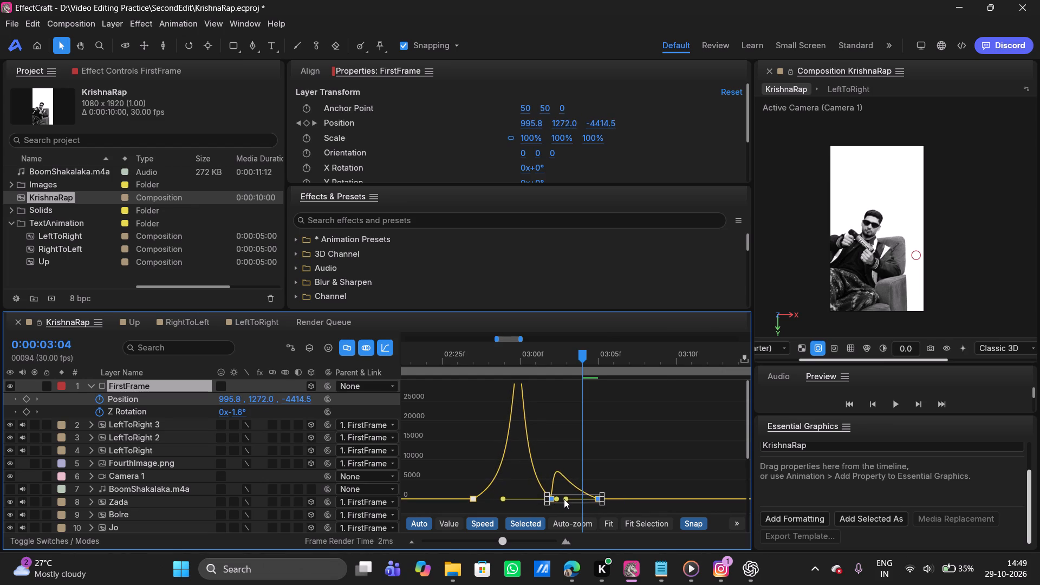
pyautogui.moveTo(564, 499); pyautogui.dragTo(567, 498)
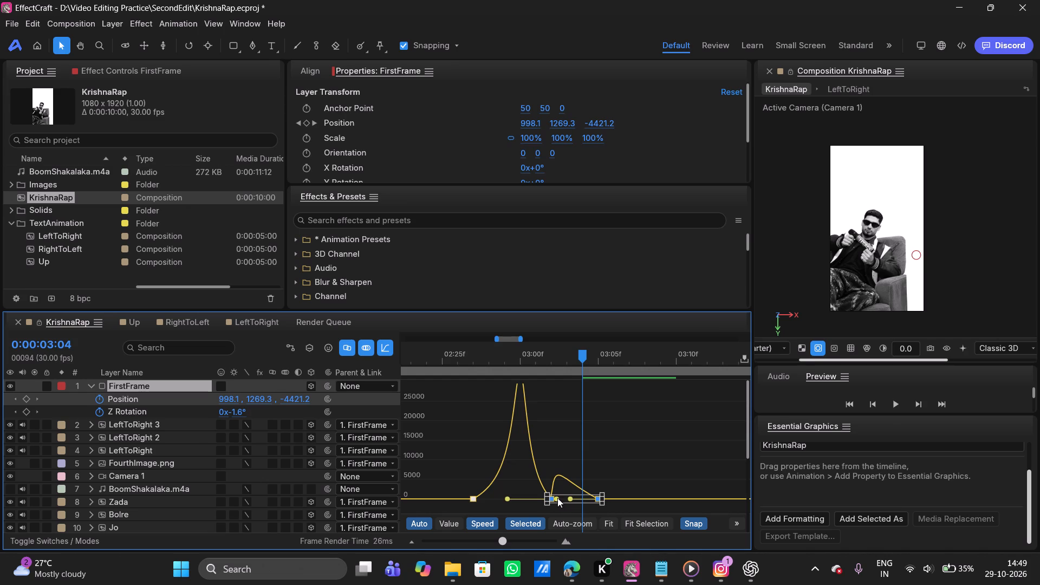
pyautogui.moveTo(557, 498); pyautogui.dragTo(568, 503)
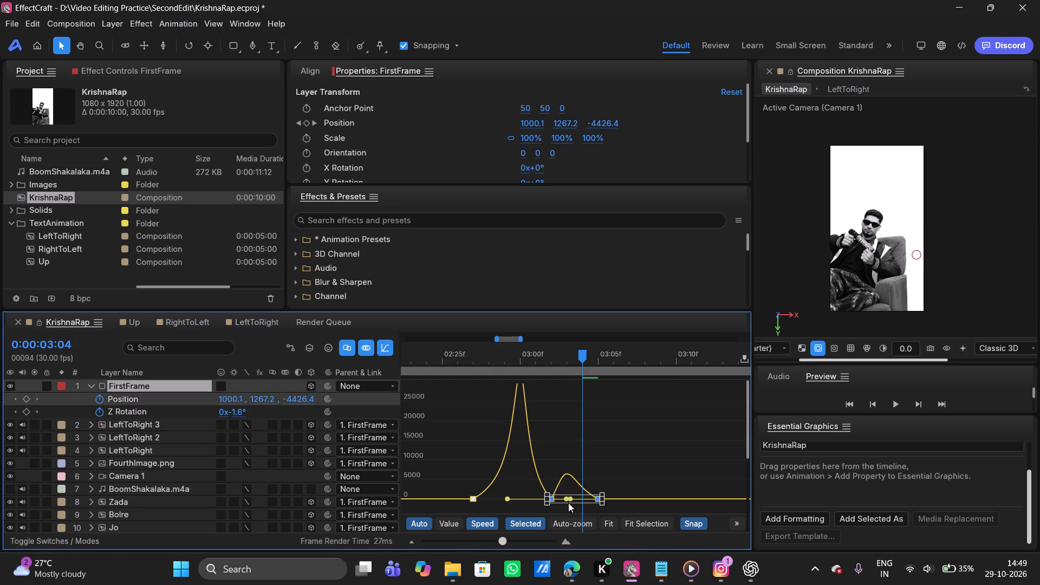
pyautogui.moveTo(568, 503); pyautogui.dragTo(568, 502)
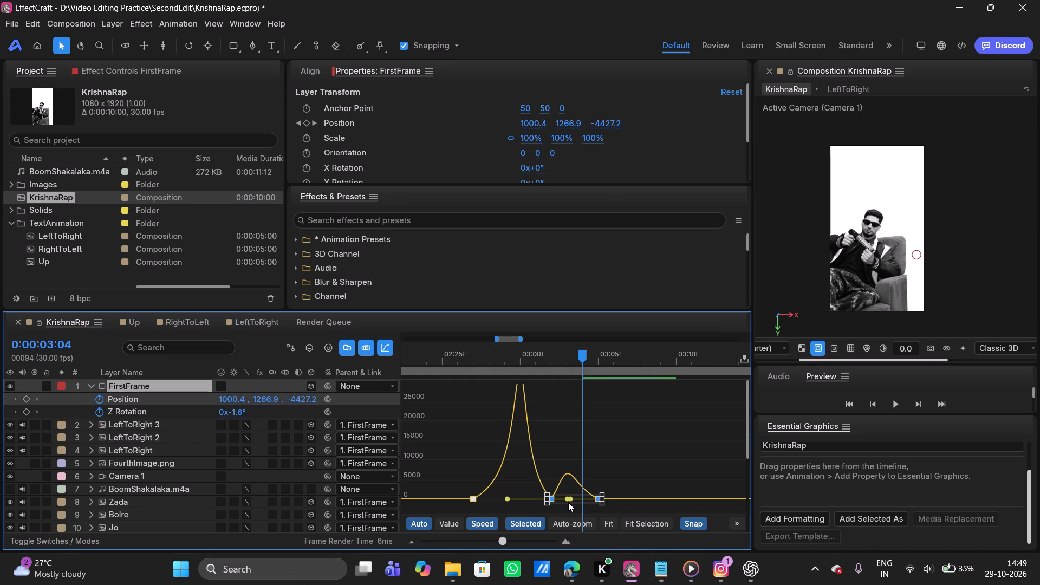
# Apply Easy Ease to FirstFrame's 0:00:03:02 and 0:00:03:05 Position keyframes, slightly lengthen the overshoot's incoming influence, and return to the layer bars.
pyautogui.press('F9')
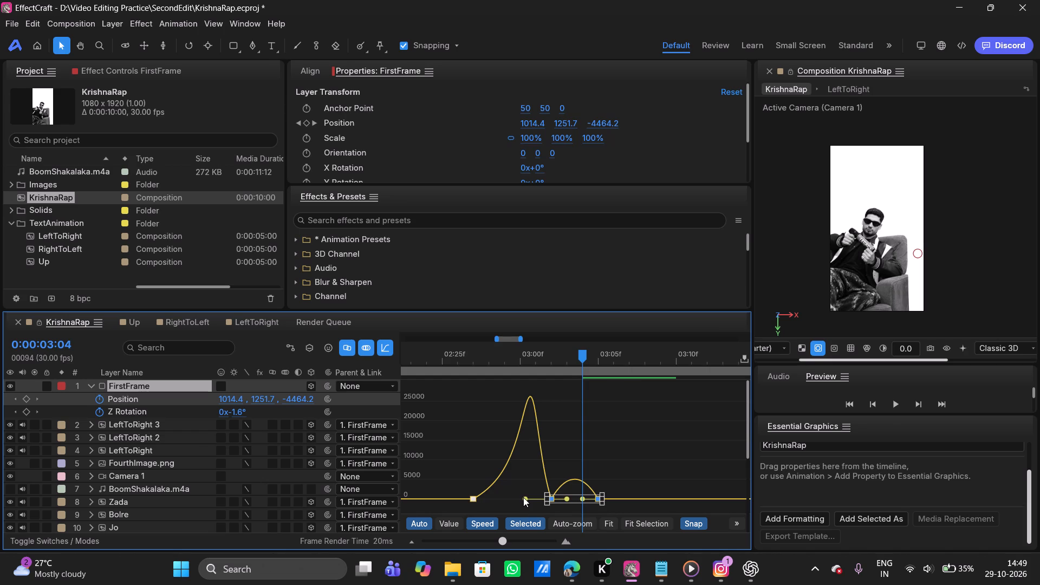
pyautogui.moveTo(523, 497); pyautogui.dragTo(518, 499)
pyautogui.click(381, 346)
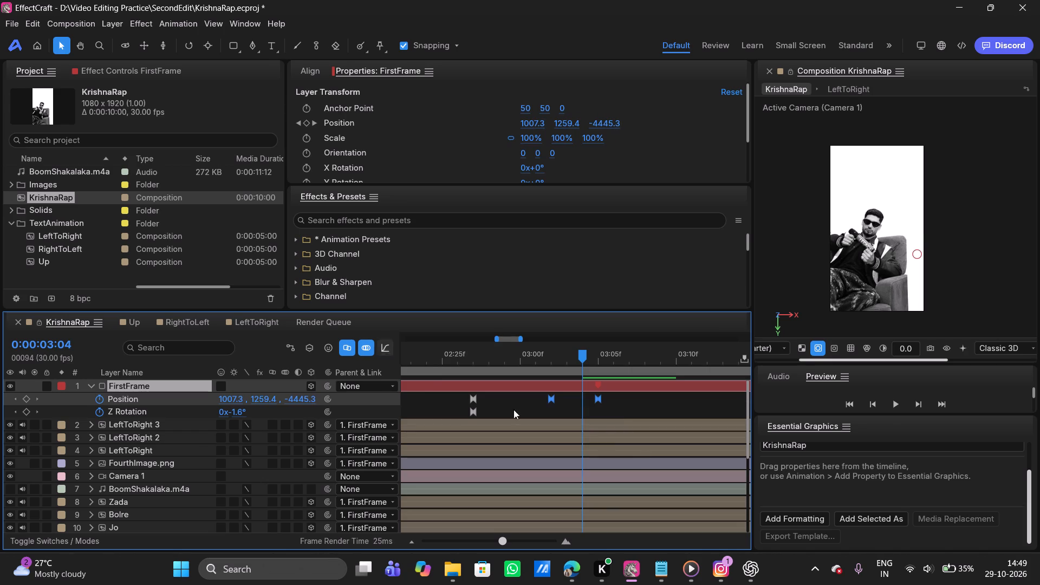
# Zoom out to the full timeline and scrub between about 0:00:01:19 and 0:00:03:12 to examine FirstFrame's move to the seated-man image.
pyautogui.moveTo(502, 541); pyautogui.dragTo(353, 534)
pyautogui.click(560, 406)
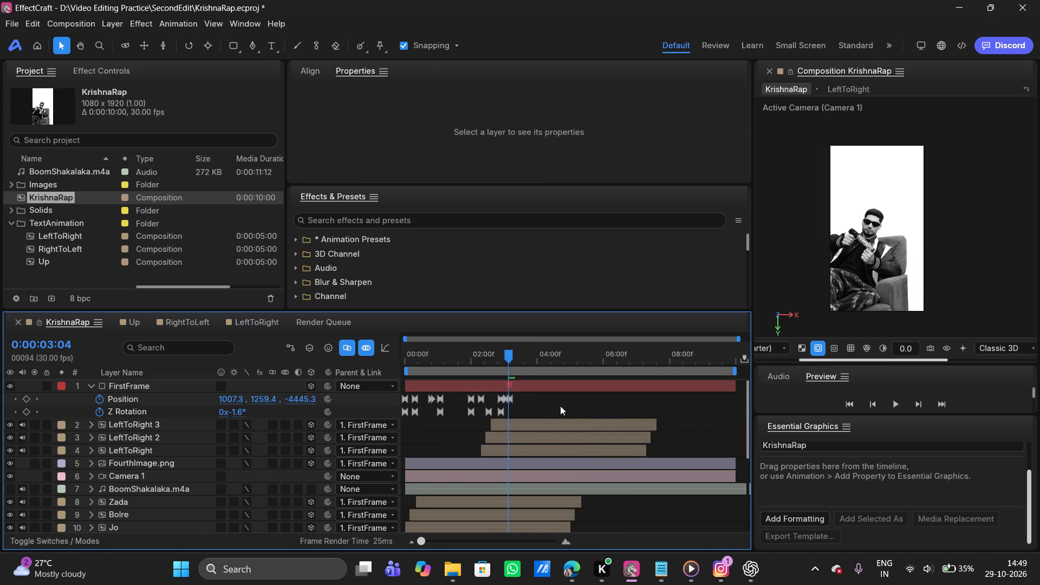
pyautogui.moveTo(508, 358); pyautogui.dragTo(459, 355)
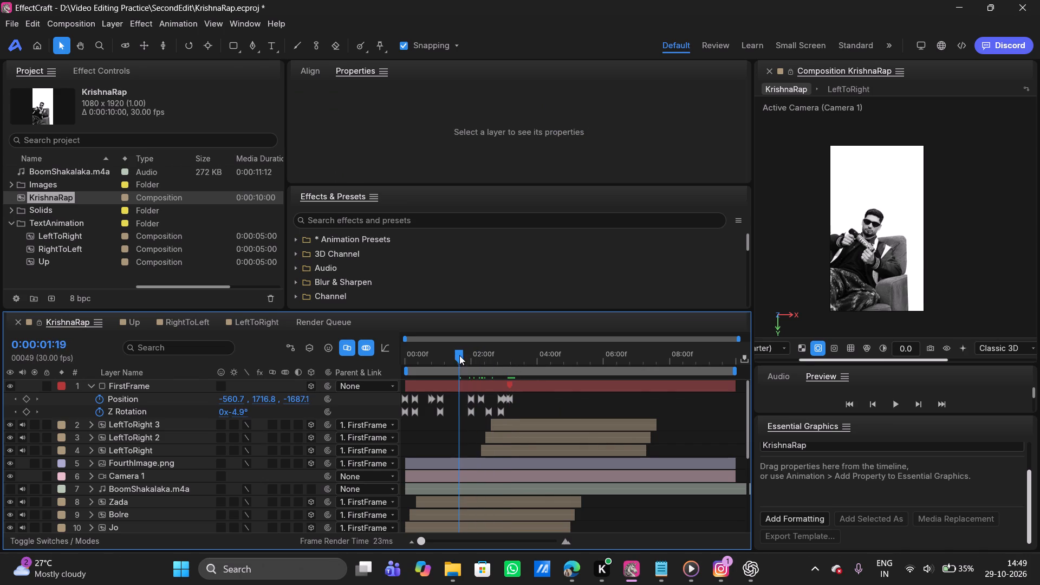
pyautogui.moveTo(459, 355); pyautogui.dragTo(474, 345)
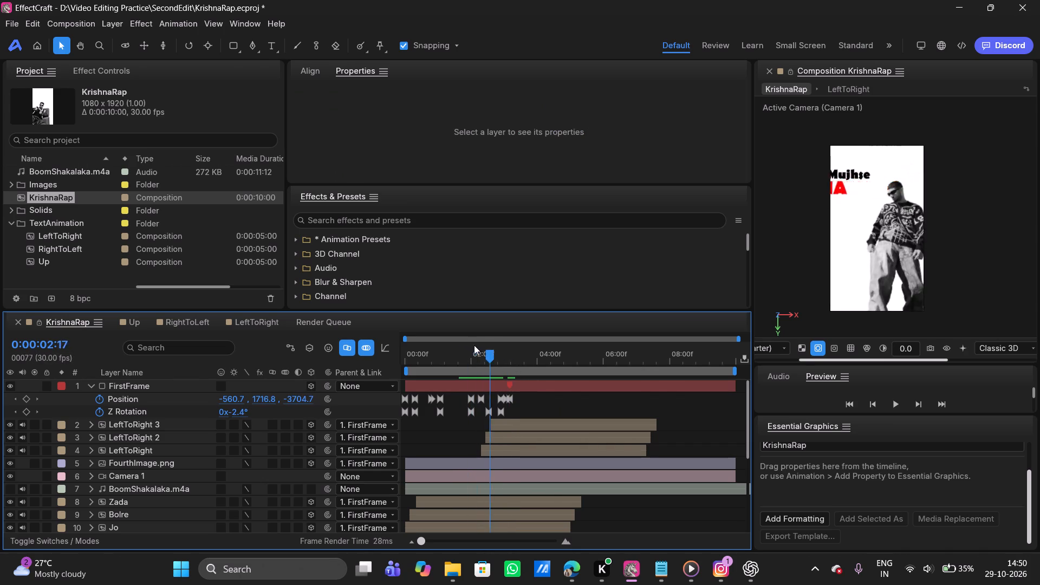
pyautogui.moveTo(474, 345); pyautogui.dragTo(513, 343)
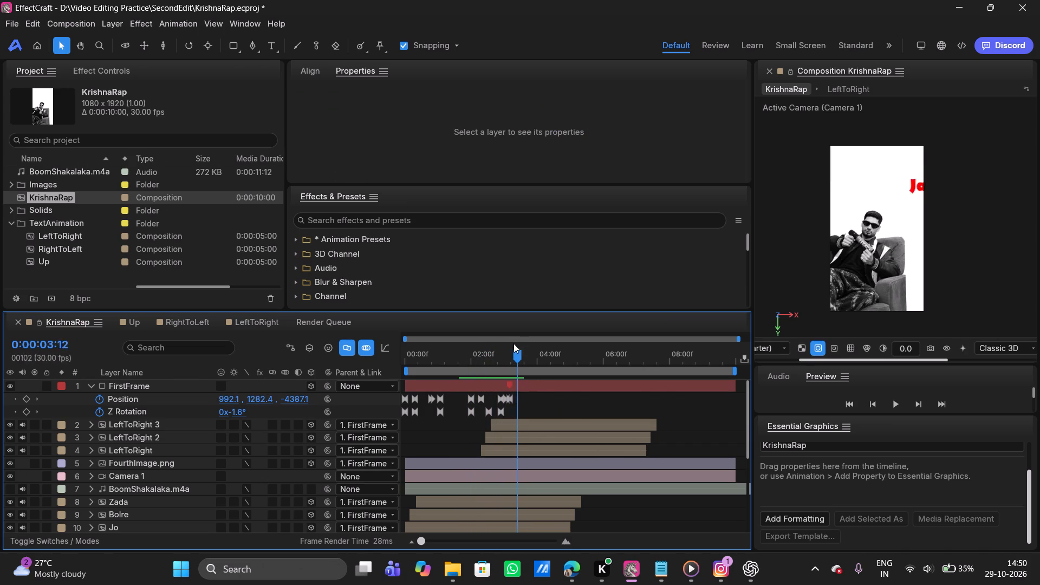
pyautogui.moveTo(513, 343); pyautogui.dragTo(515, 340)
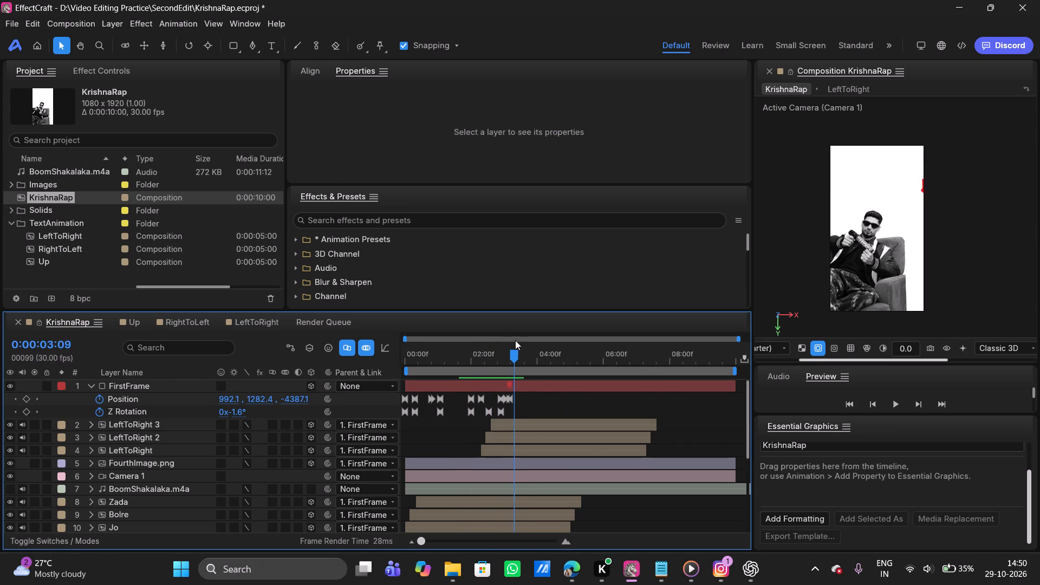
pyautogui.moveTo(515, 340); pyautogui.dragTo(515, 336)
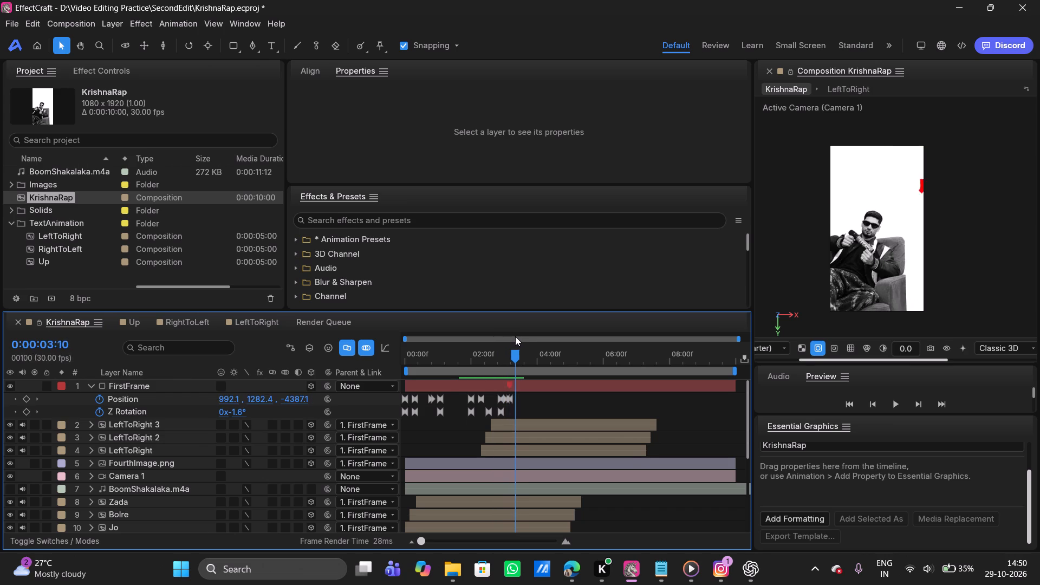
pyautogui.moveTo(515, 336); pyautogui.dragTo(515, 333)
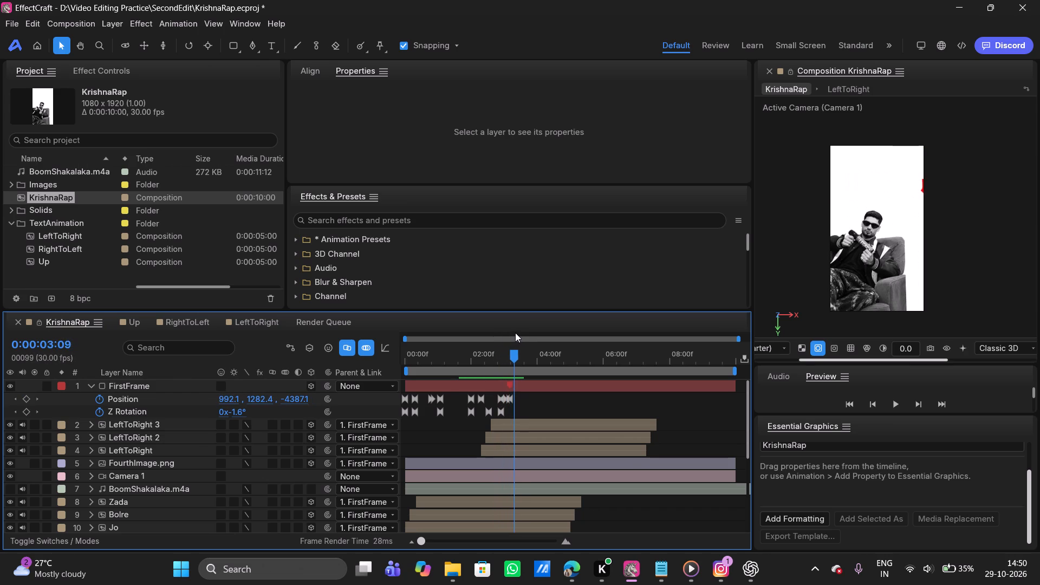
pyautogui.moveTo(515, 333); pyautogui.dragTo(512, 331)
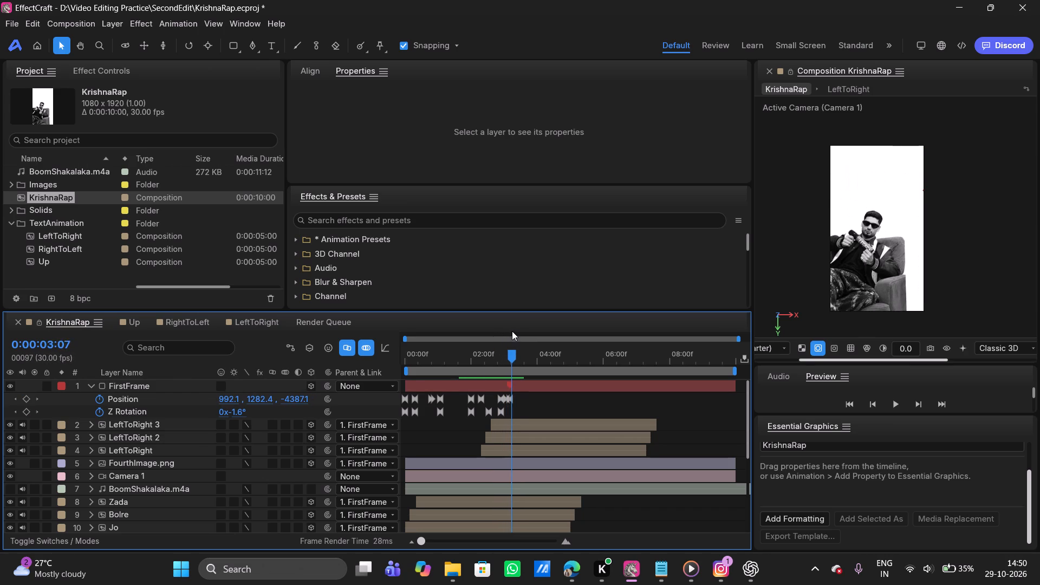
# Play KrishnaRap from 0:00:02:09 and again from 0:00:02:05 to check the transition's motion and lyric timing against the audio.
pyautogui.moveTo(512, 331); pyautogui.dragTo(481, 331)
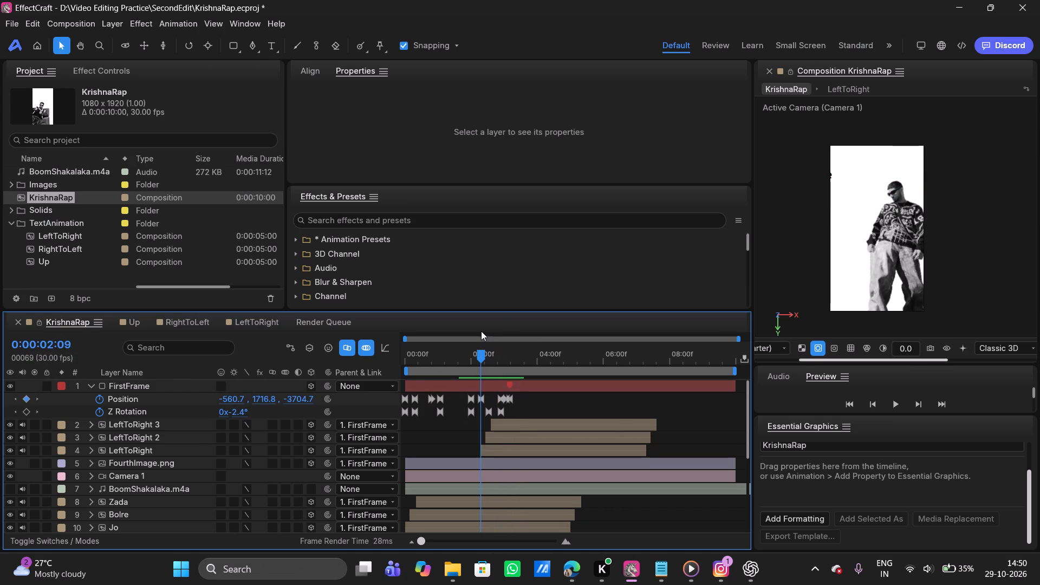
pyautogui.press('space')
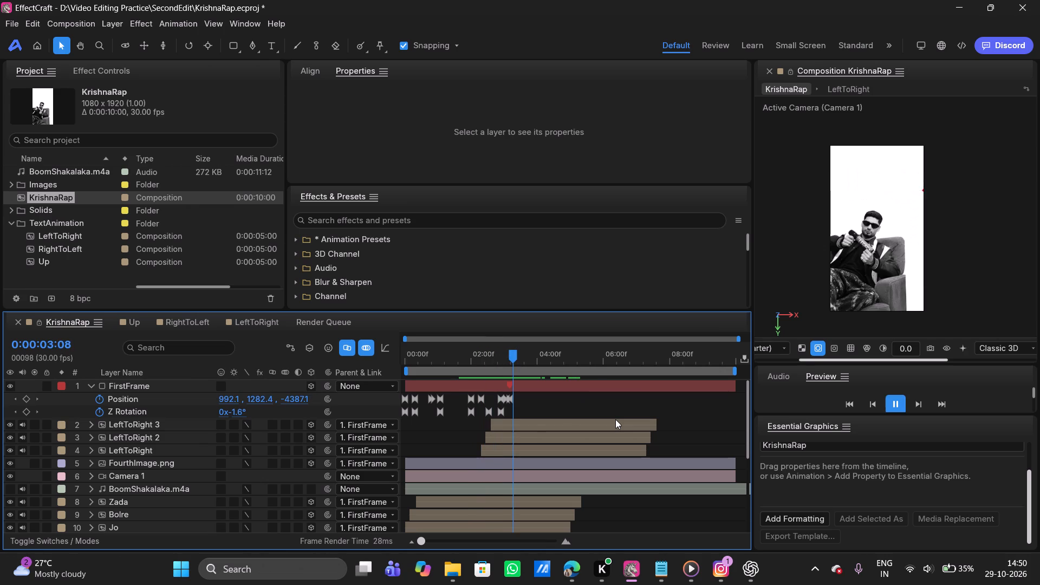
pyautogui.moveTo(563, 349); pyautogui.dragTo(484, 347)
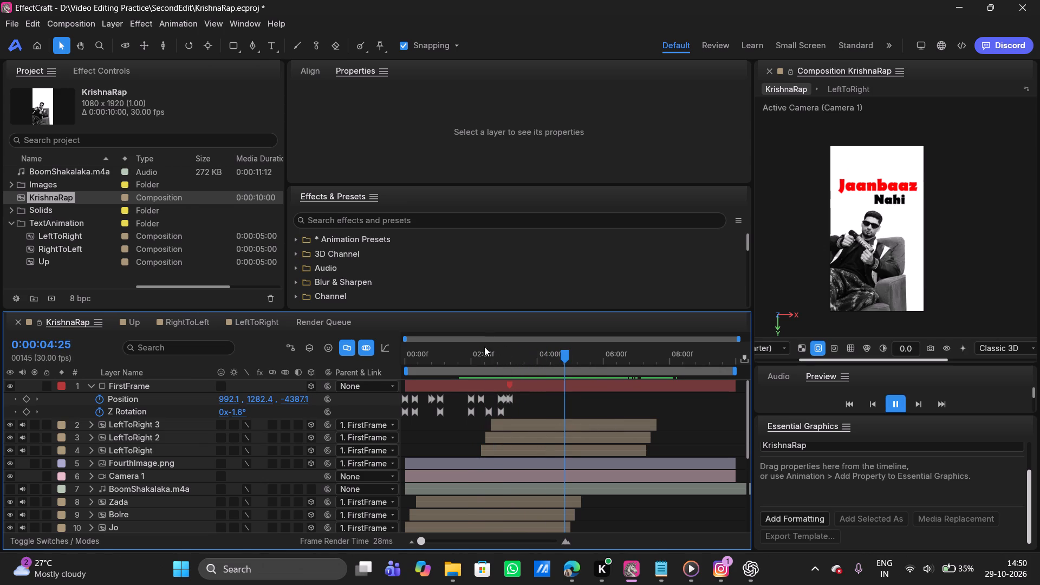
pyautogui.moveTo(484, 347); pyautogui.dragTo(477, 358)
pyautogui.click(477, 358)
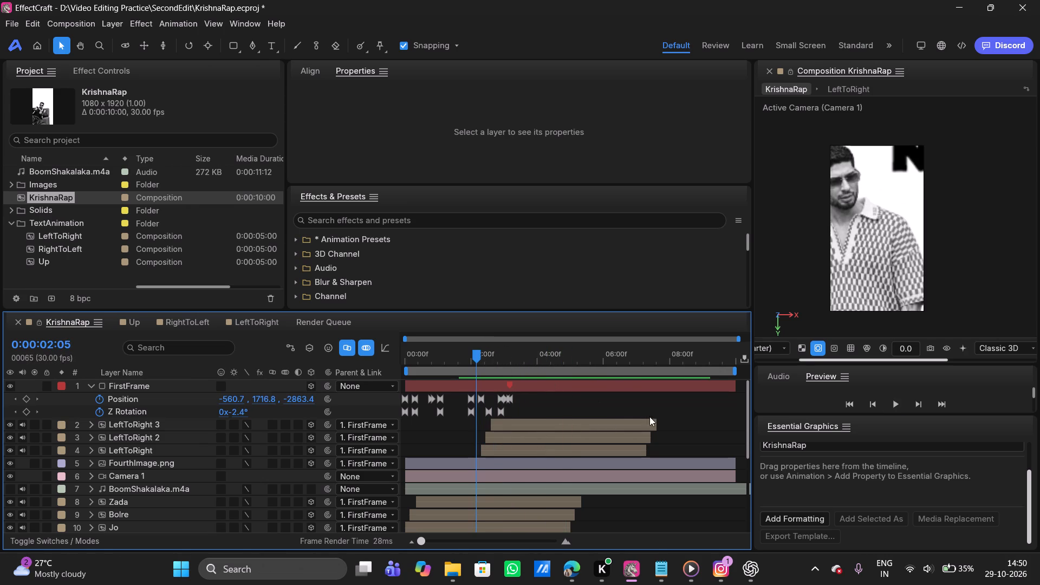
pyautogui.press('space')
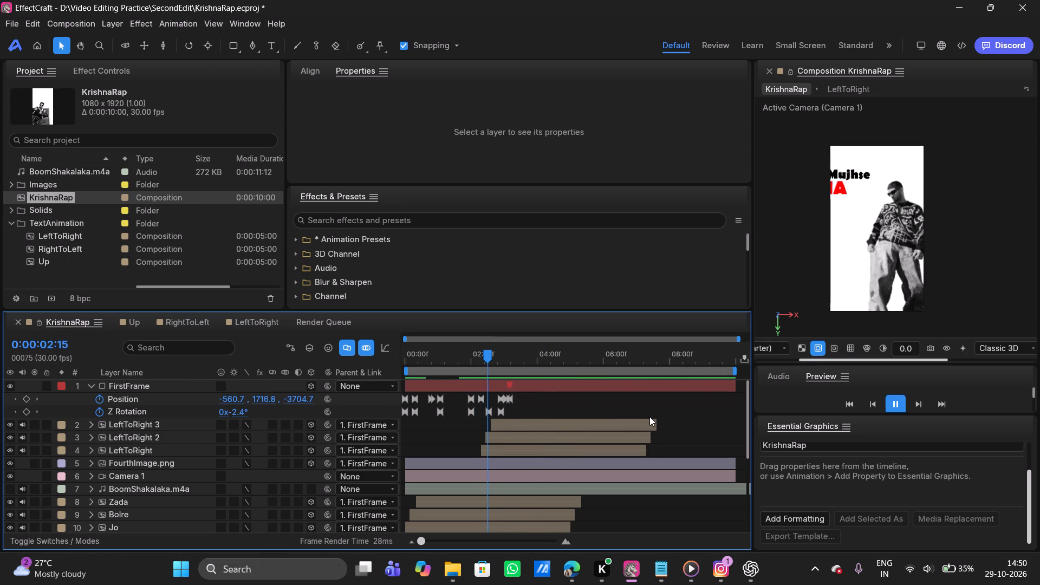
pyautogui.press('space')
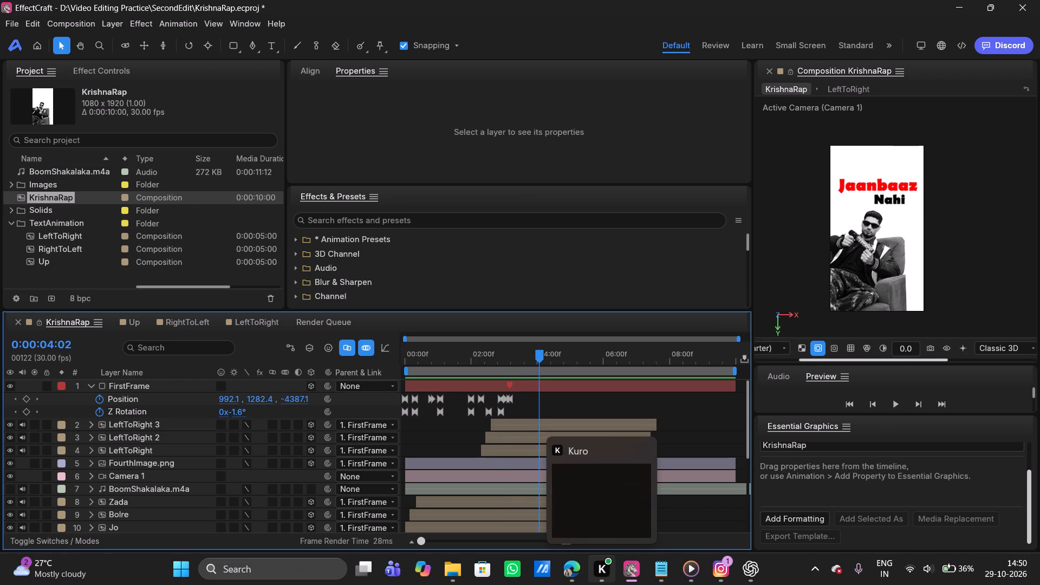
# Switch to the Instagram reference edit and watch it, pausing and resuming around the Mujhse Bhidna and Jaanbaaz transitions to study text and image motion.
pyautogui.click(718, 567)
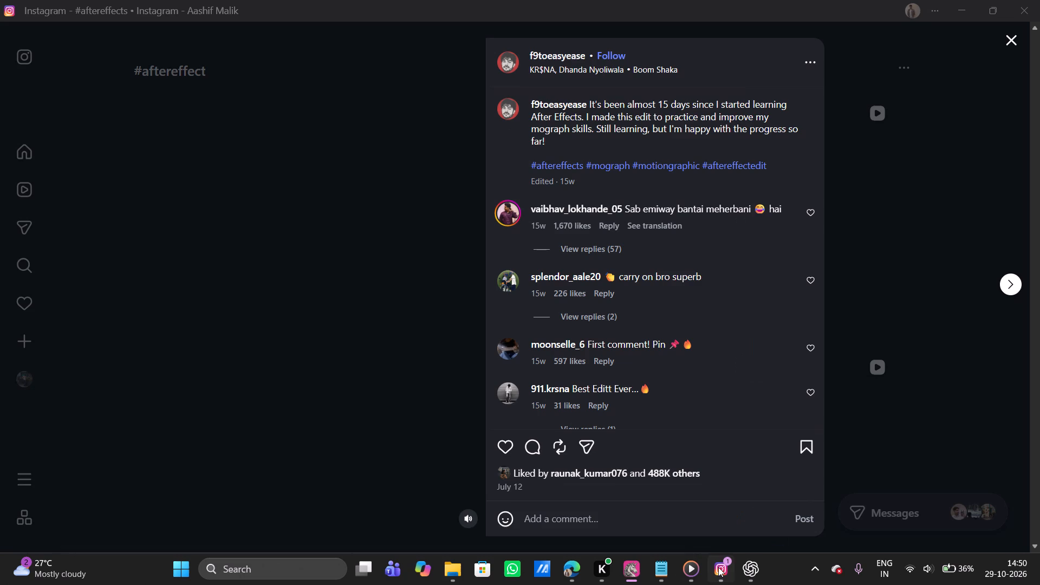
pyautogui.click(362, 266)
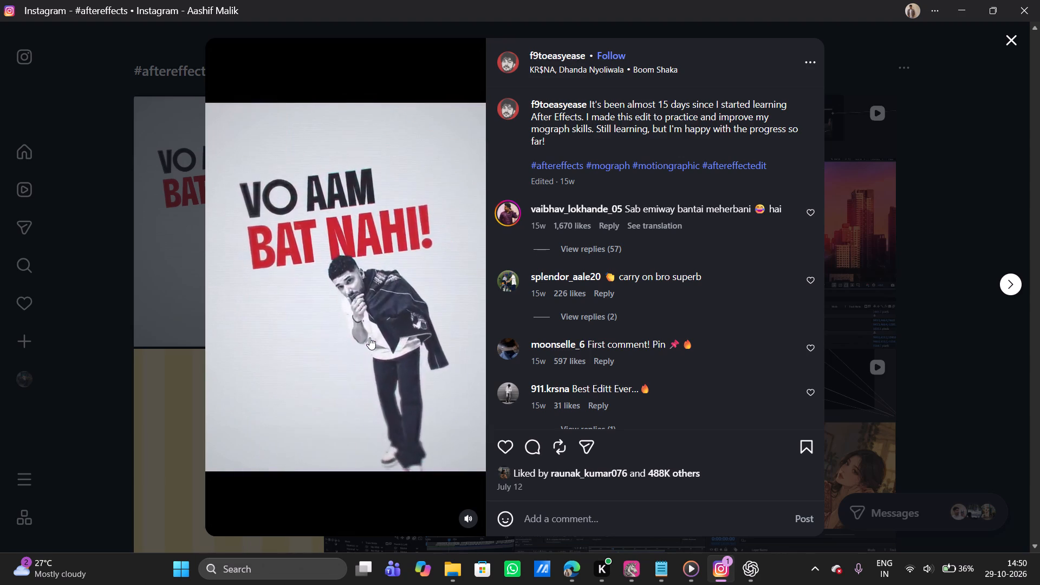
pyautogui.click(369, 337)
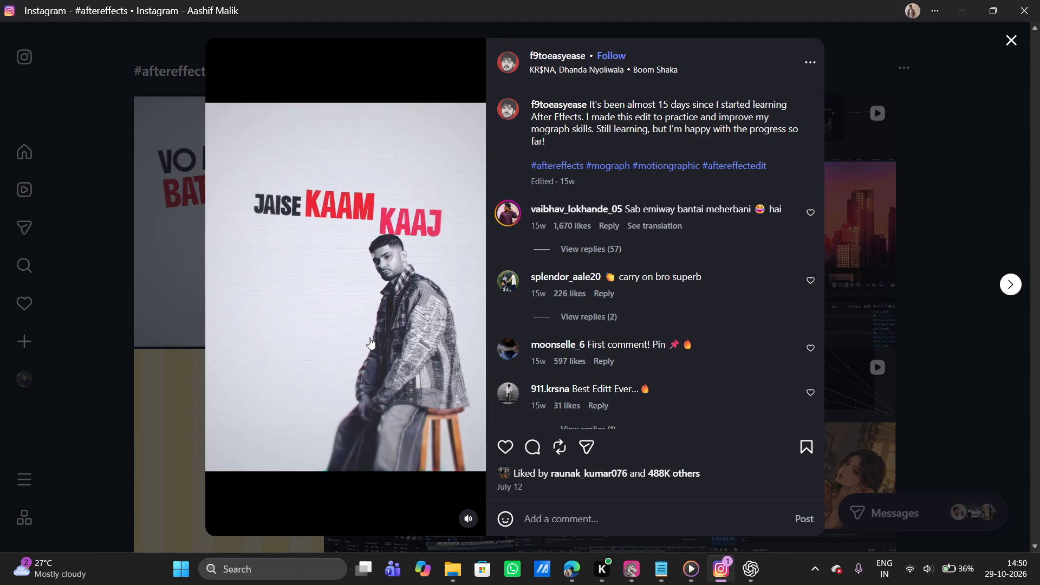
pyautogui.click(369, 337)
pyautogui.click(369, 337)
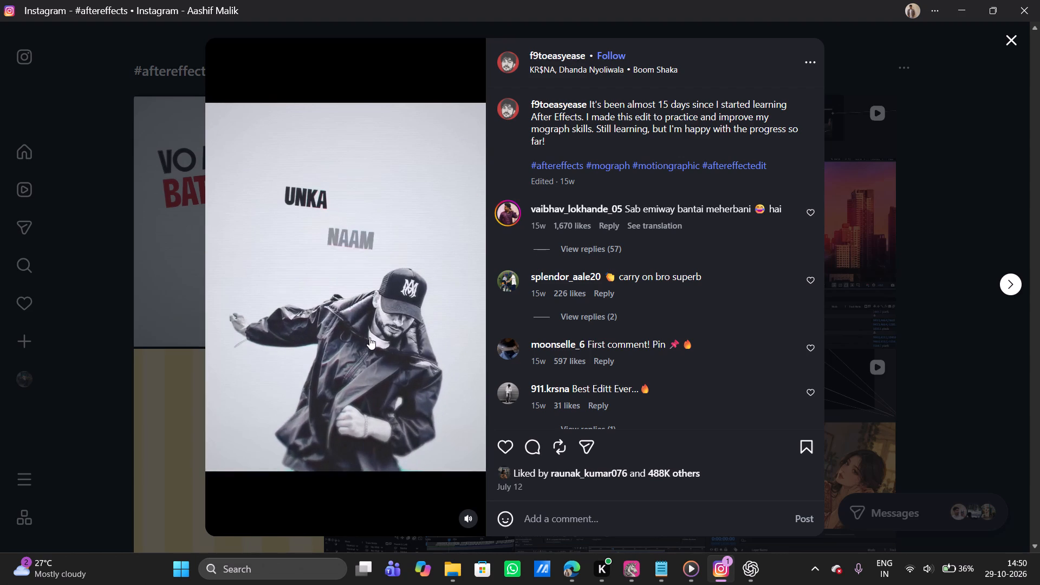
pyautogui.click(369, 337)
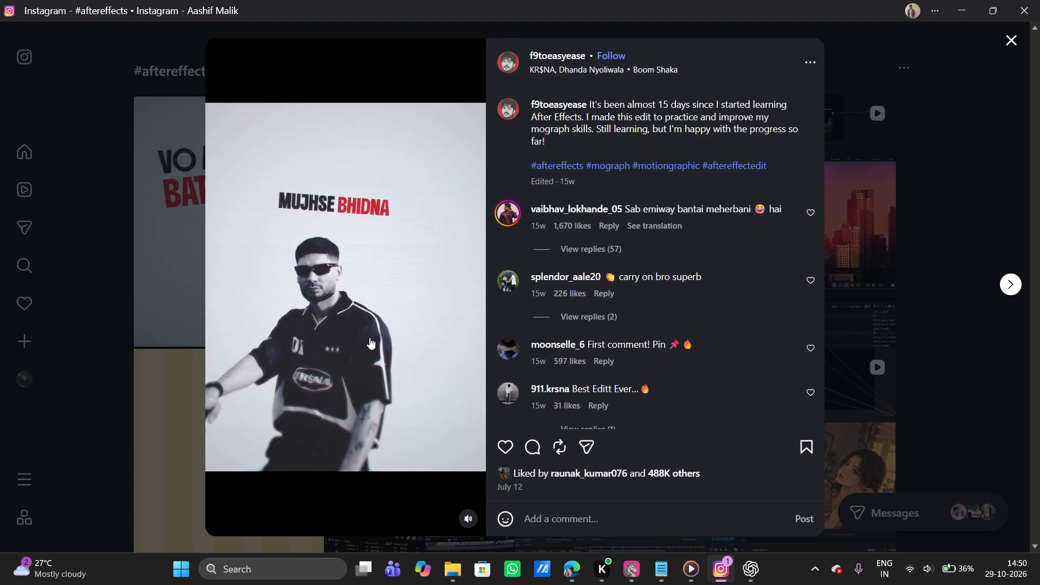
pyautogui.click(369, 337)
pyautogui.click(369, 337)
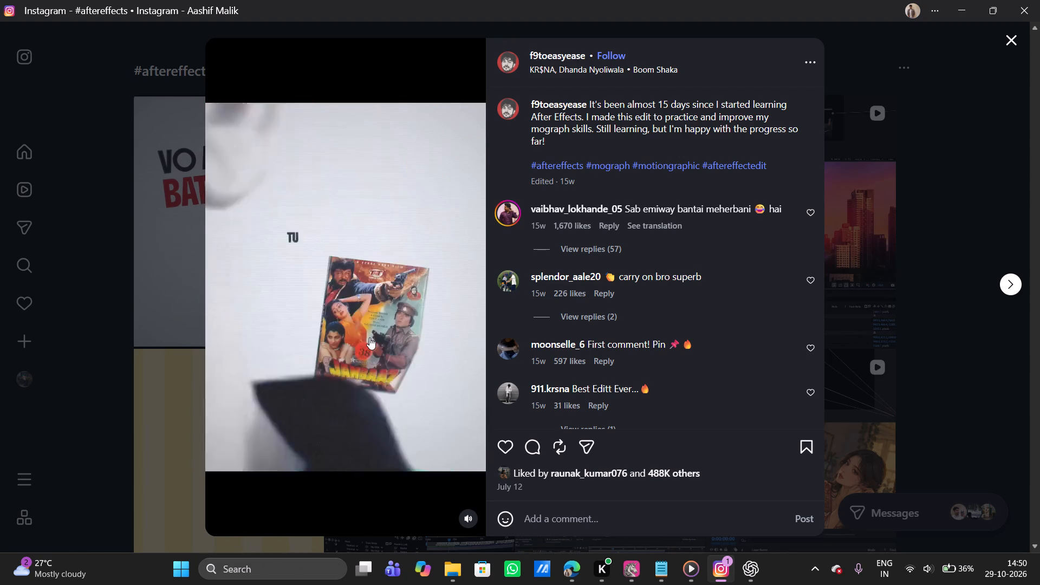
pyautogui.click(369, 337)
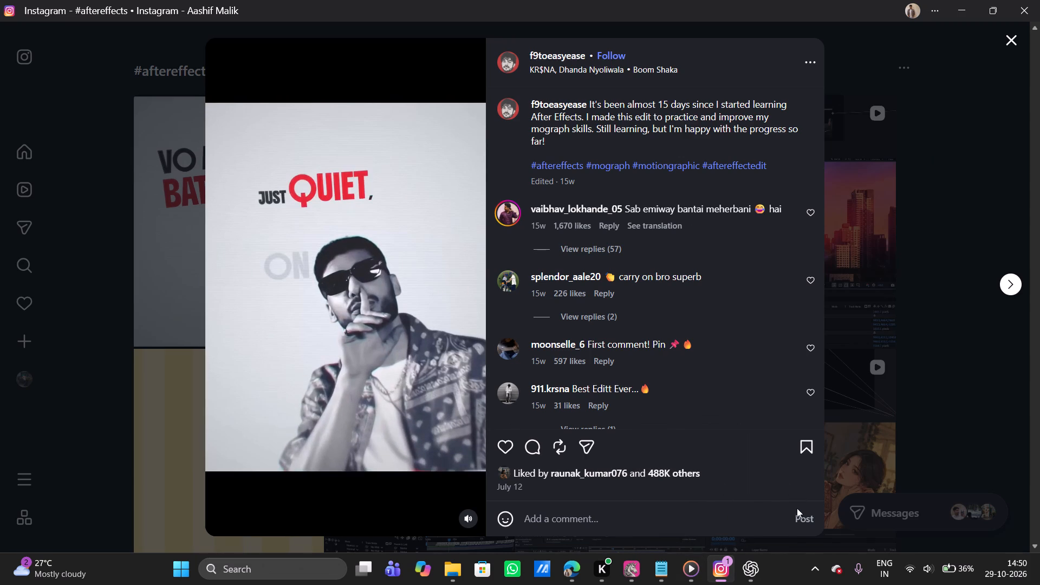
# Return to EffectCraft and scrub from 0:00:02:01 through the seated-man transition to compare it with the reference, stopping at 0:00:03:02.
pyautogui.click(633, 573)
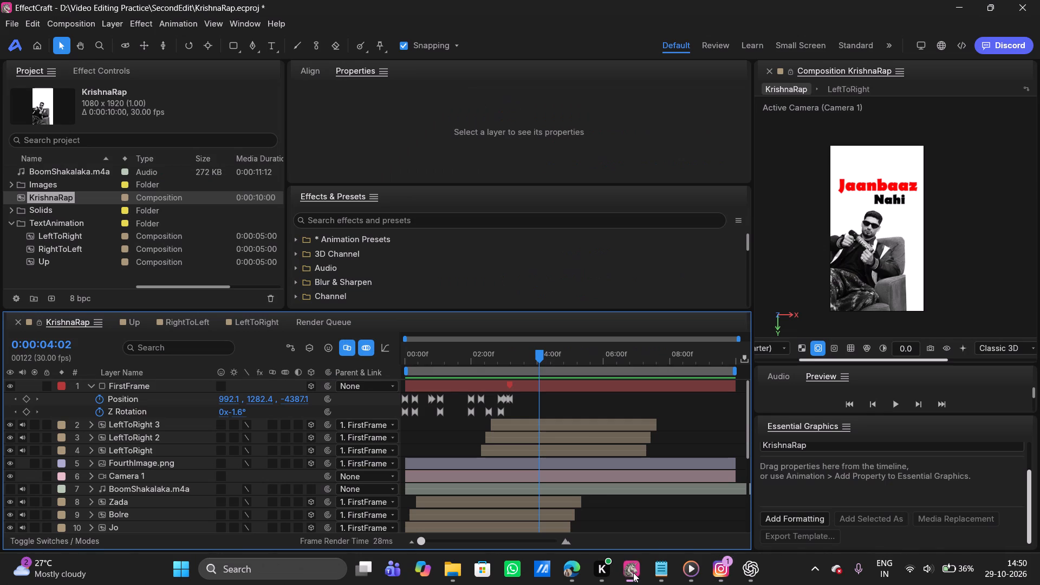
pyautogui.click(540, 355)
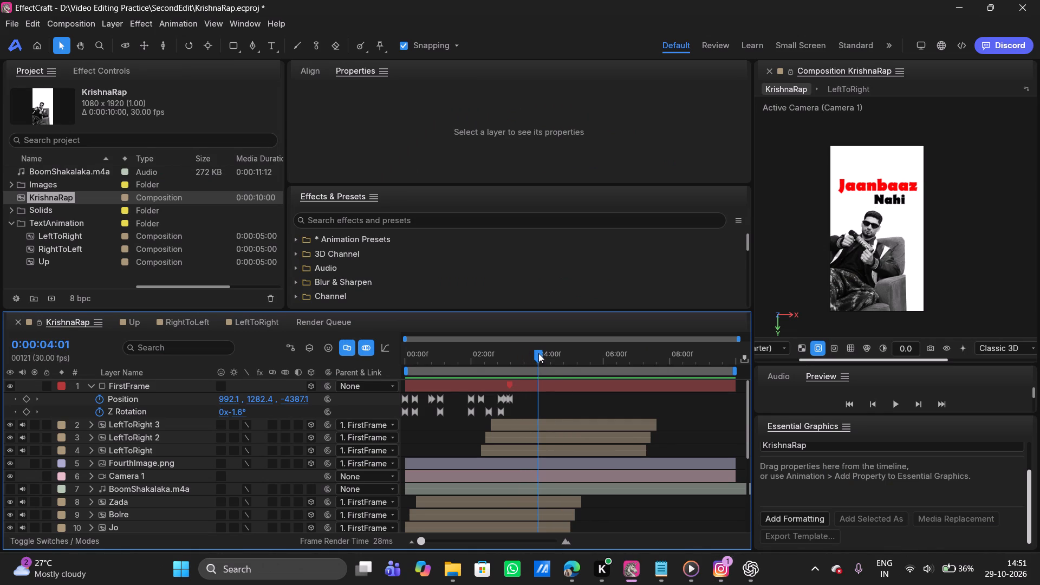
pyautogui.click(539, 353)
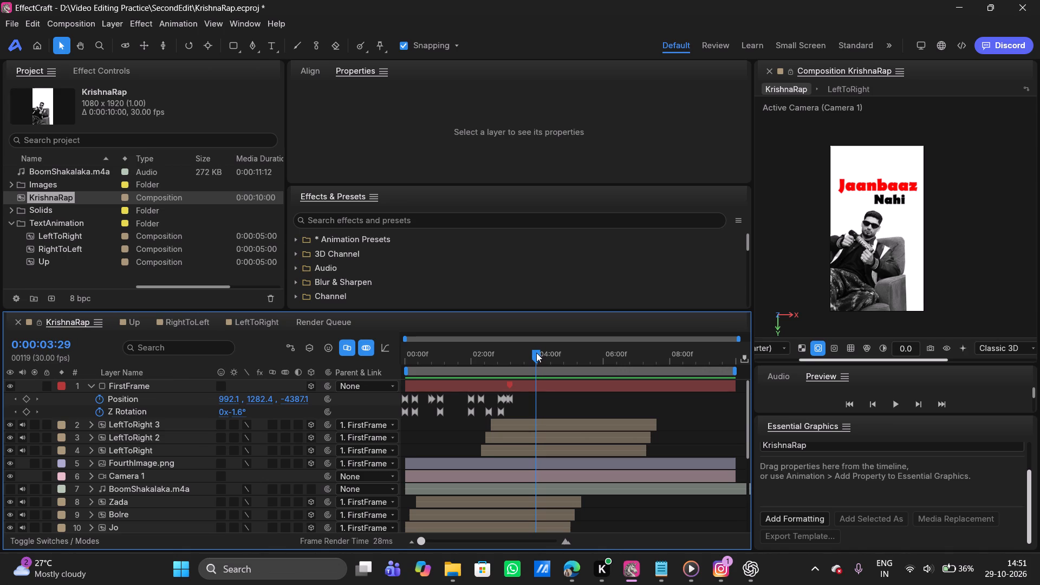
pyautogui.moveTo(536, 353); pyautogui.dragTo(471, 350)
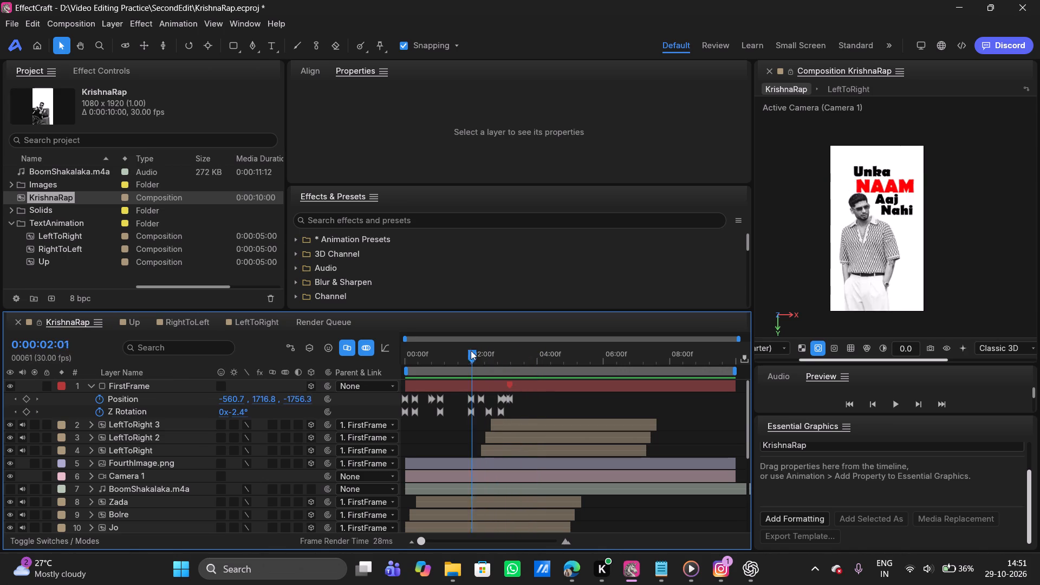
pyautogui.moveTo(471, 350); pyautogui.dragTo(518, 349)
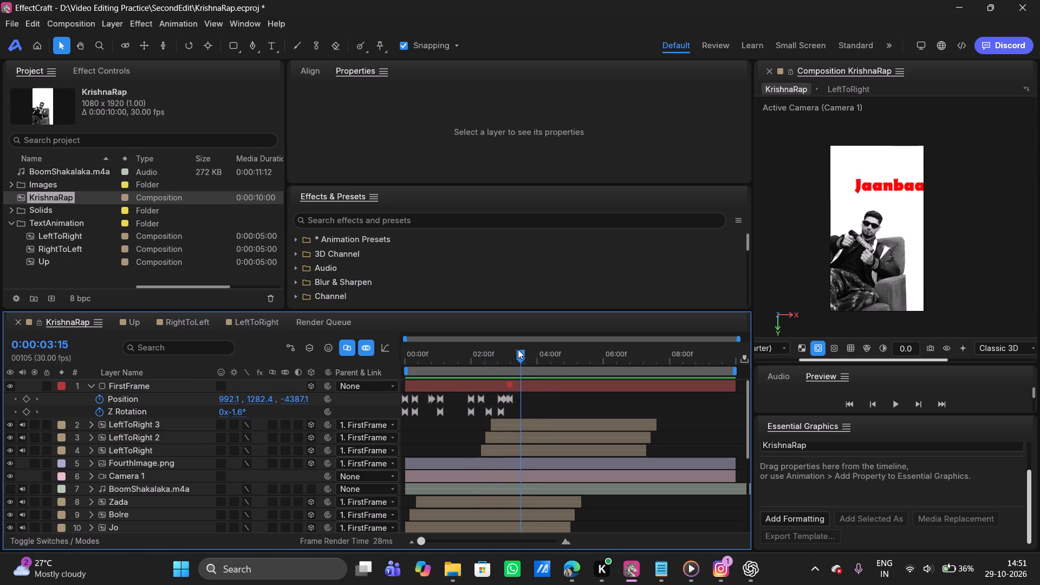
pyautogui.moveTo(518, 349); pyautogui.dragTo(506, 346)
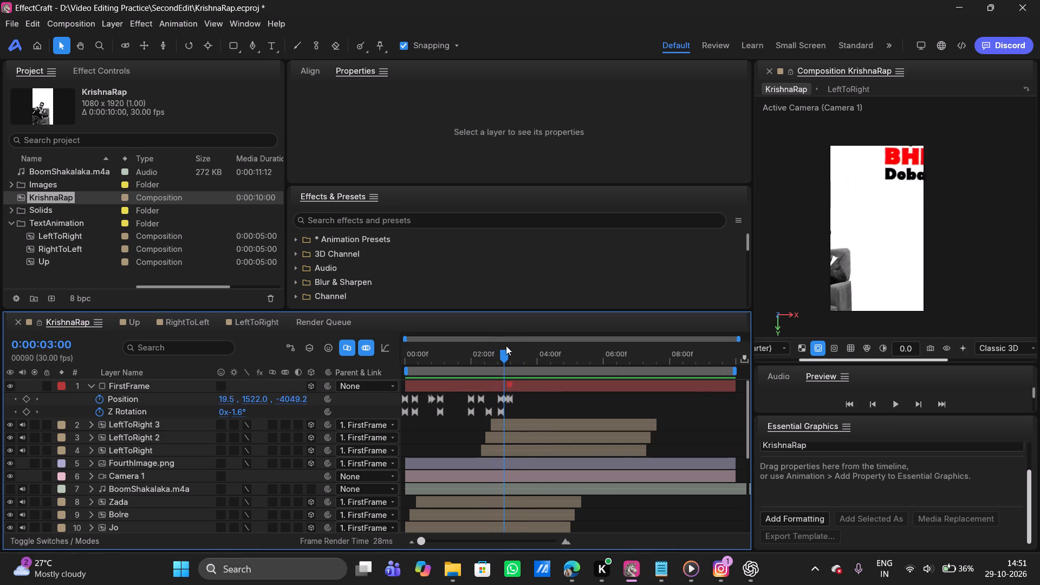
pyautogui.moveTo(506, 346); pyautogui.dragTo(512, 343)
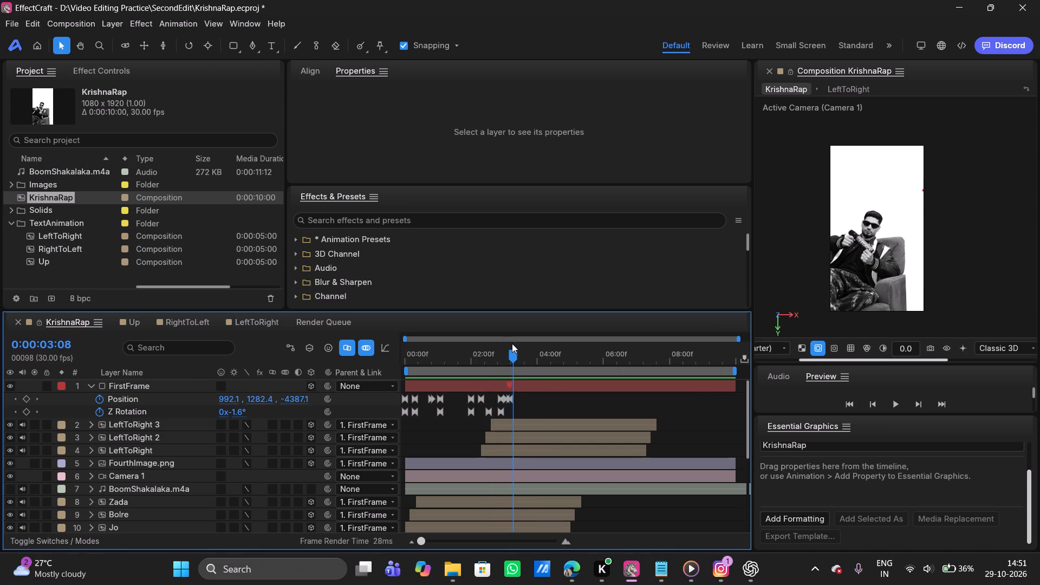
pyautogui.moveTo(512, 343); pyautogui.dragTo(506, 343)
# Set FirstFrame's Z Rotation to 4.4° at its 0:00:03:05 Position keyframe, adding a rotation keyframe there.
pyautogui.click(536, 385)
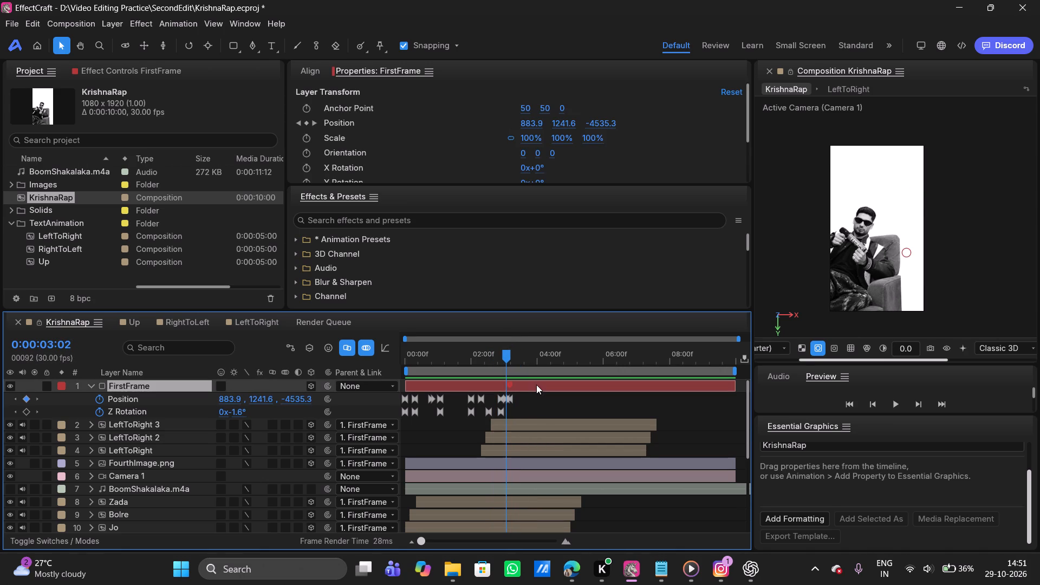
pyautogui.click(506, 354)
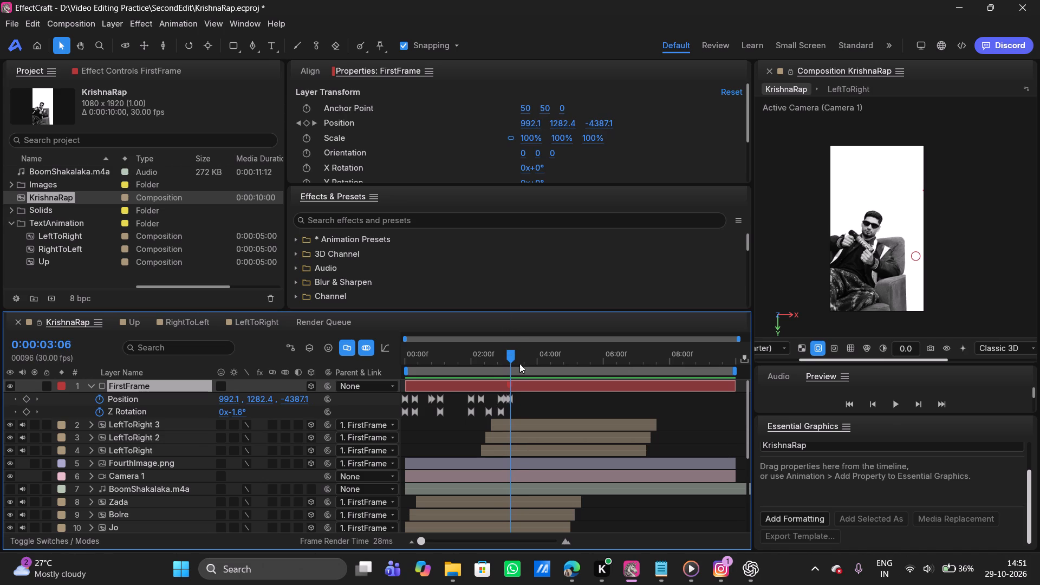
pyautogui.click(297, 122)
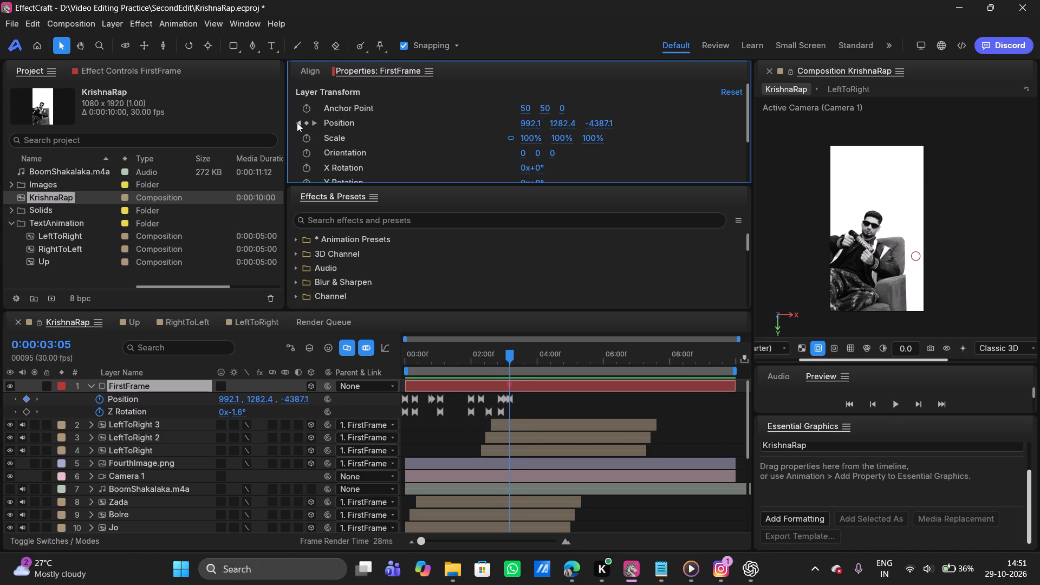
pyautogui.scroll(-1, 536, 127)
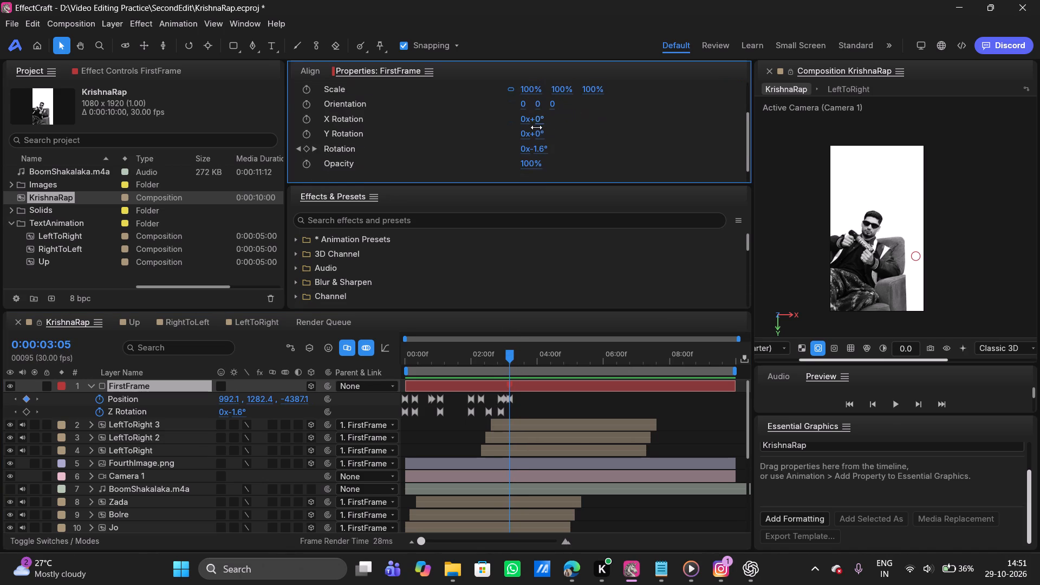
pyautogui.moveTo(538, 151); pyautogui.dragTo(546, 151)
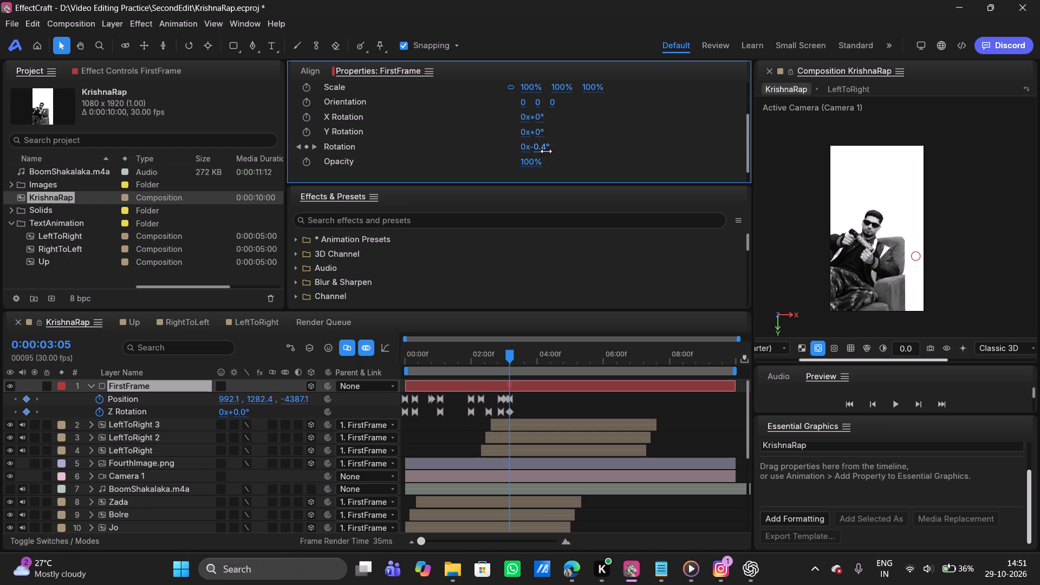
pyautogui.moveTo(546, 151); pyautogui.dragTo(551, 151)
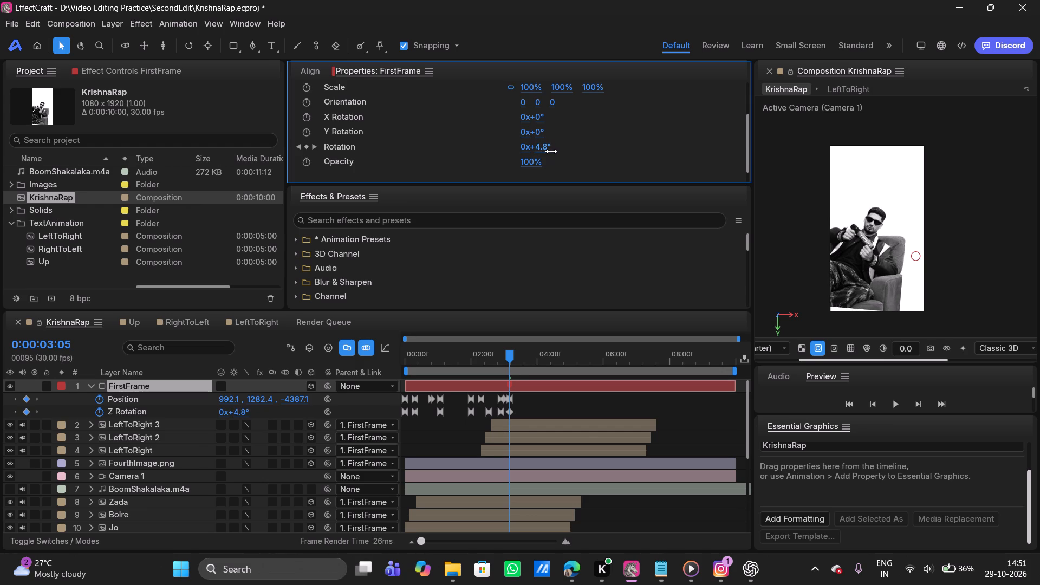
pyautogui.moveTo(551, 151); pyautogui.dragTo(527, 152)
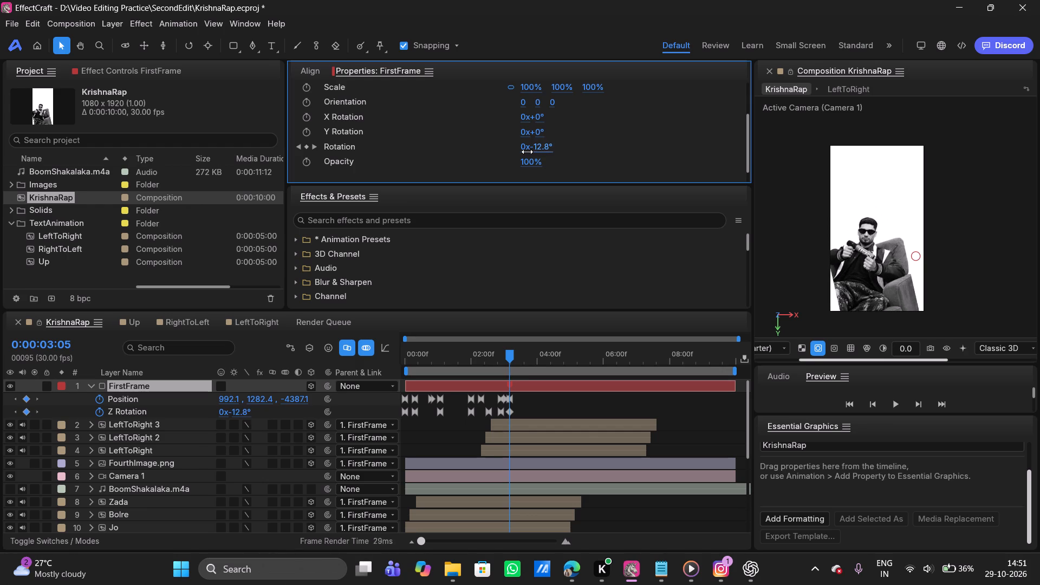
pyautogui.moveTo(527, 152); pyautogui.dragTo(548, 149)
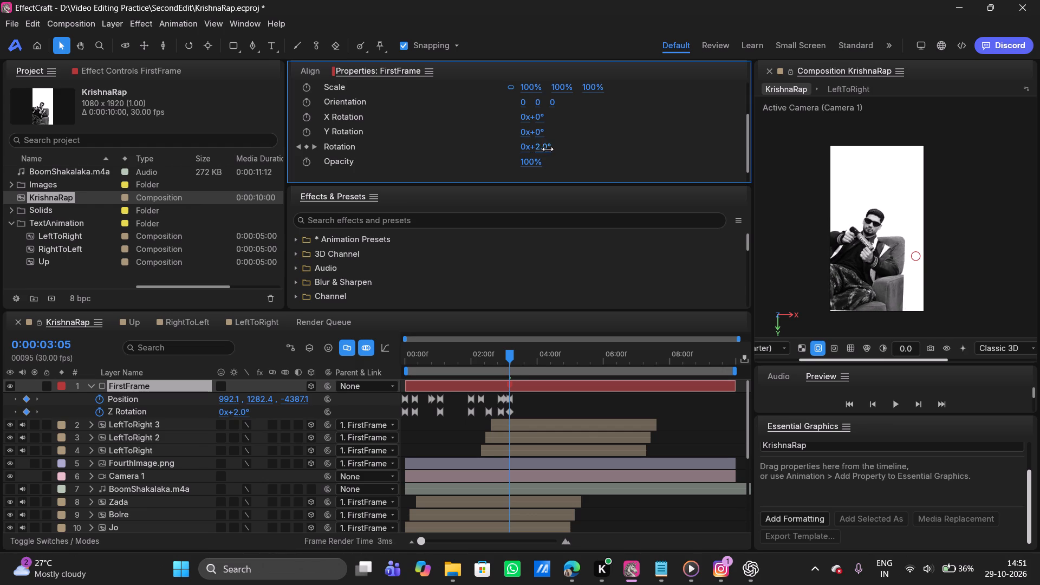
pyautogui.moveTo(548, 149); pyautogui.dragTo(555, 148)
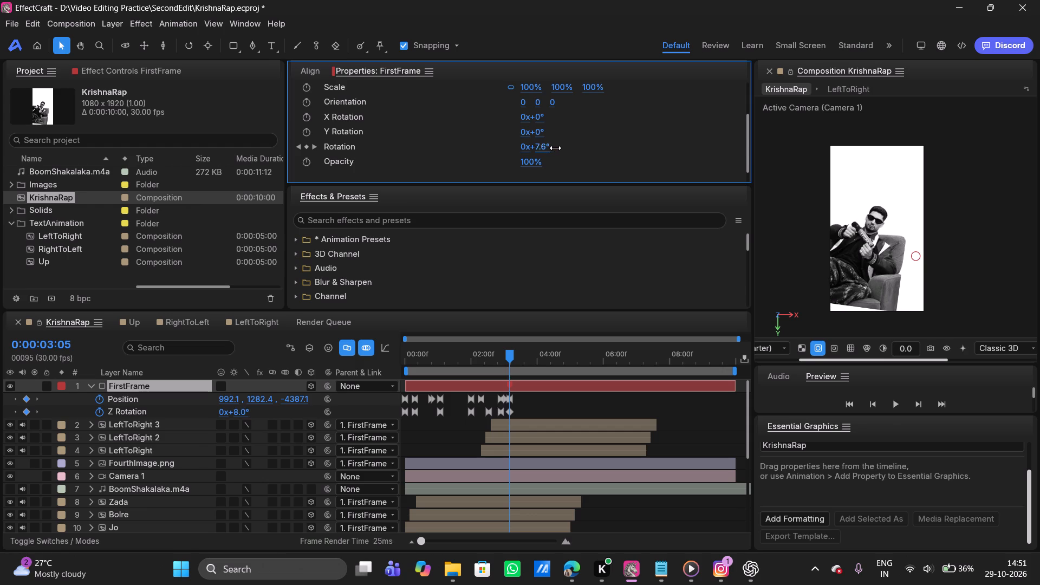
pyautogui.moveTo(555, 148); pyautogui.dragTo(548, 147)
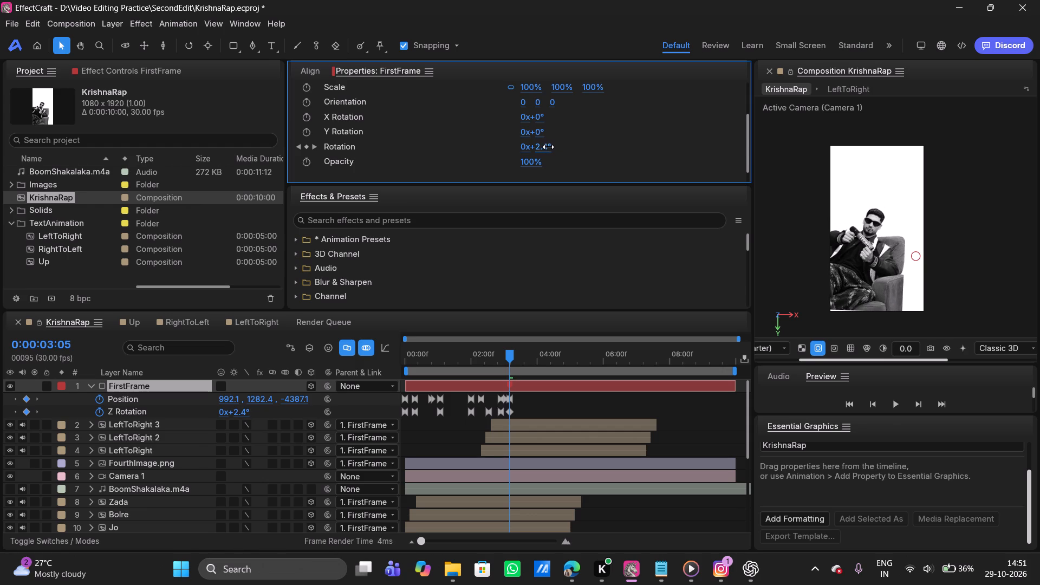
pyautogui.moveTo(548, 147); pyautogui.dragTo(550, 147)
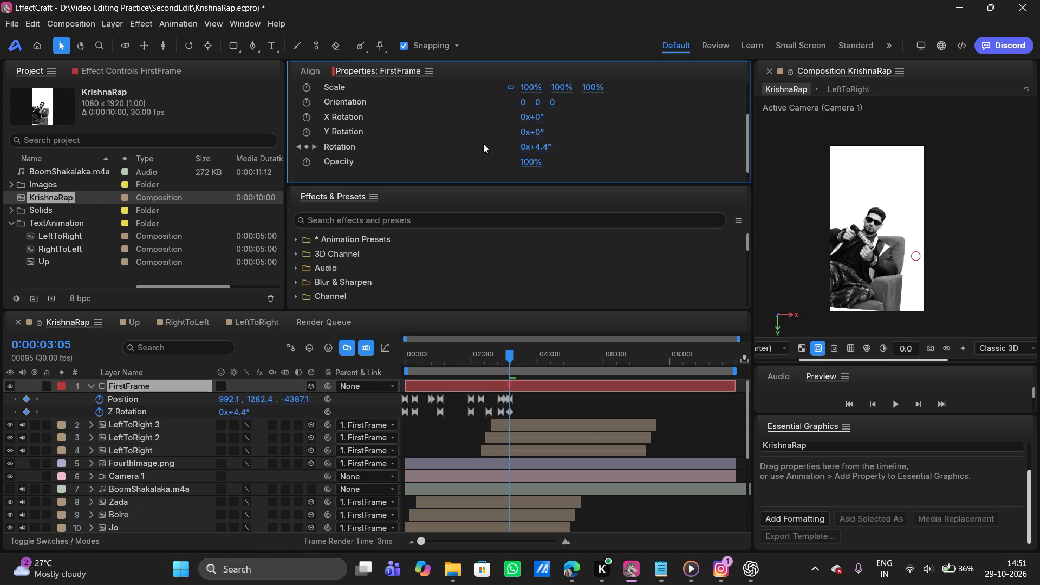
# Set the Y value of FirstFrame's Position keyframe at 0:00:03:05 to 1373.6.
pyautogui.scroll(1, 500, 138)
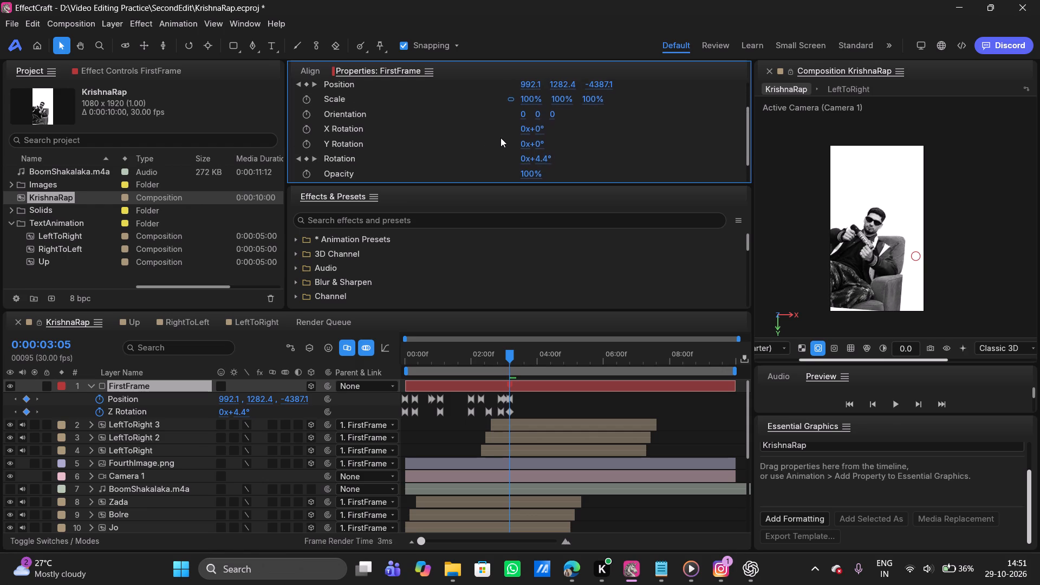
pyautogui.scroll(1, 500, 138)
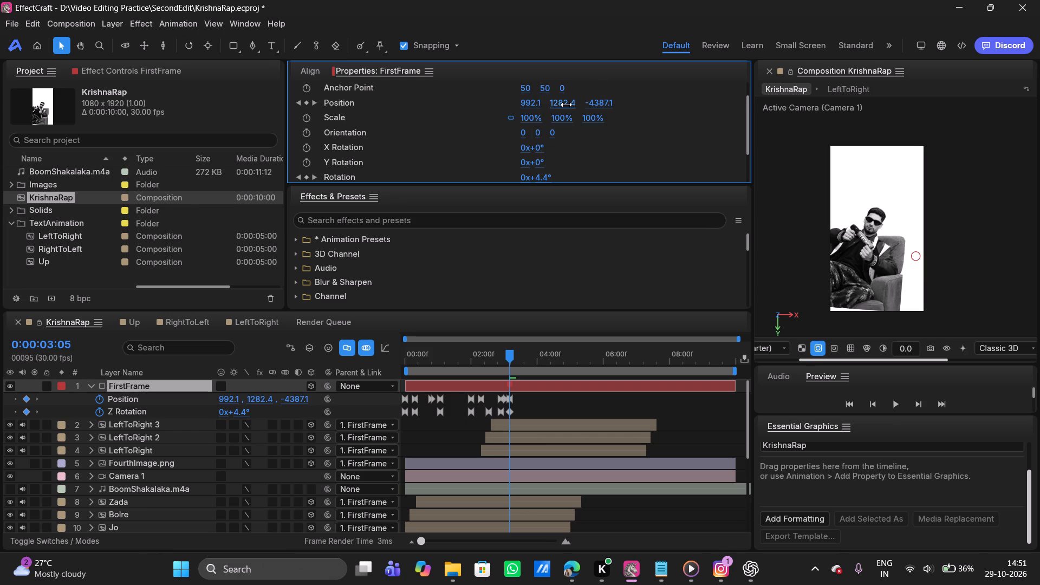
pyautogui.moveTo(566, 105); pyautogui.dragTo(587, 101)
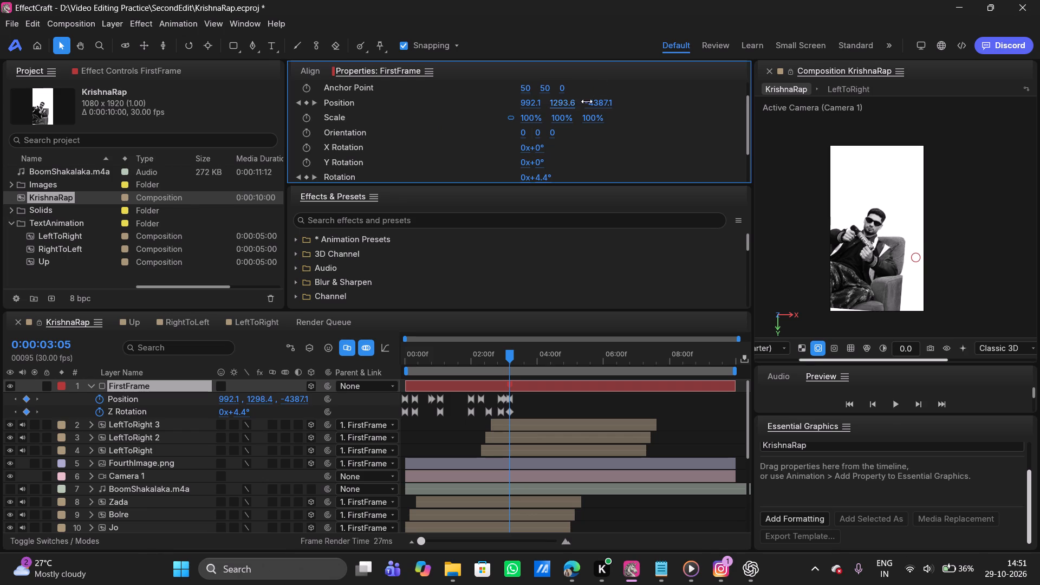
pyautogui.moveTo(587, 101); pyautogui.dragTo(632, 97)
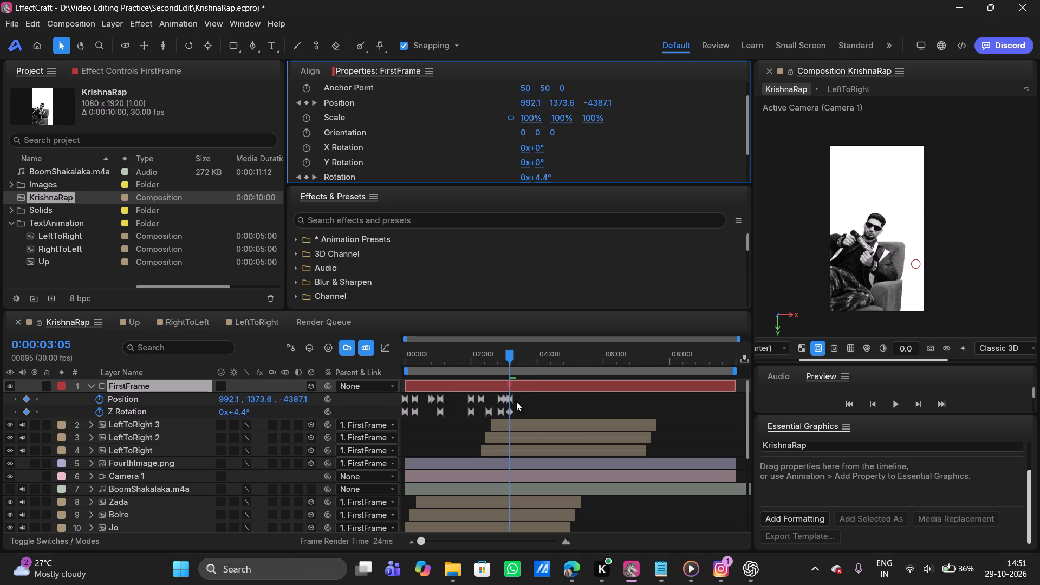
# Apply Easy Ease to FirstFrame's last two Z Rotation keyframes and scrub through the eased rotation to check it.
pyautogui.moveTo(517, 414); pyautogui.dragTo(495, 407)
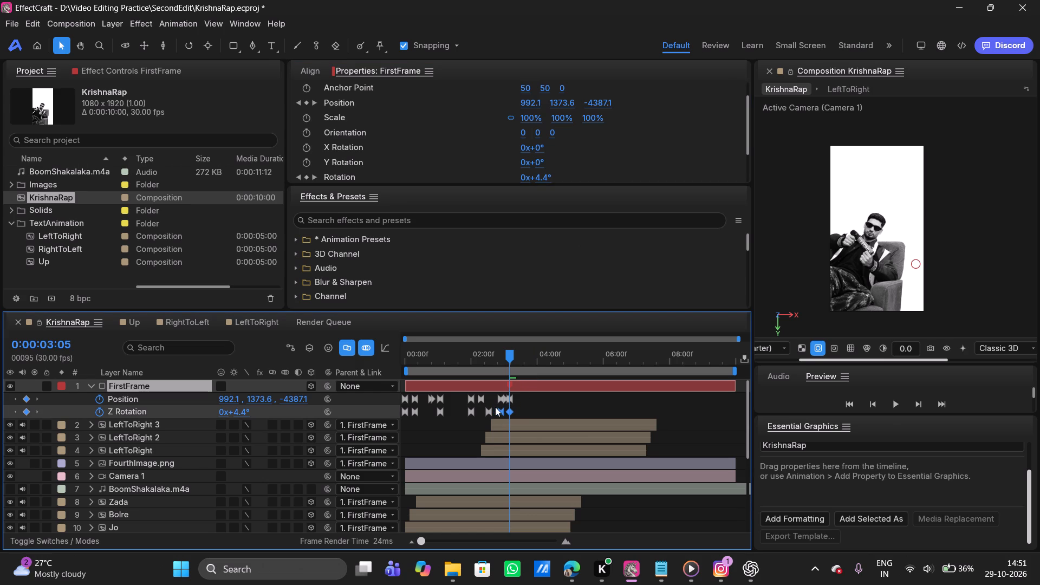
pyautogui.press('F9')
pyautogui.moveTo(510, 350); pyautogui.dragTo(495, 350)
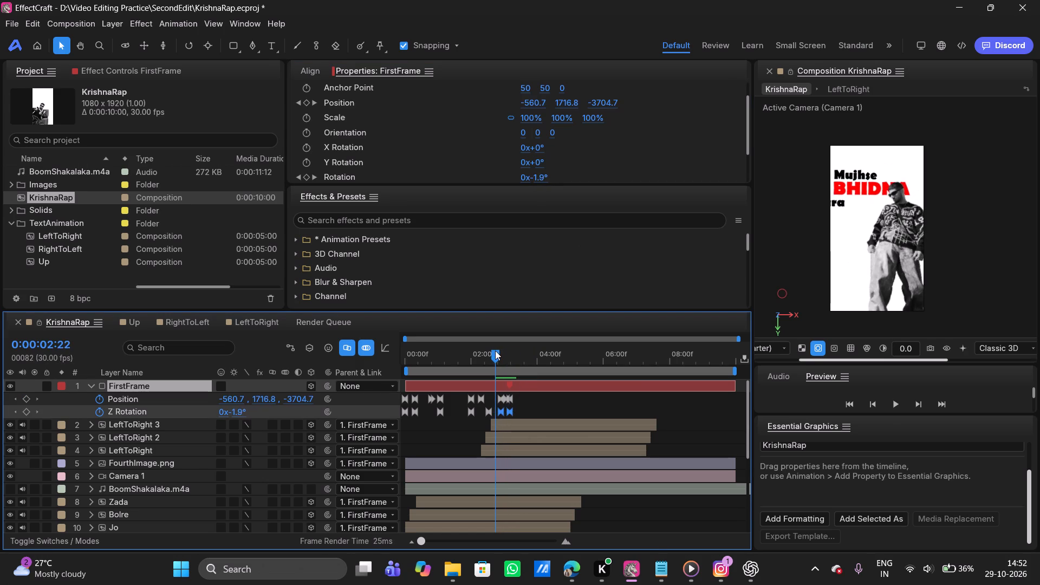
pyautogui.moveTo(495, 350); pyautogui.dragTo(515, 348)
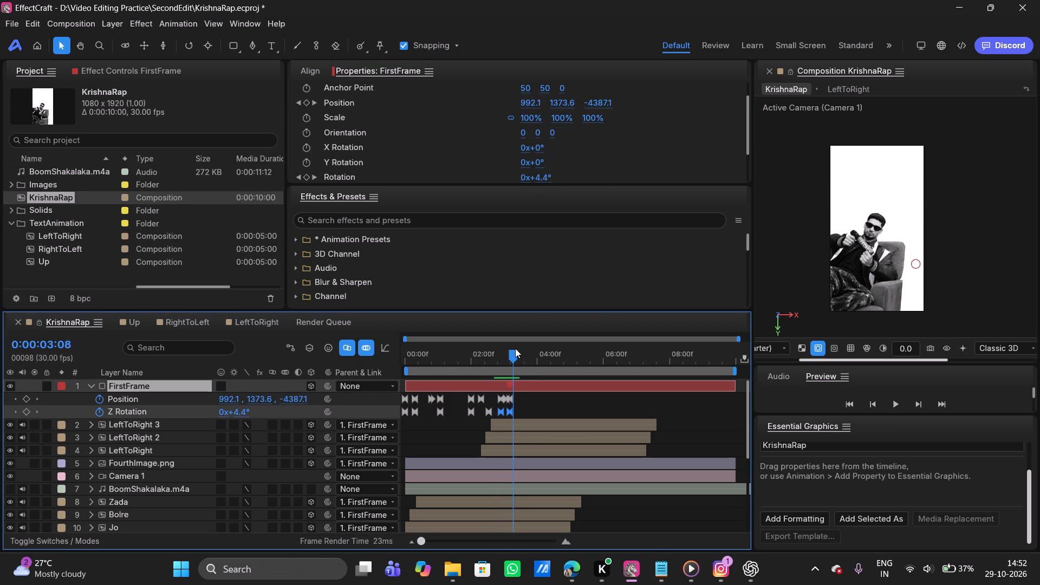
pyautogui.moveTo(515, 348); pyautogui.dragTo(509, 348)
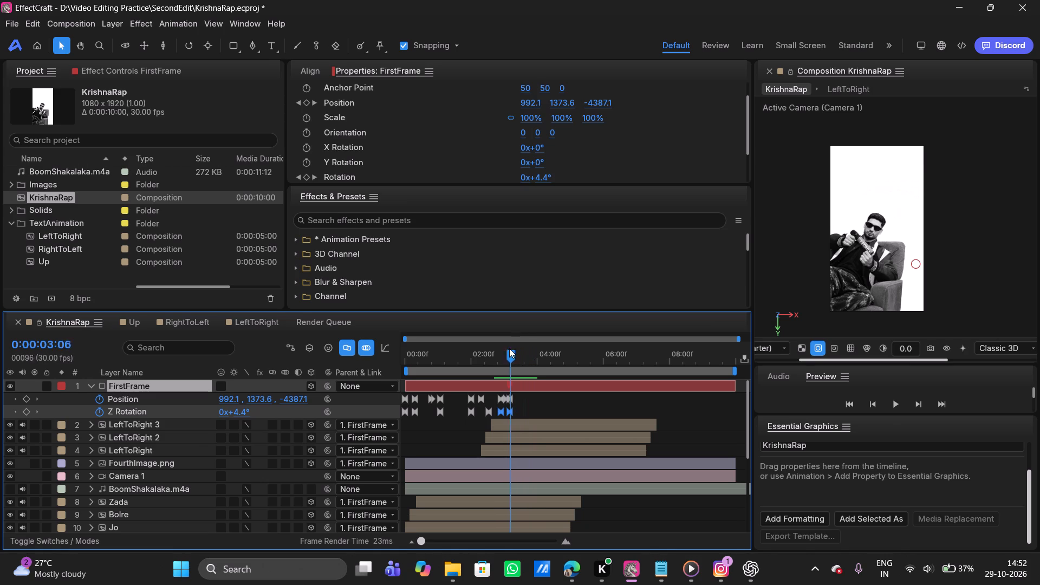
pyautogui.moveTo(509, 348); pyautogui.dragTo(525, 341)
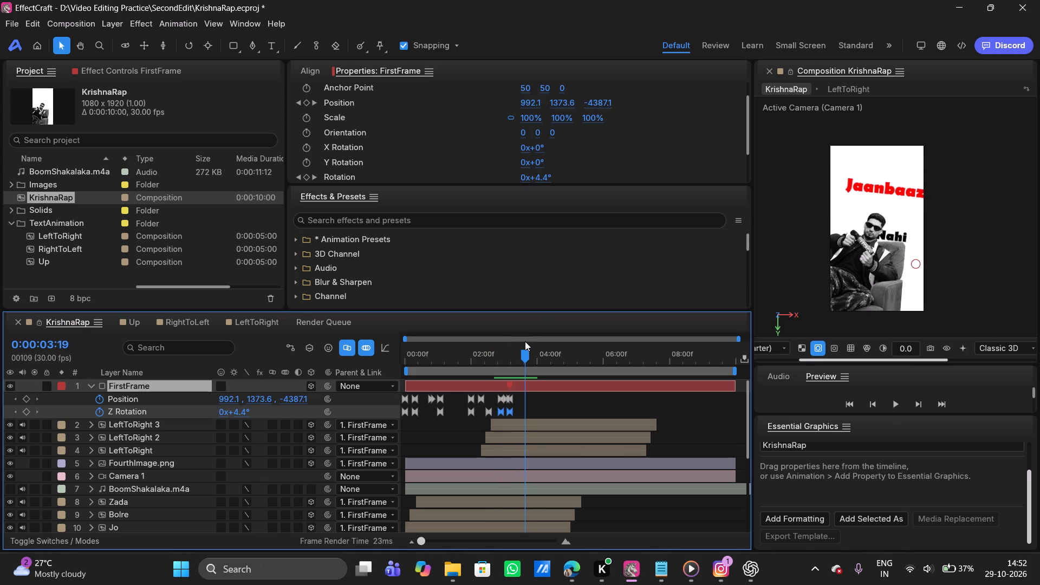
# Lengthen the final rotation by moving FirstFrame's last Z Rotation keyframe to 0:00:03:21, scrubbing to check the tilt.
pyautogui.click(551, 400)
pyautogui.click(510, 413)
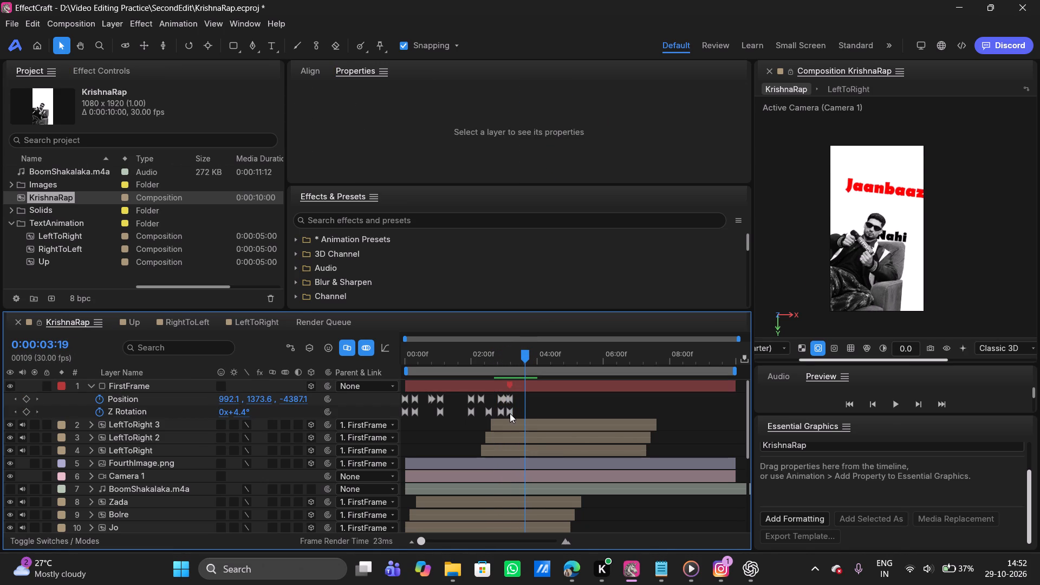
pyautogui.moveTo(510, 413); pyautogui.dragTo(529, 412)
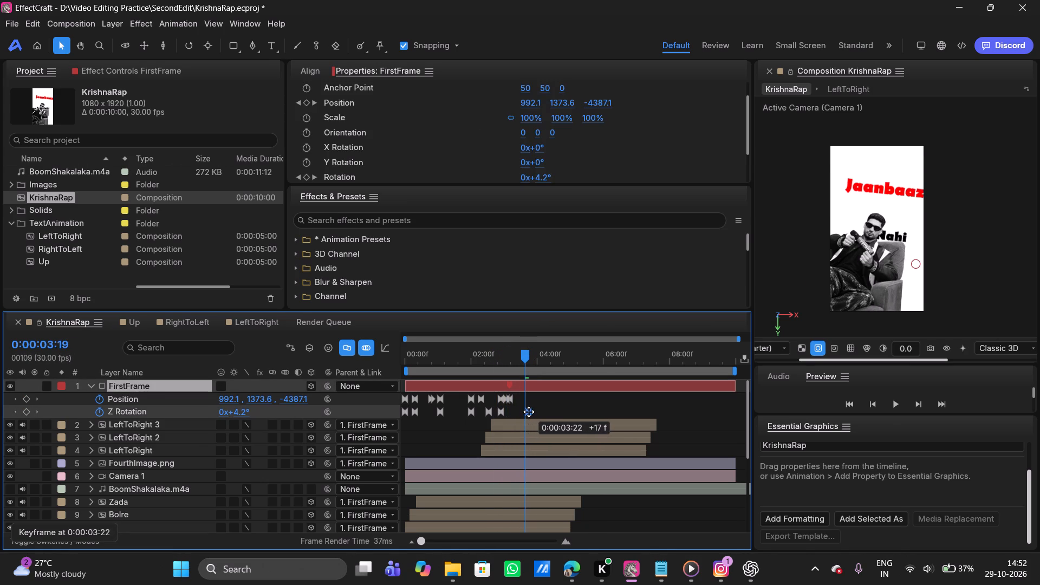
pyautogui.moveTo(529, 412); pyautogui.dragTo(528, 412)
pyautogui.moveTo(525, 356); pyautogui.dragTo(515, 355)
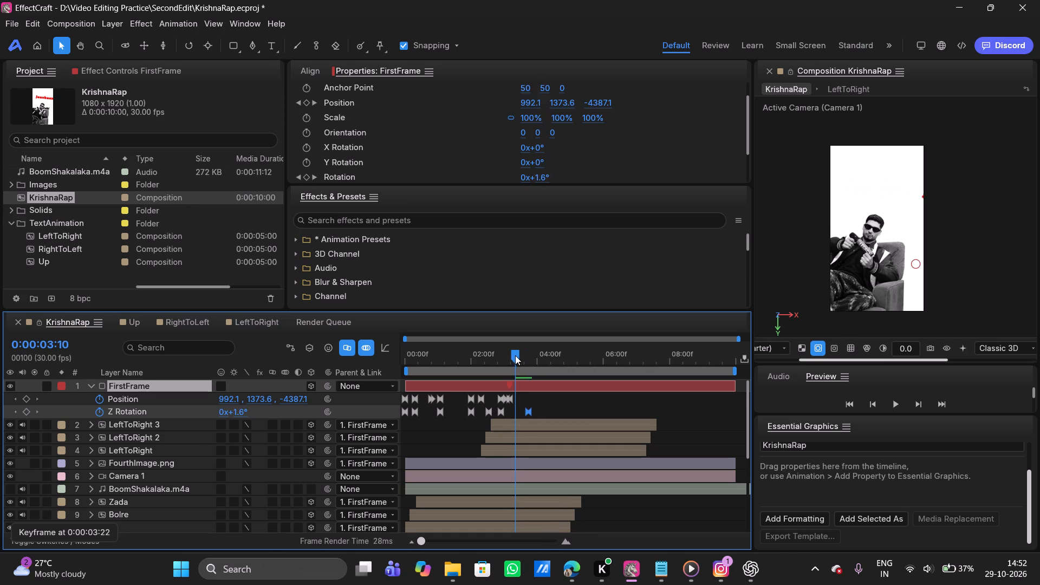
pyautogui.moveTo(515, 355); pyautogui.dragTo(534, 355)
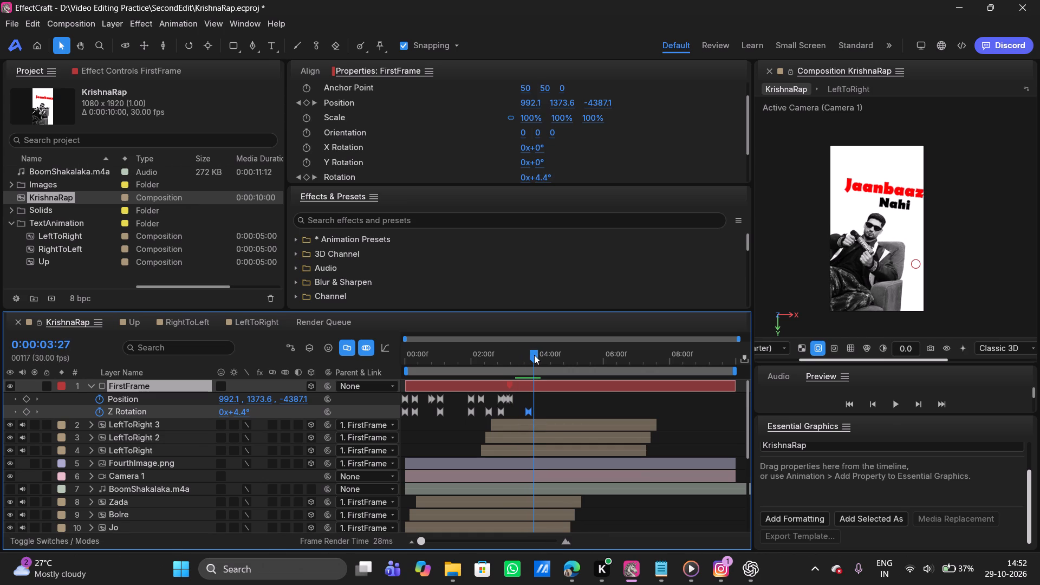
pyautogui.moveTo(534, 355); pyautogui.dragTo(533, 353)
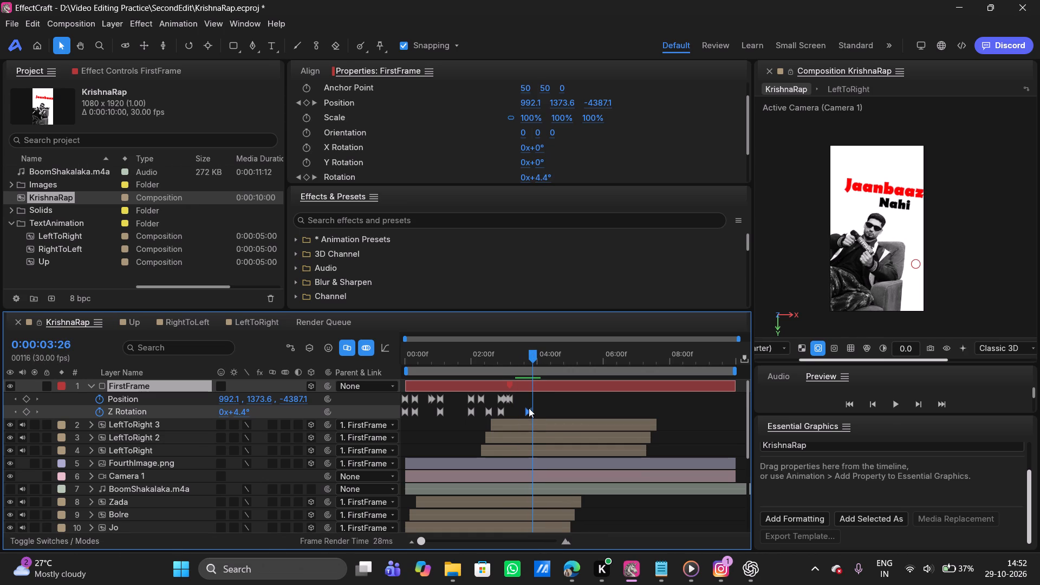
pyautogui.click(529, 412)
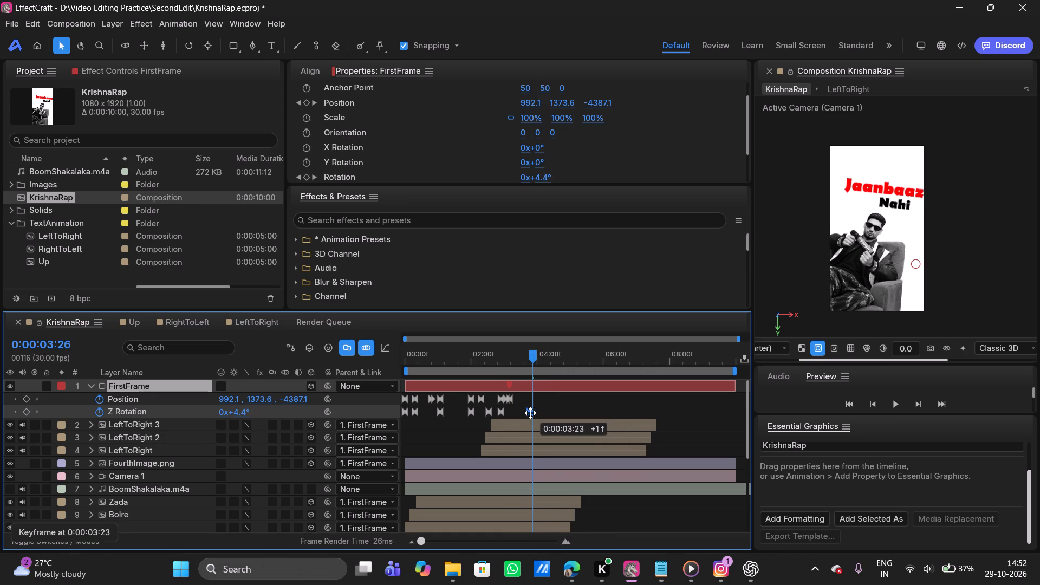
# Scrub between 0:00:02:01 and 0:00:03:29 to review the extended rotation against the text timing, and collapse FirstFrame's properties.
pyautogui.click(534, 360)
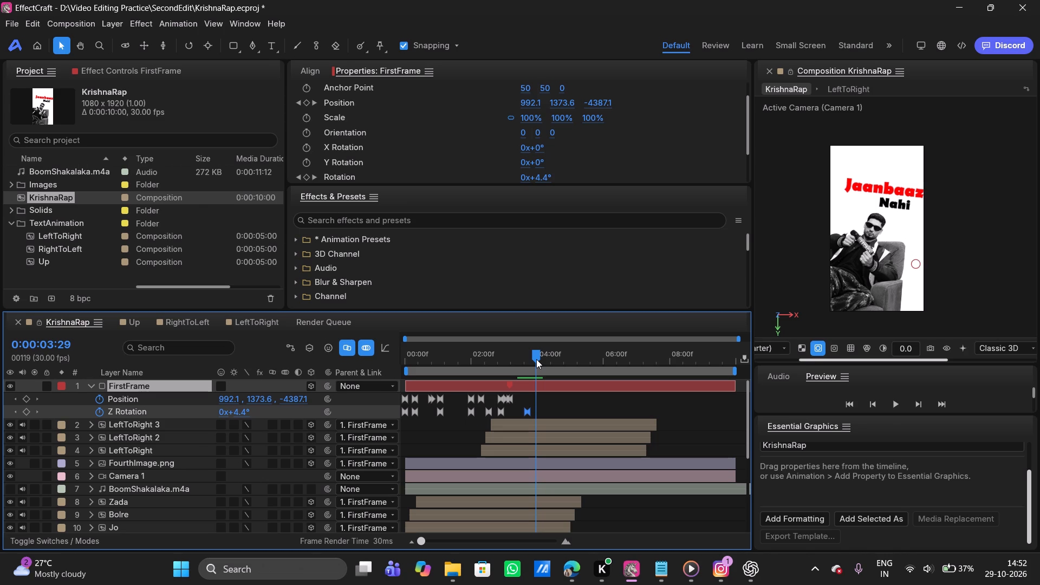
pyautogui.moveTo(536, 359); pyautogui.dragTo(533, 356)
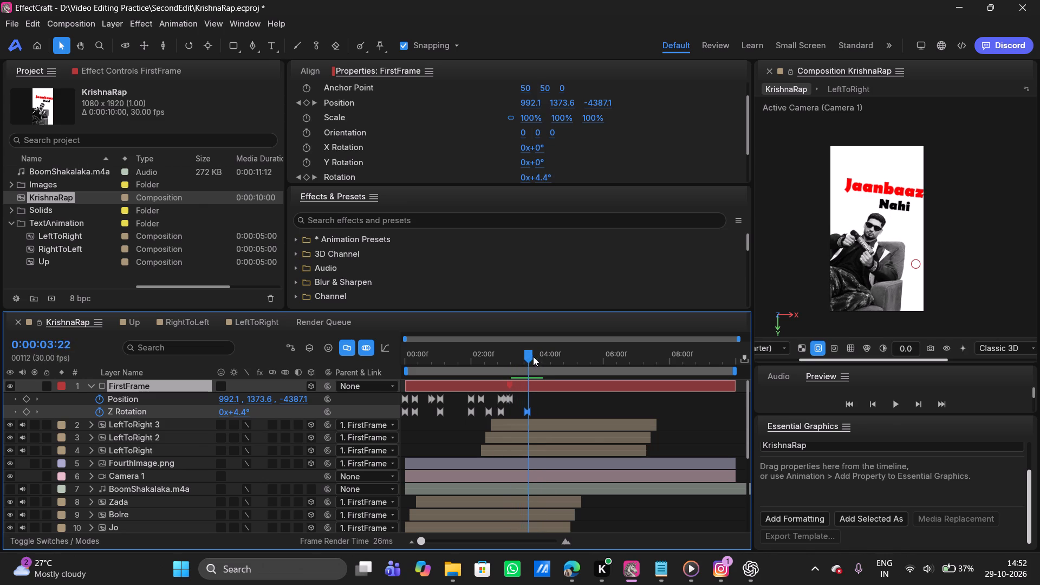
pyautogui.moveTo(533, 356); pyautogui.dragTo(467, 348)
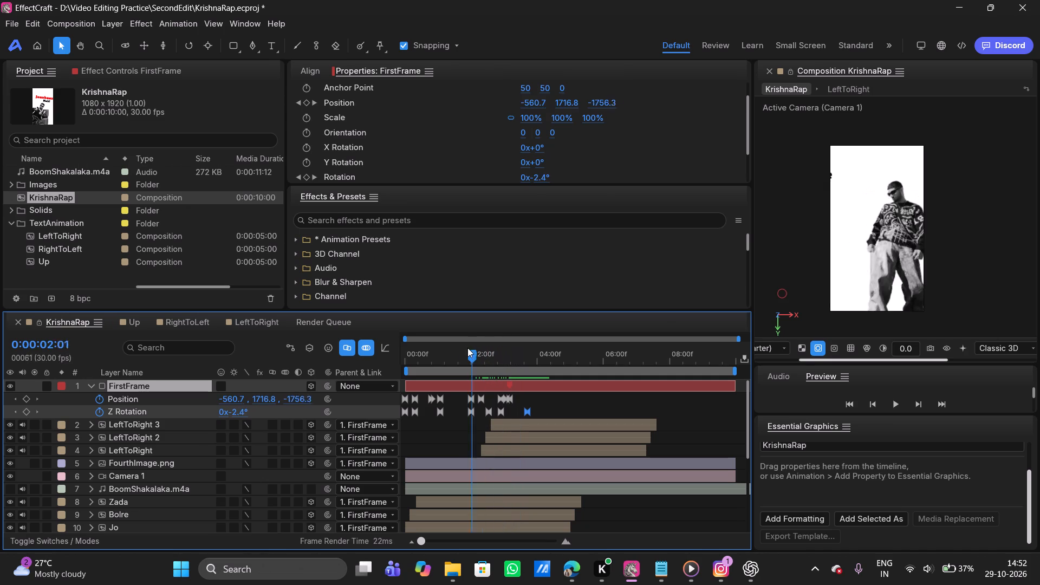
pyautogui.moveTo(467, 348); pyautogui.dragTo(517, 348)
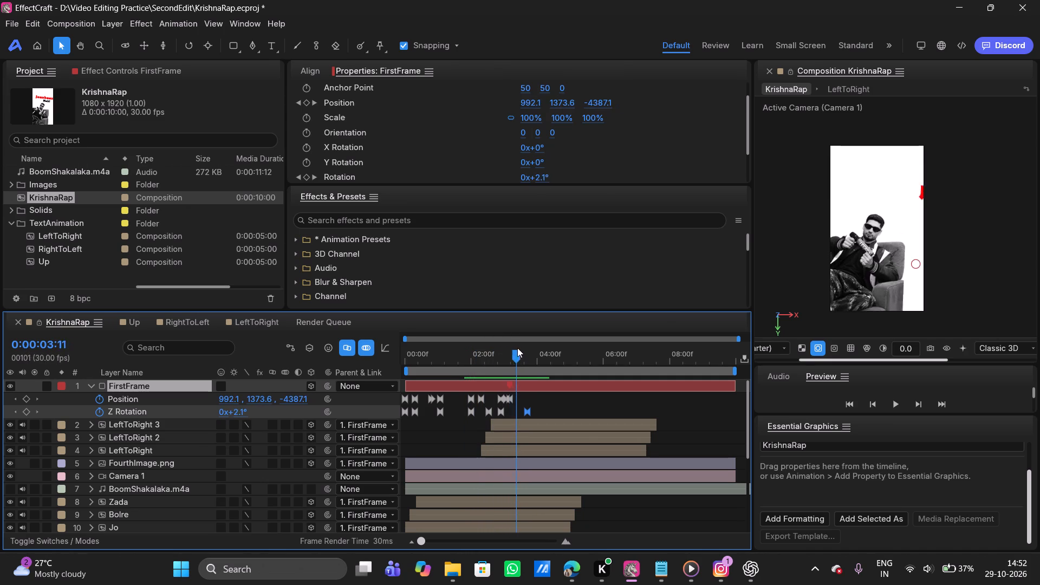
pyautogui.moveTo(517, 348); pyautogui.dragTo(538, 345)
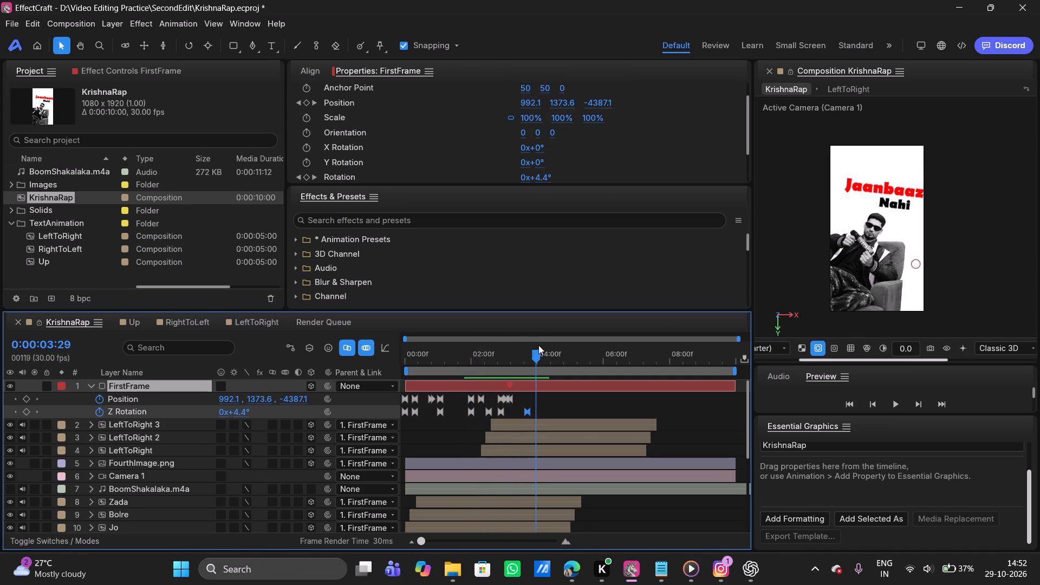
pyautogui.moveTo(538, 345); pyautogui.dragTo(532, 344)
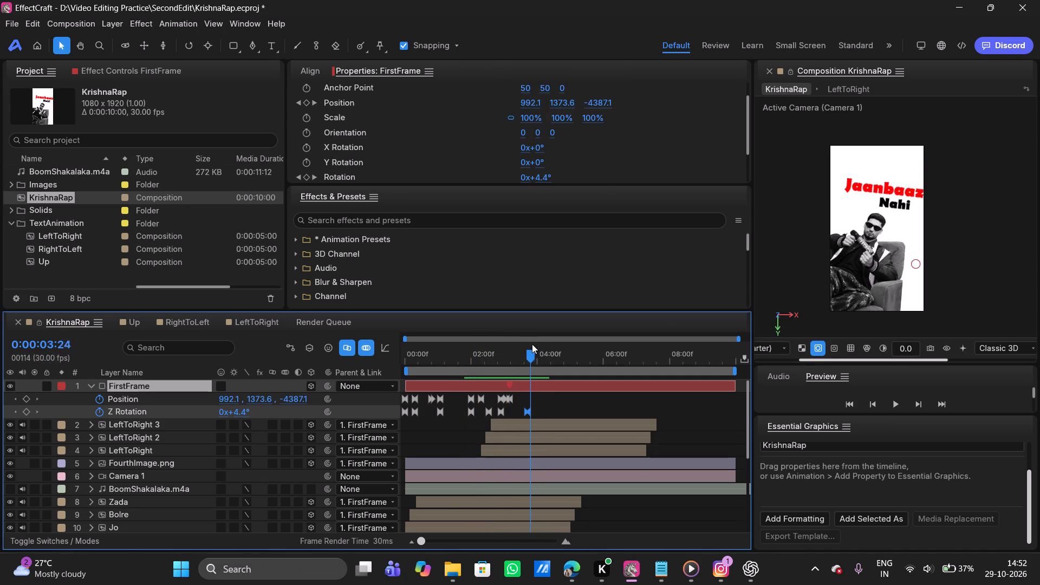
pyautogui.moveTo(532, 344); pyautogui.dragTo(532, 344)
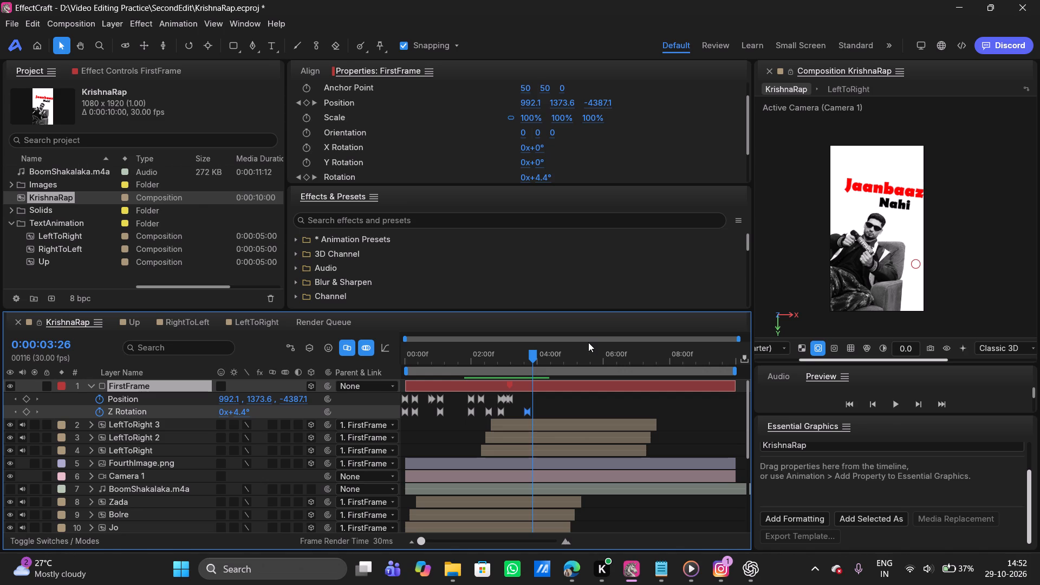
pyautogui.click(92, 384)
# Switch to Microsoft Edge and run an image search for "Invisible man in india movie" in a new tab.
pyautogui.click(570, 582)
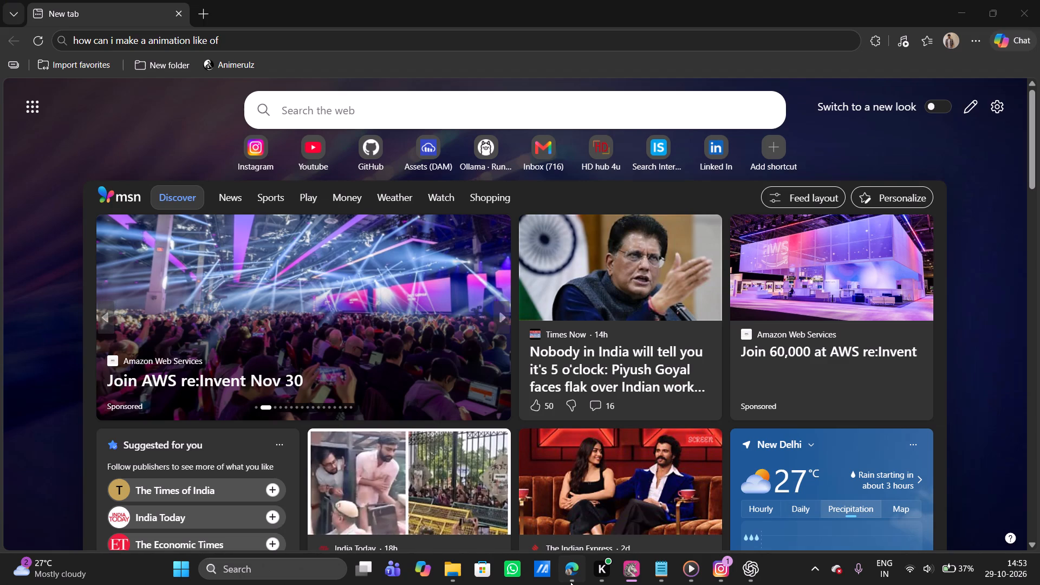
pyautogui.click(201, 9)
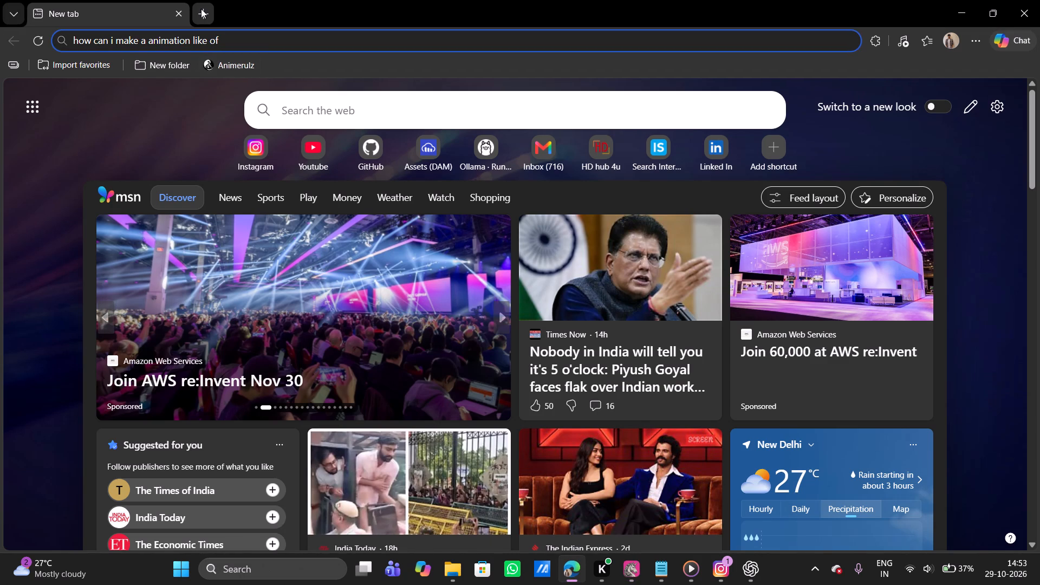
pyautogui.write('Invi')
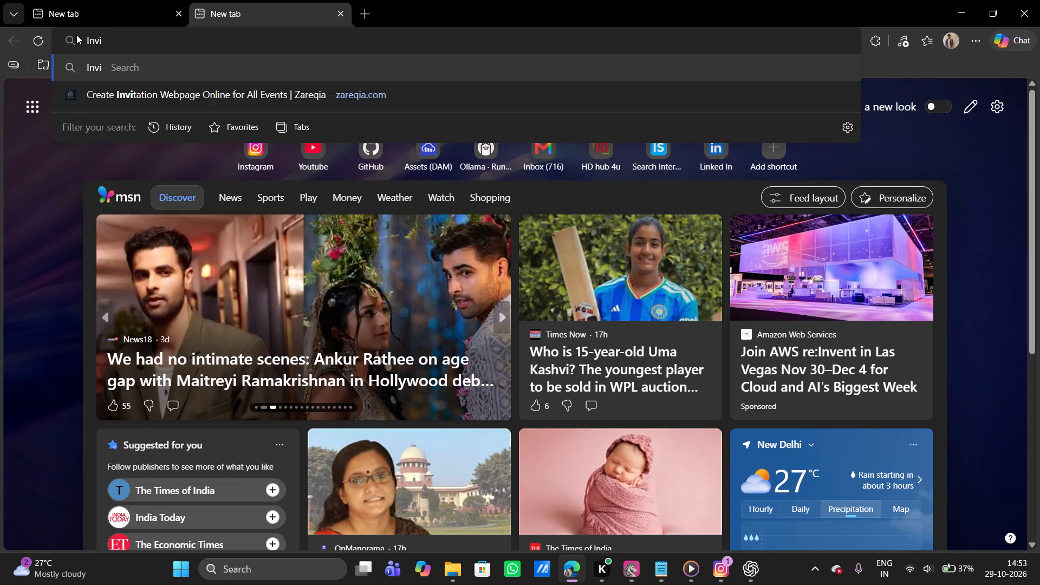
pyautogui.write('sible man in india')
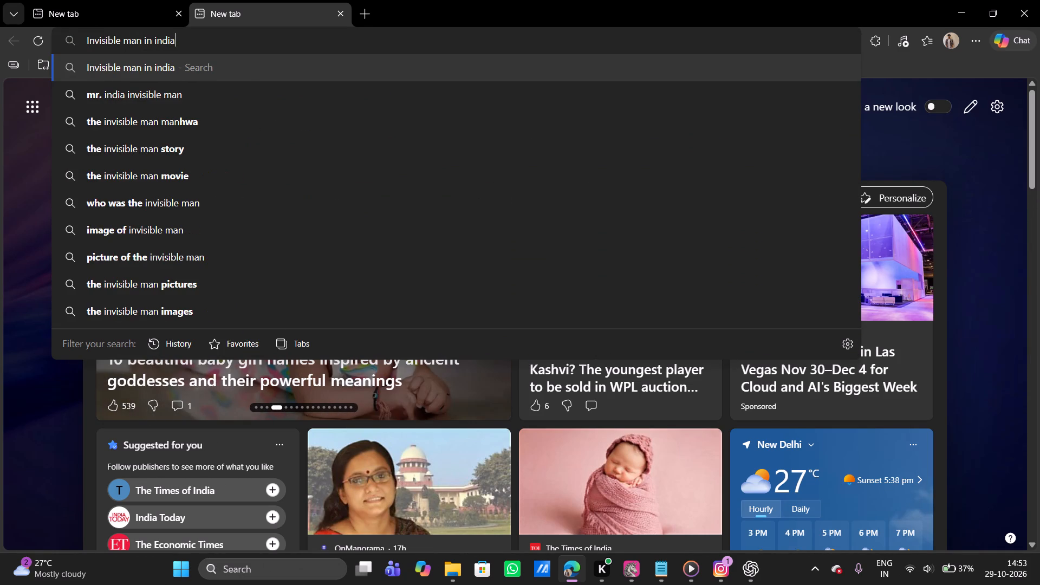
pyautogui.press('space')
pyautogui.write('movie')
pyautogui.press('Return')
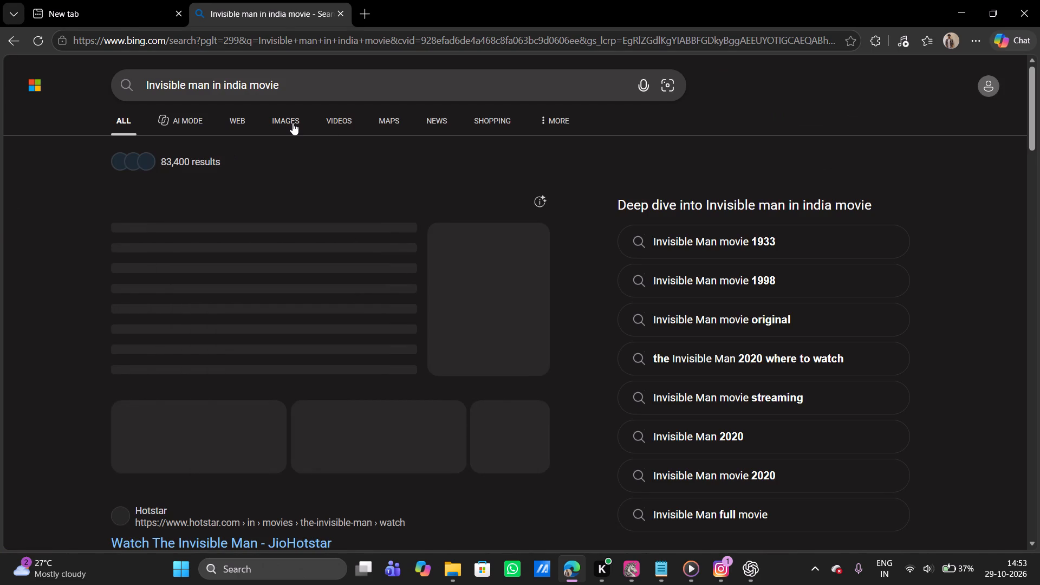
pyautogui.click(292, 123)
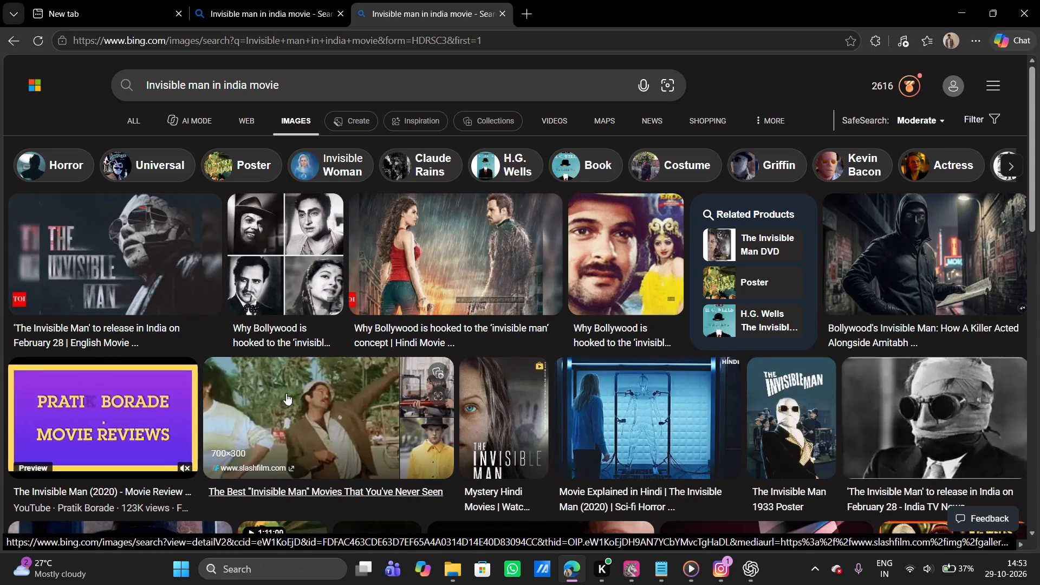
# Browse the image results for a suitable picture of the Indian invisible-man movie hero.
pyautogui.scroll(-3, 287, 379)
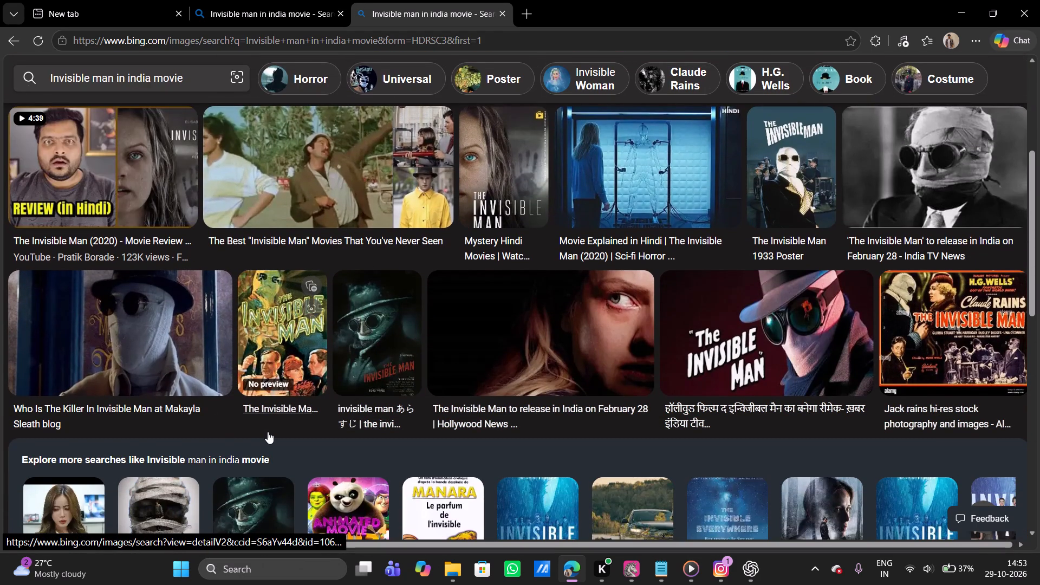
pyautogui.scroll(-2, 268, 432)
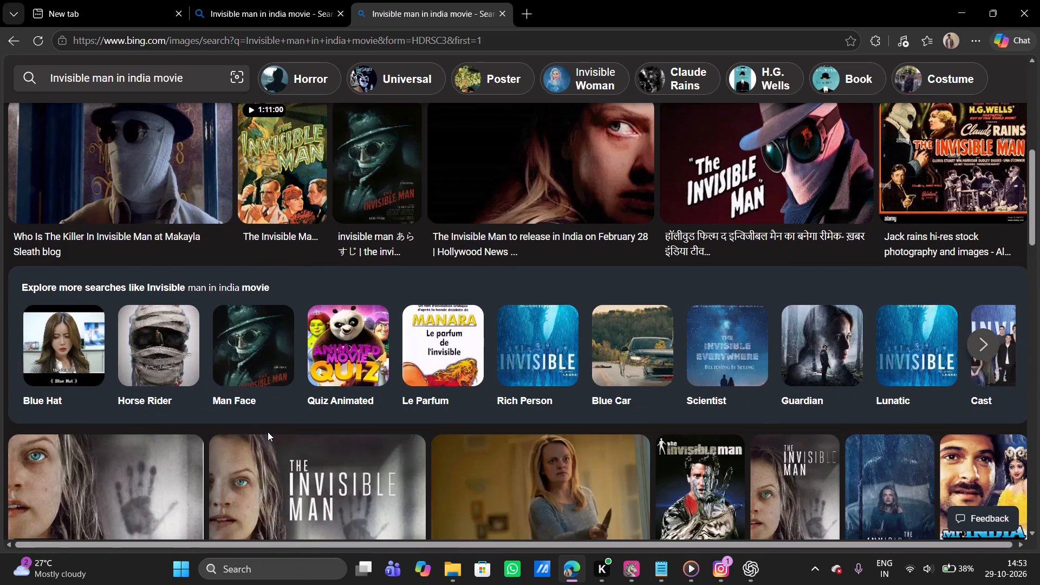
pyautogui.scroll(-3, 268, 432)
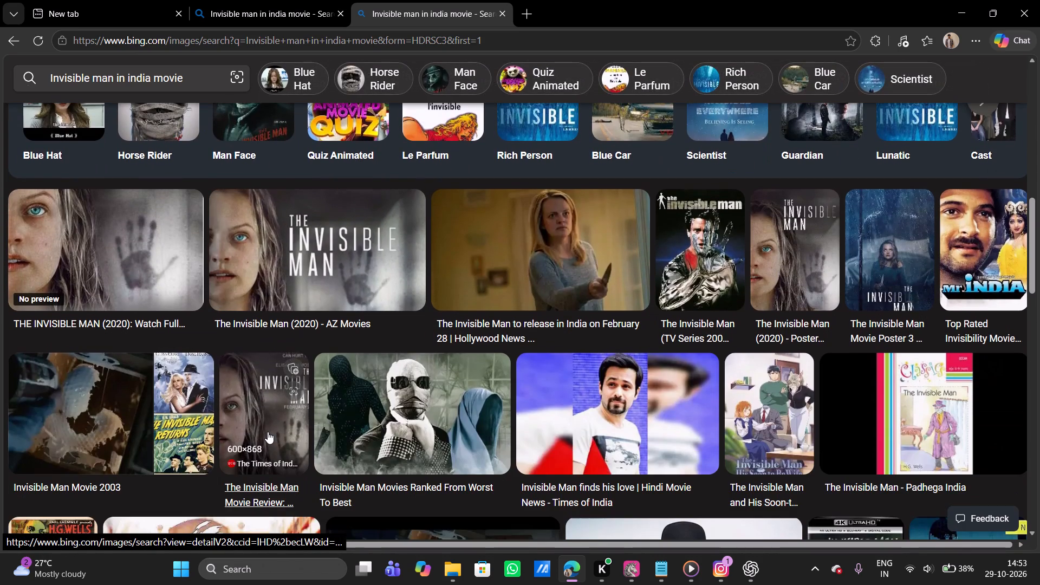
pyautogui.scroll(3, 268, 432)
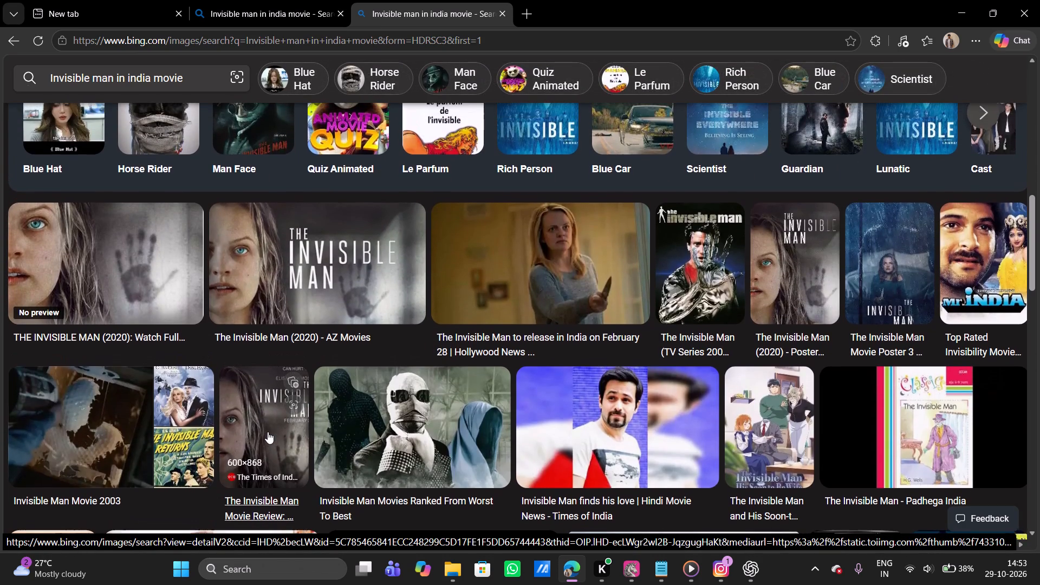
pyautogui.scroll(4, 268, 432)
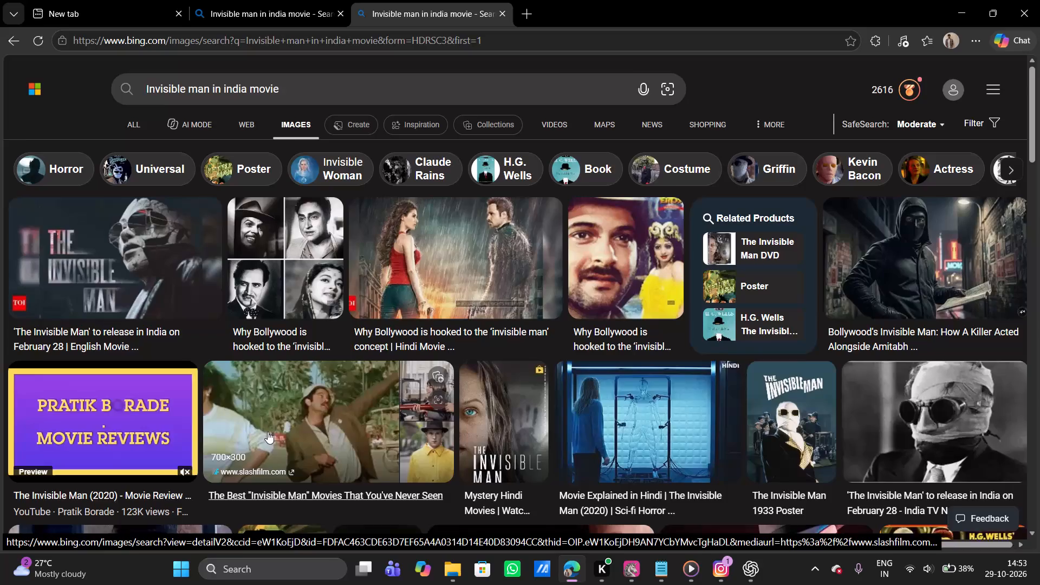
pyautogui.scroll(1, 268, 432)
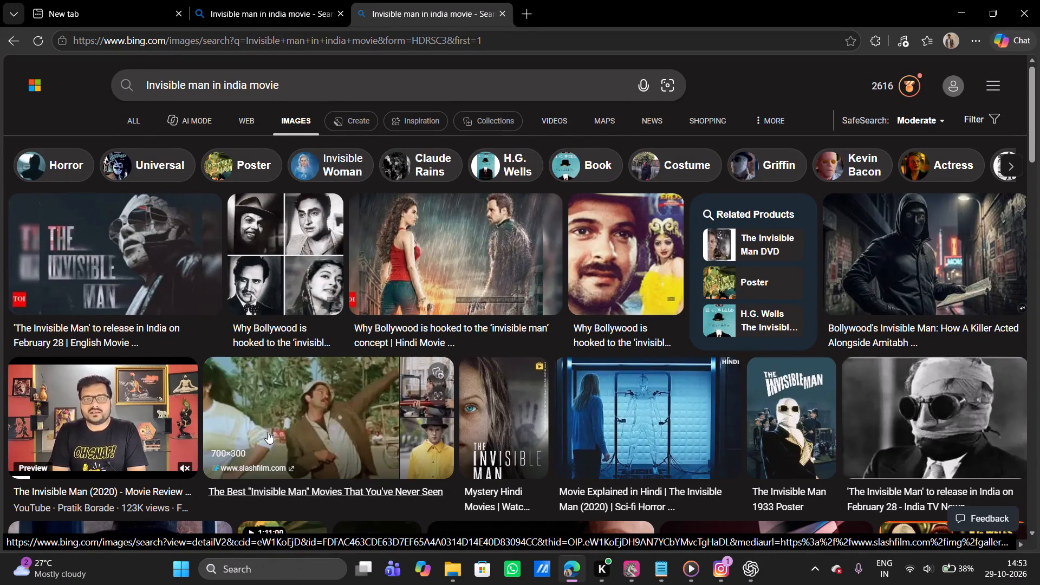
# Replace the image search query with "mr india movie" and run the search.
pyautogui.click(236, 84)
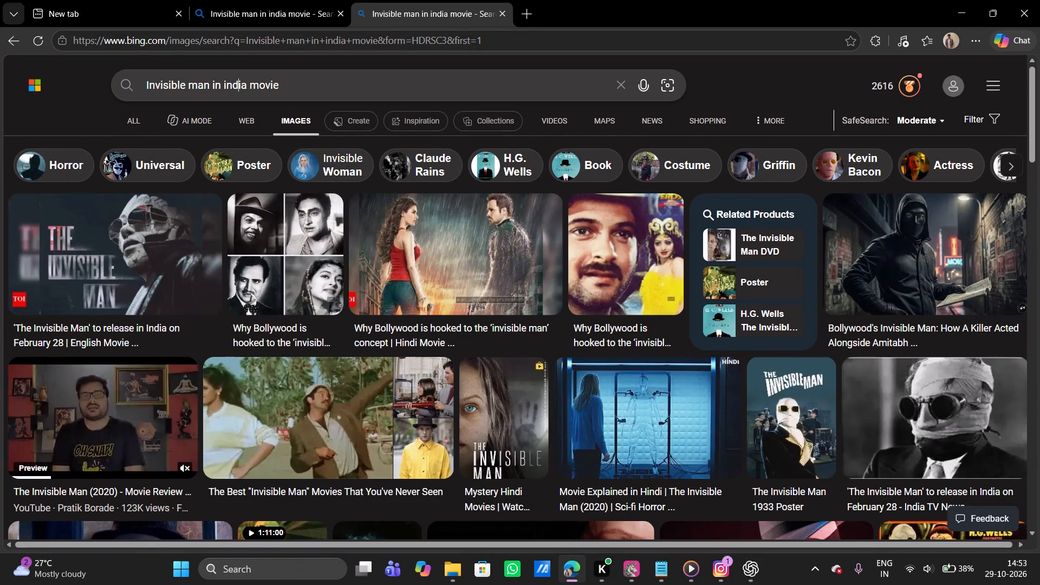
pyautogui.hotkey('ctrl', 'a')
pyautogui.press('BackSpace')
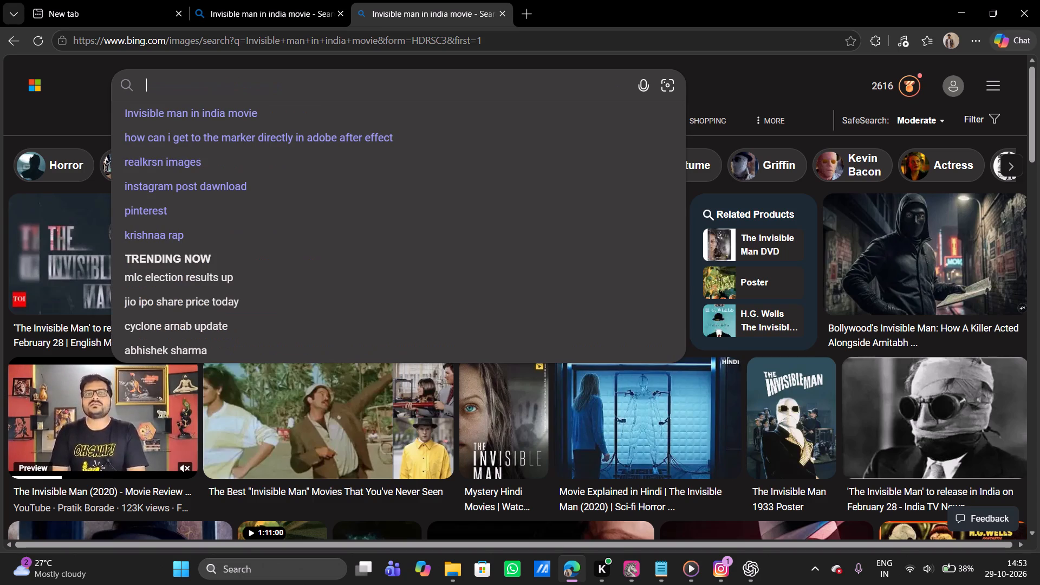
pyautogui.click(65, 116)
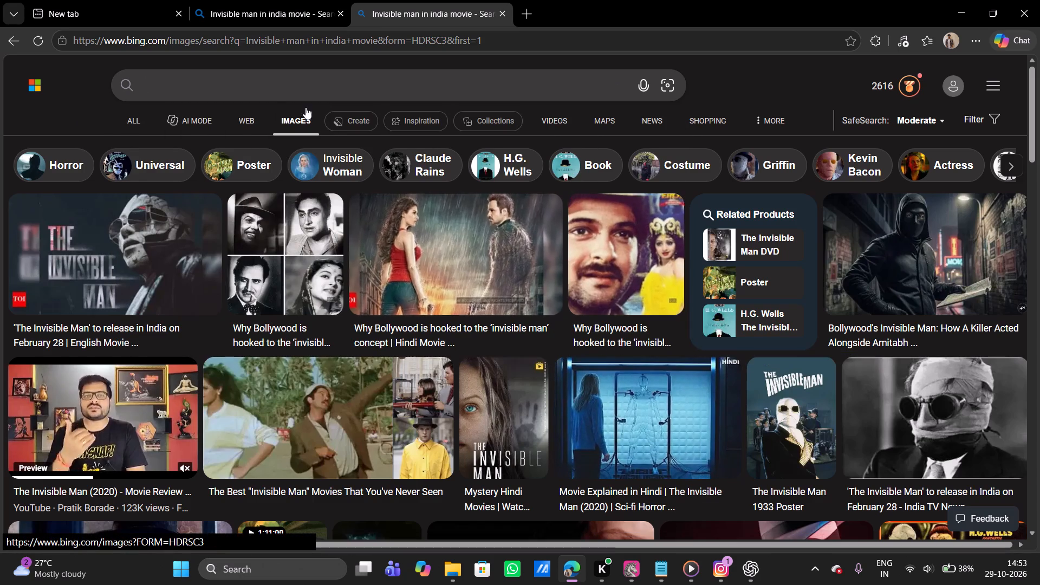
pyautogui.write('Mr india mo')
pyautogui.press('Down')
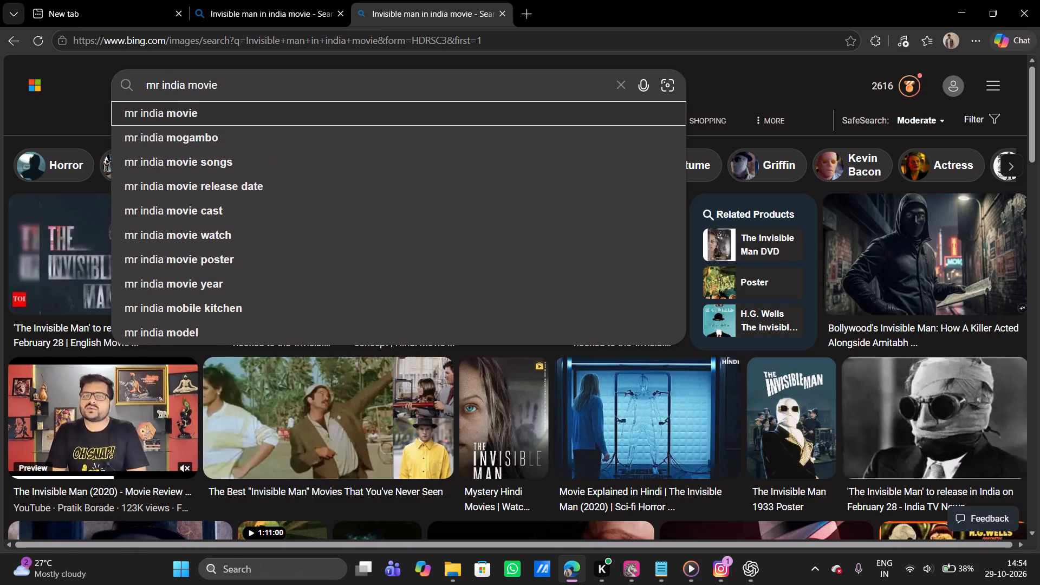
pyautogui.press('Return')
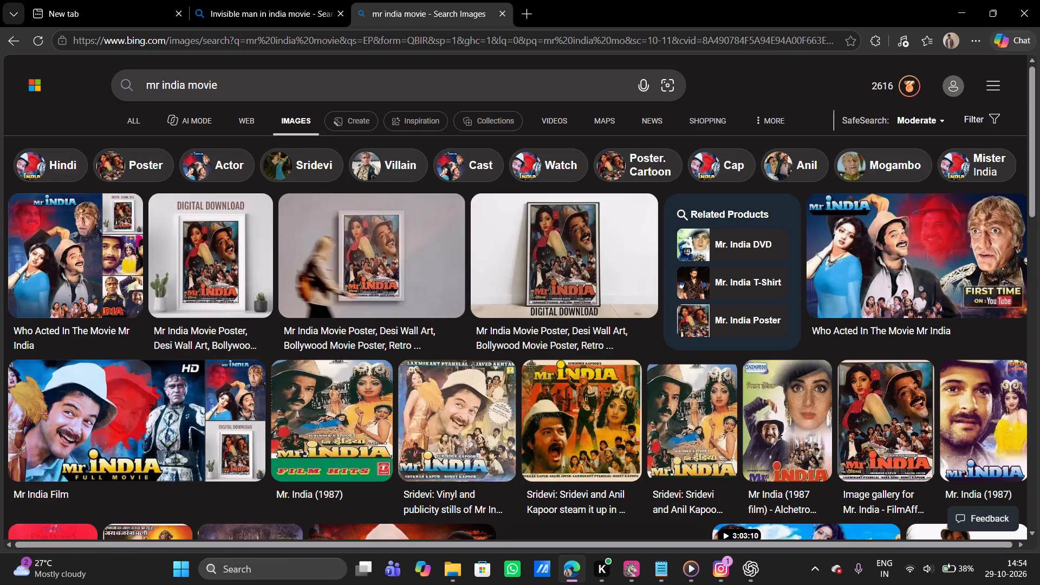
# Browse the Mr. India movie image results for a usable picture of the hero.
pyautogui.scroll(-1, 385, 393)
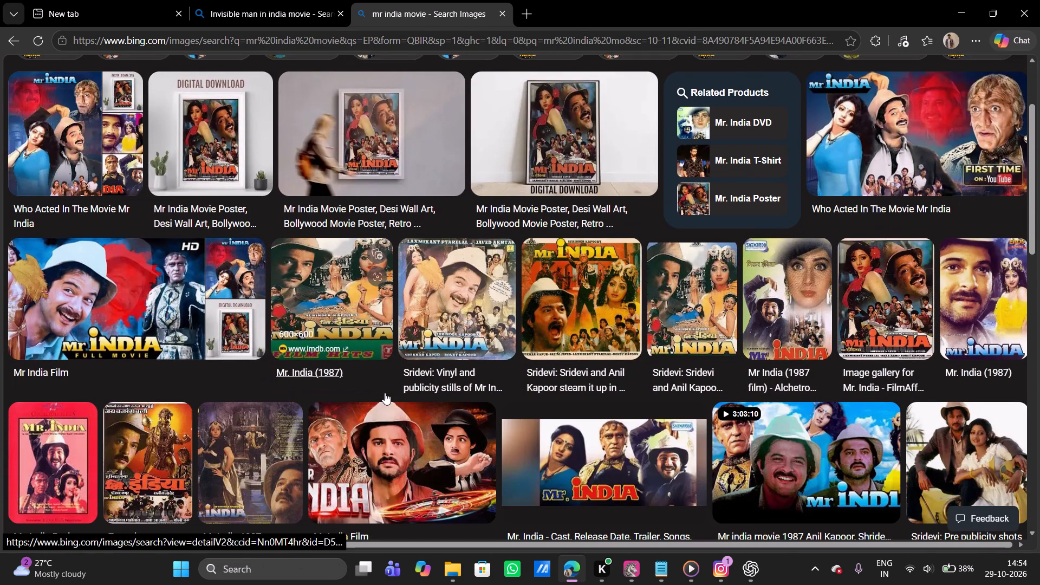
pyautogui.scroll(-3, 385, 393)
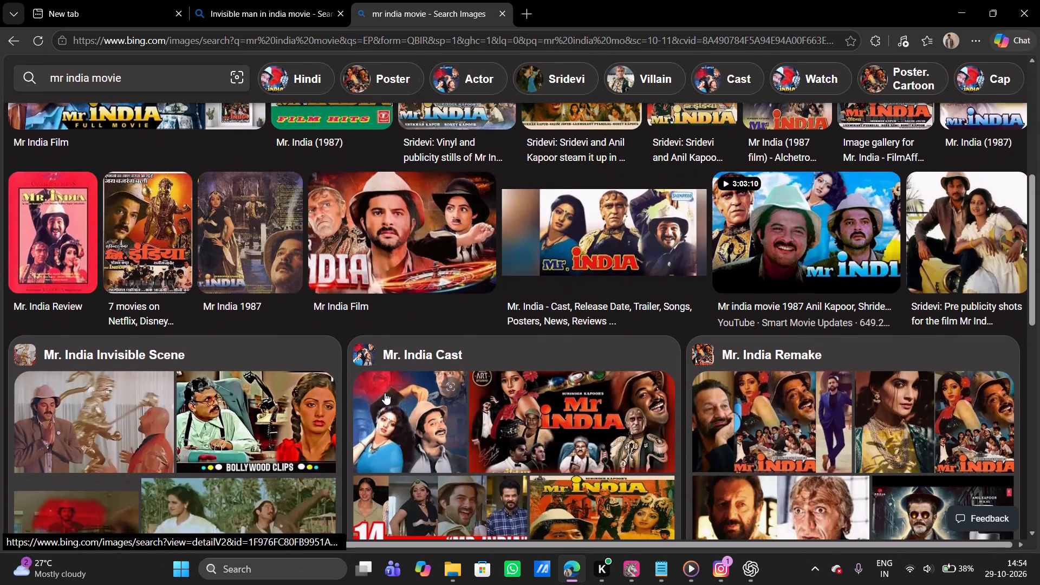
pyautogui.scroll(-3, 385, 393)
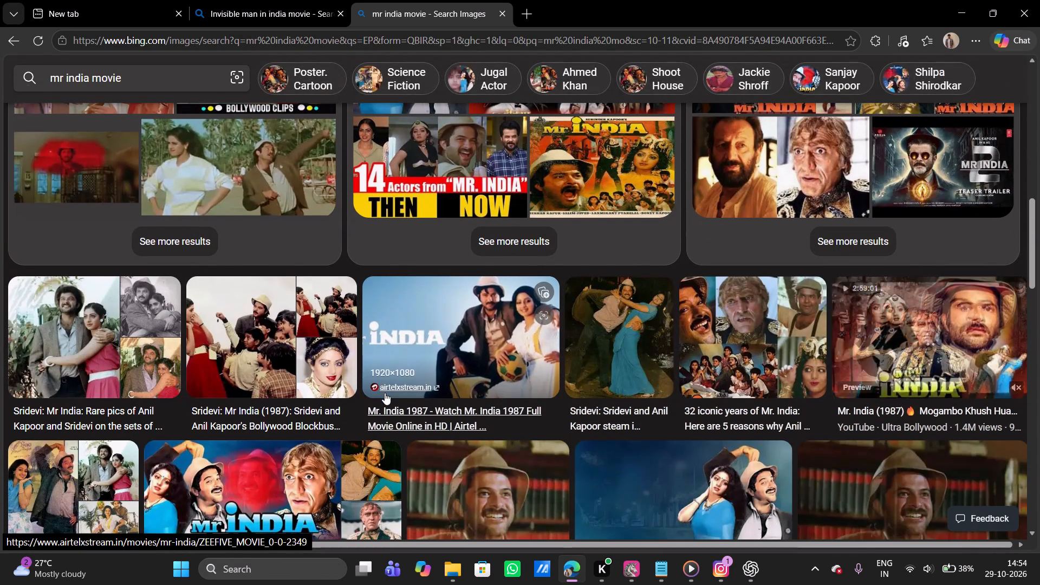
pyautogui.scroll(-2, 385, 393)
pyautogui.scroll(13, 385, 393)
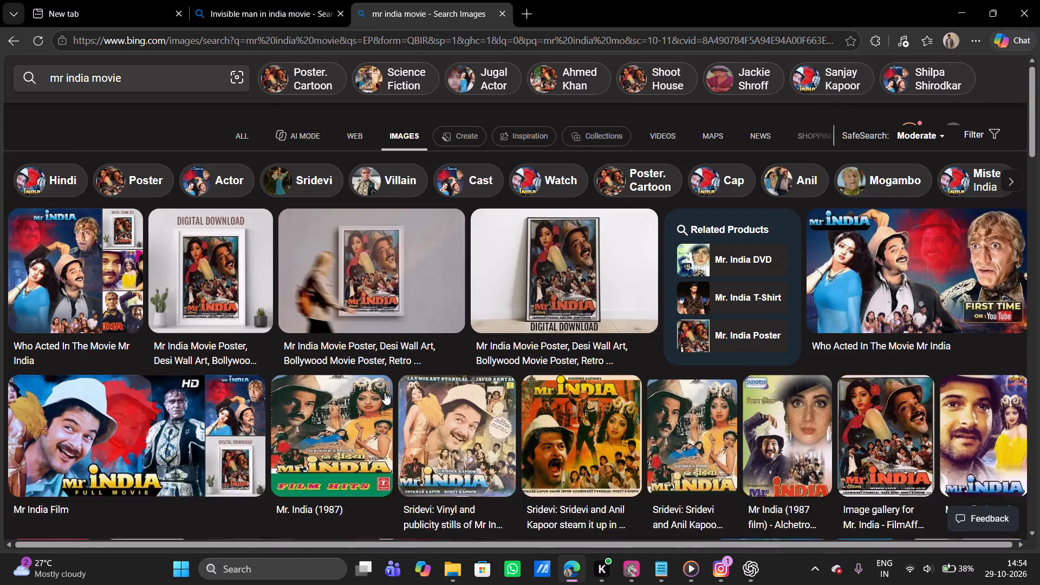
# Refine the image search to "mr india movie hero".
pyautogui.click(237, 76)
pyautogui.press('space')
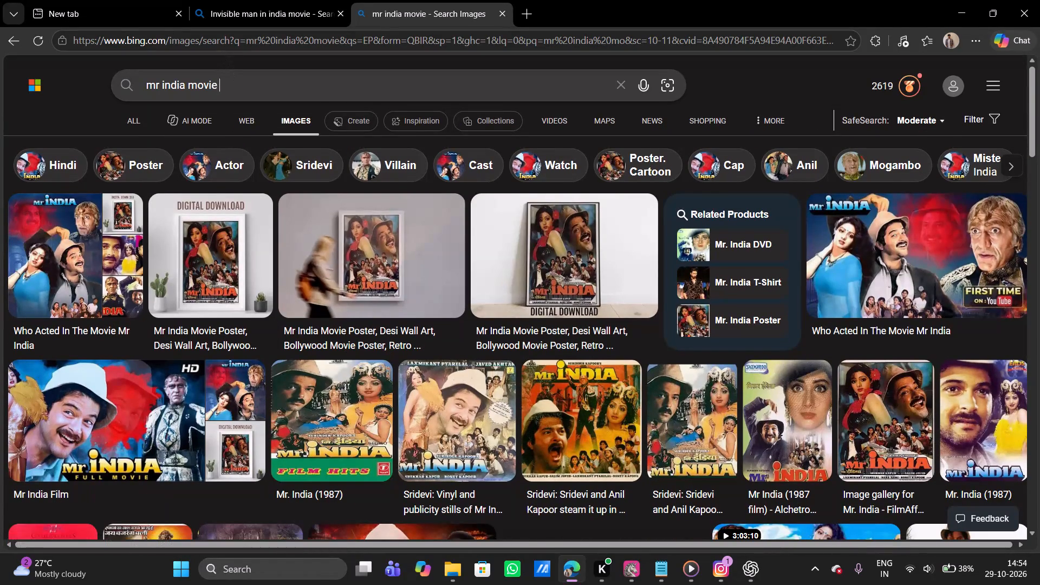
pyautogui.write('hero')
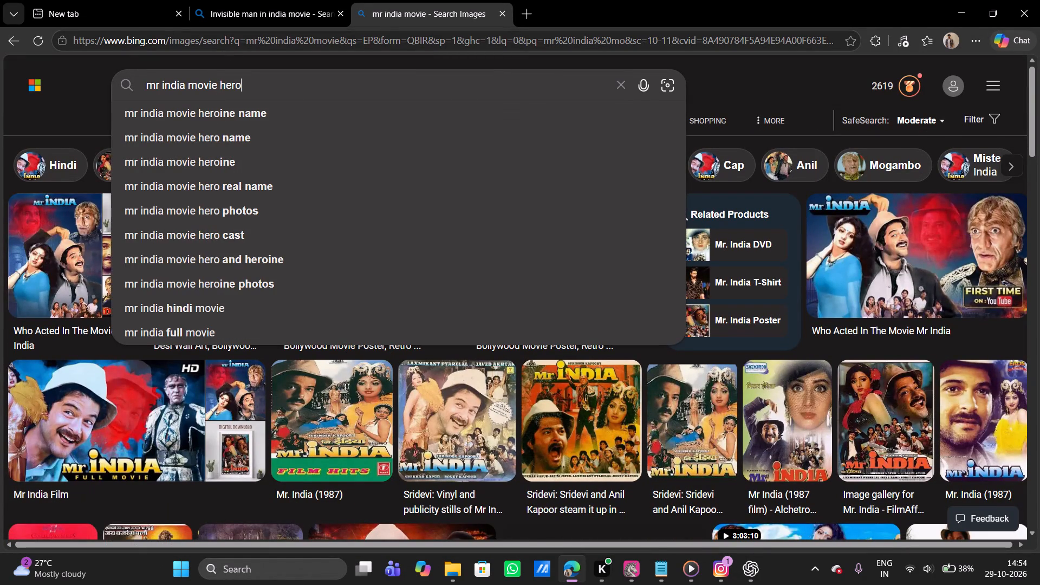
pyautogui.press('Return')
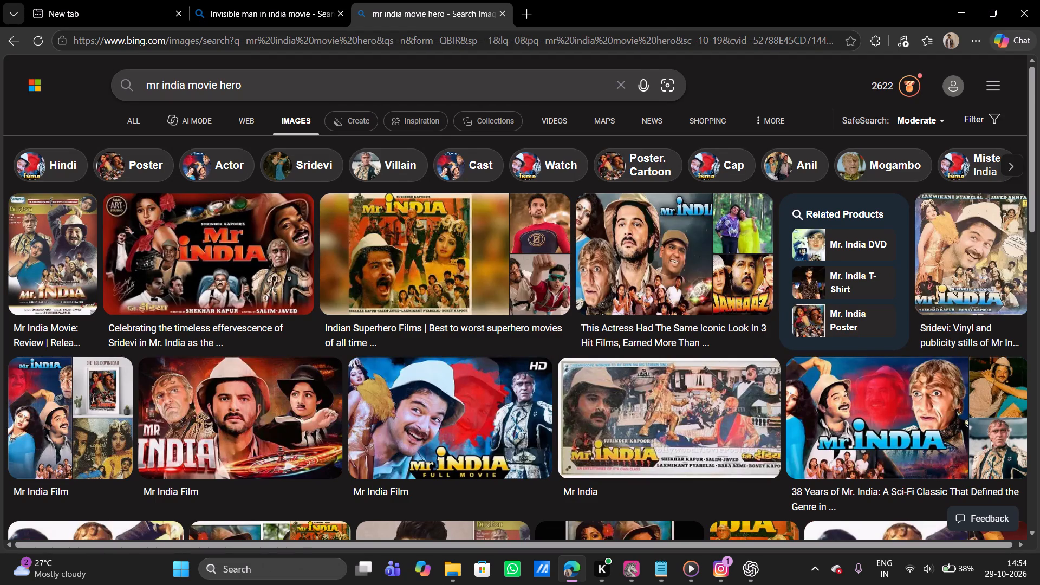
# Examine the Mr. India movie hero image results for a clear picture of the hero suited to the lyric video.
pyautogui.scroll(-3, 318, 316)
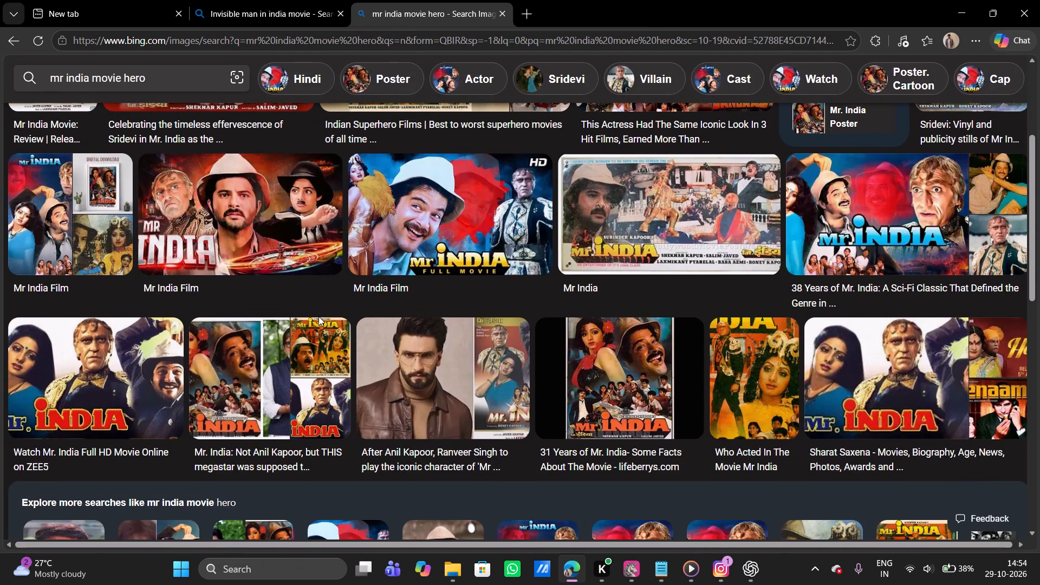
pyautogui.scroll(-3, 318, 316)
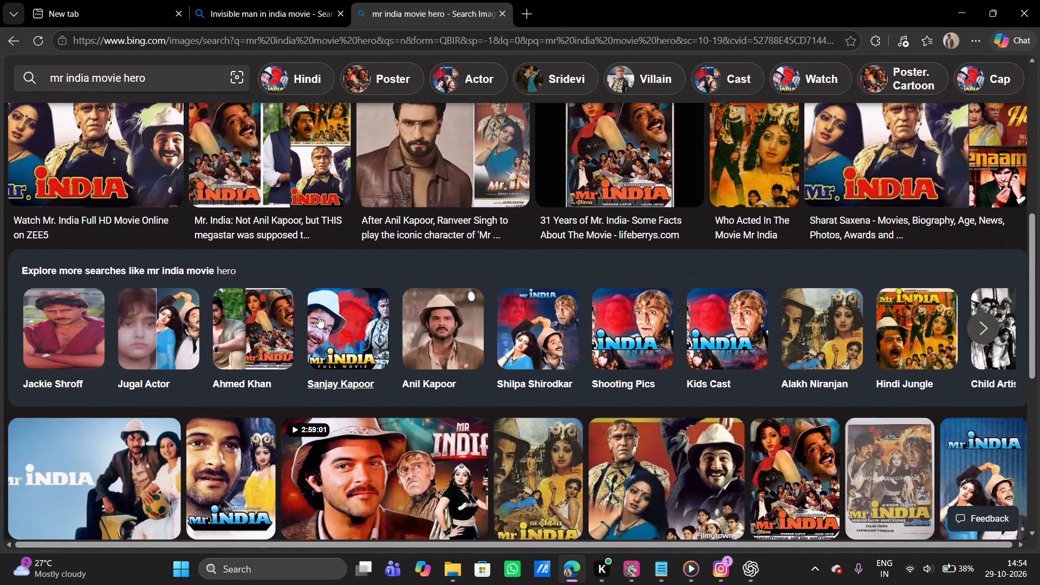
pyautogui.scroll(-2, 318, 316)
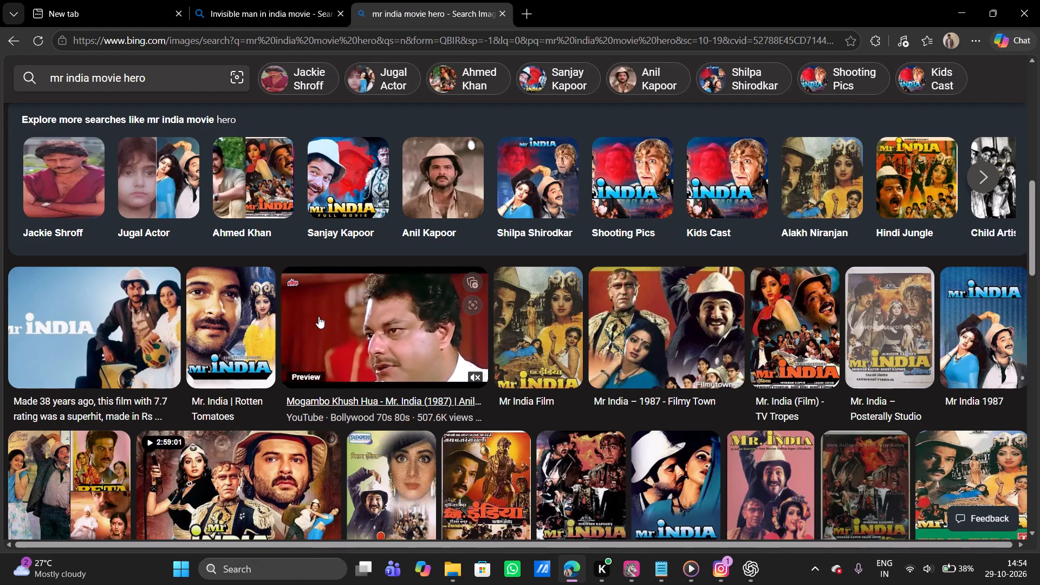
pyautogui.scroll(-1, 318, 316)
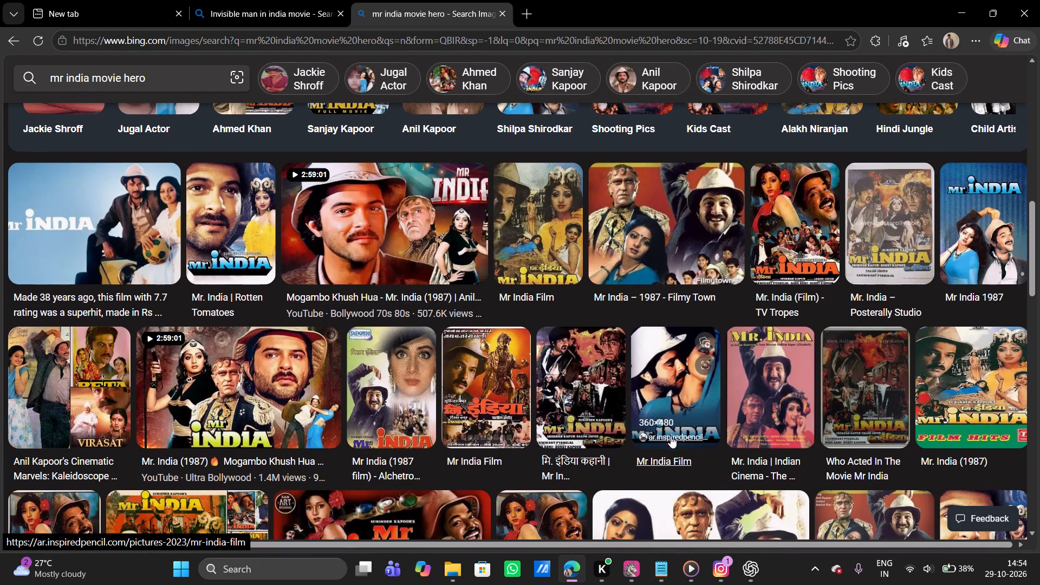
pyautogui.scroll(-1, 196, 402)
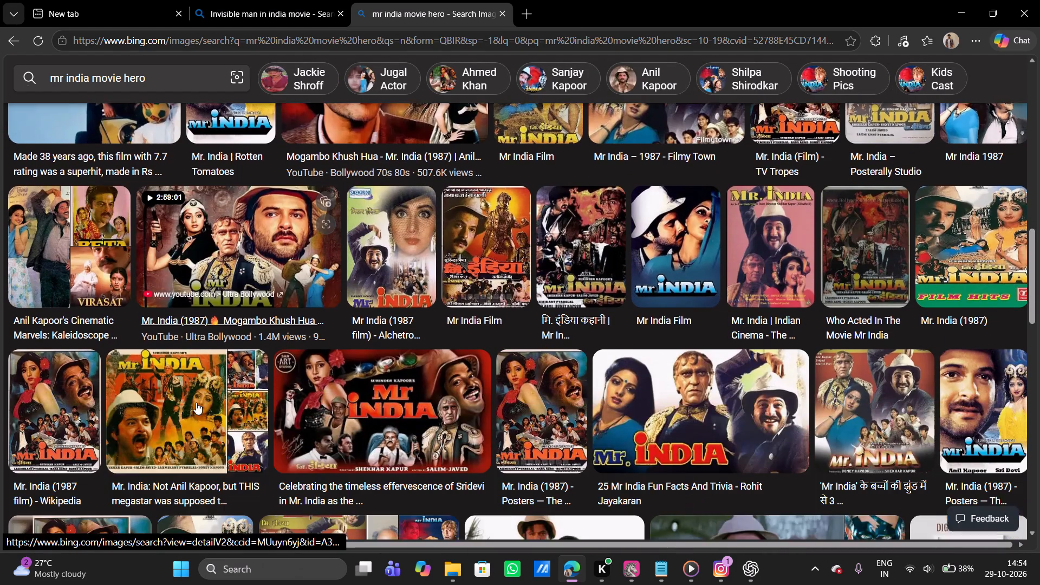
pyautogui.scroll(-1, 196, 402)
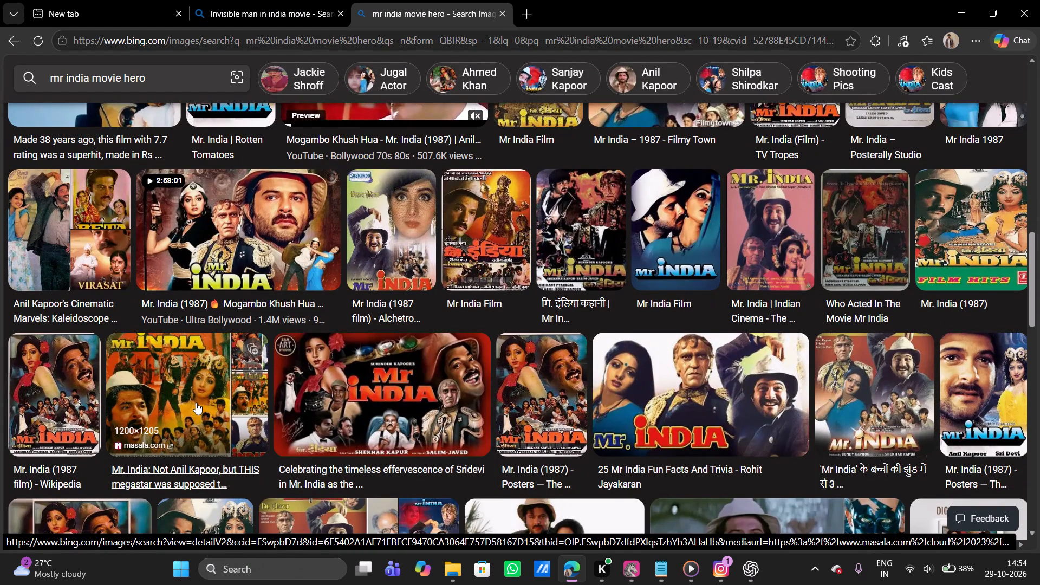
pyautogui.scroll(2, 196, 402)
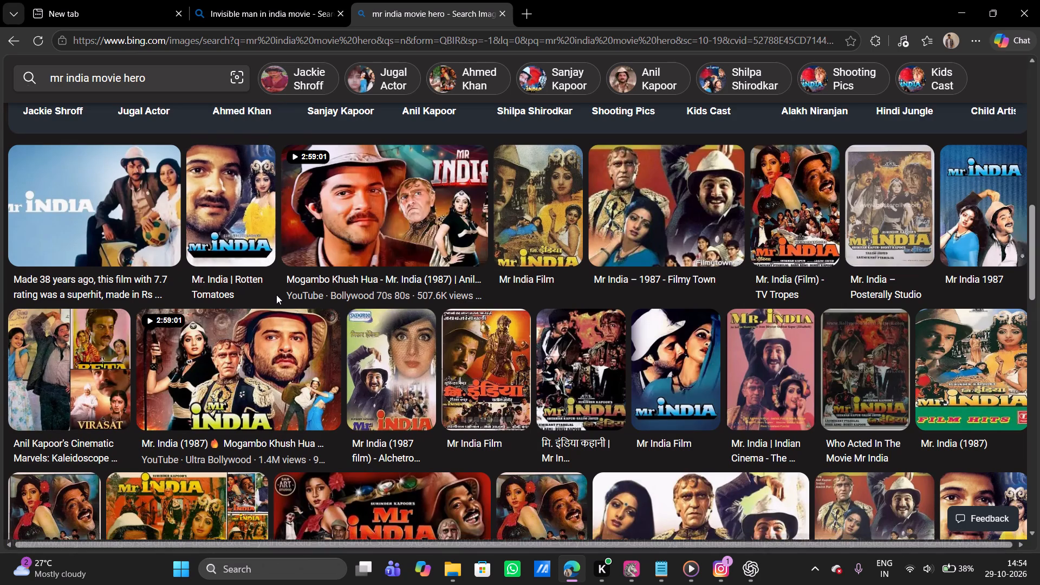
pyautogui.scroll(-3, 276, 295)
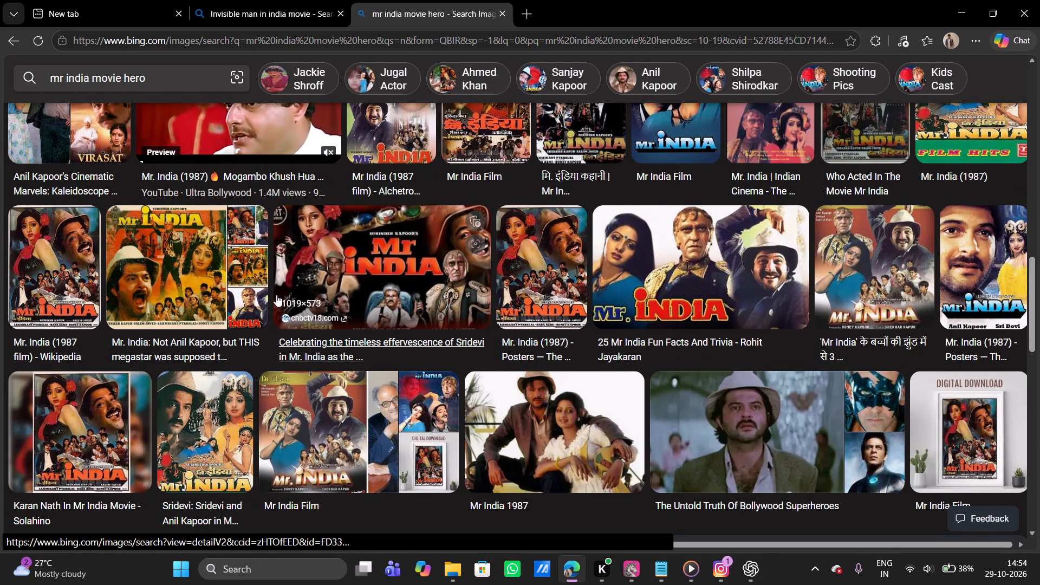
pyautogui.scroll(-4, 276, 295)
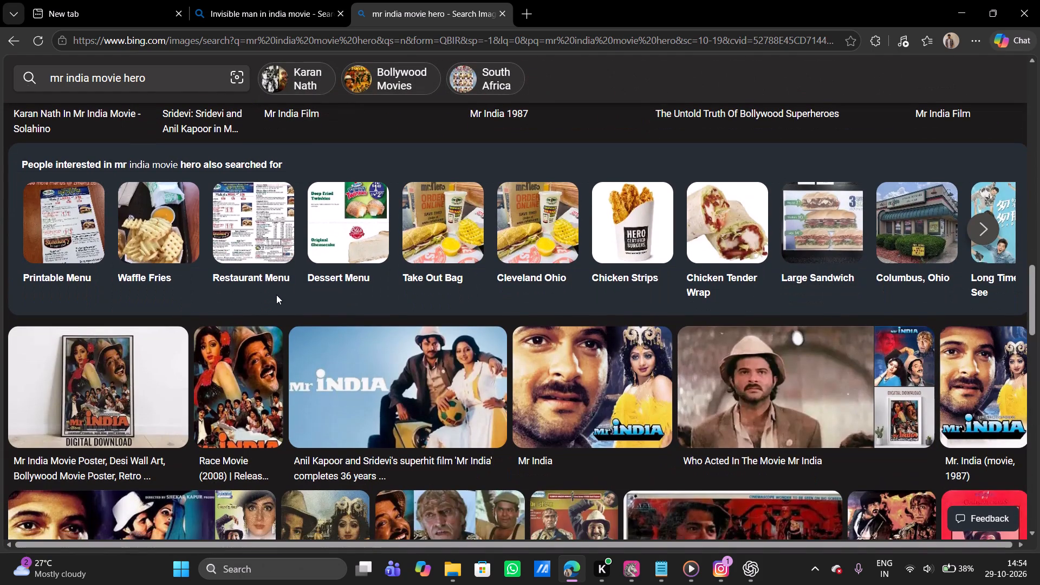
pyautogui.scroll(1, 276, 295)
pyautogui.scroll(-1, 276, 295)
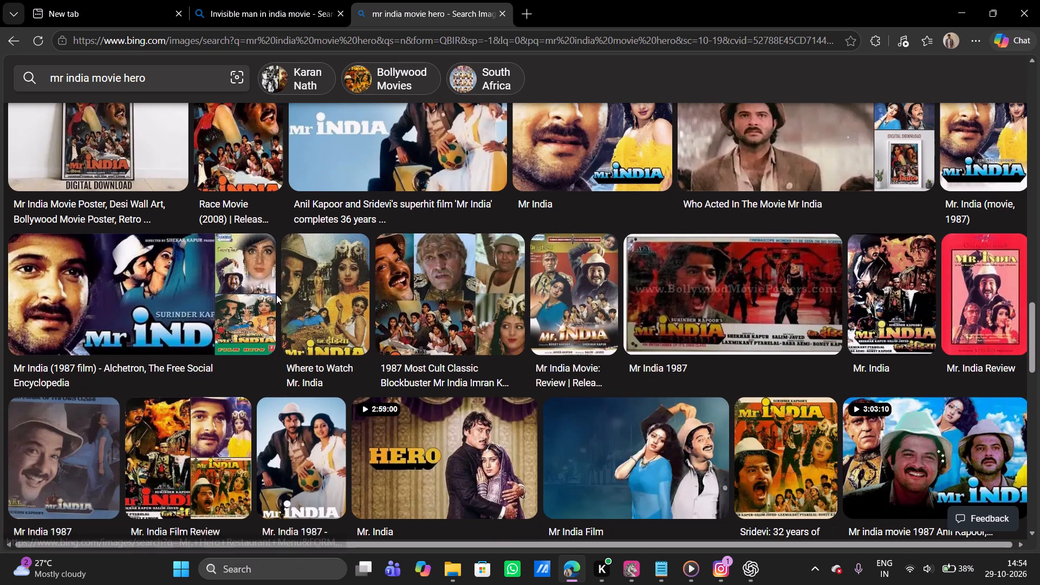
pyautogui.scroll(-1, 276, 295)
pyautogui.scroll(6, 276, 295)
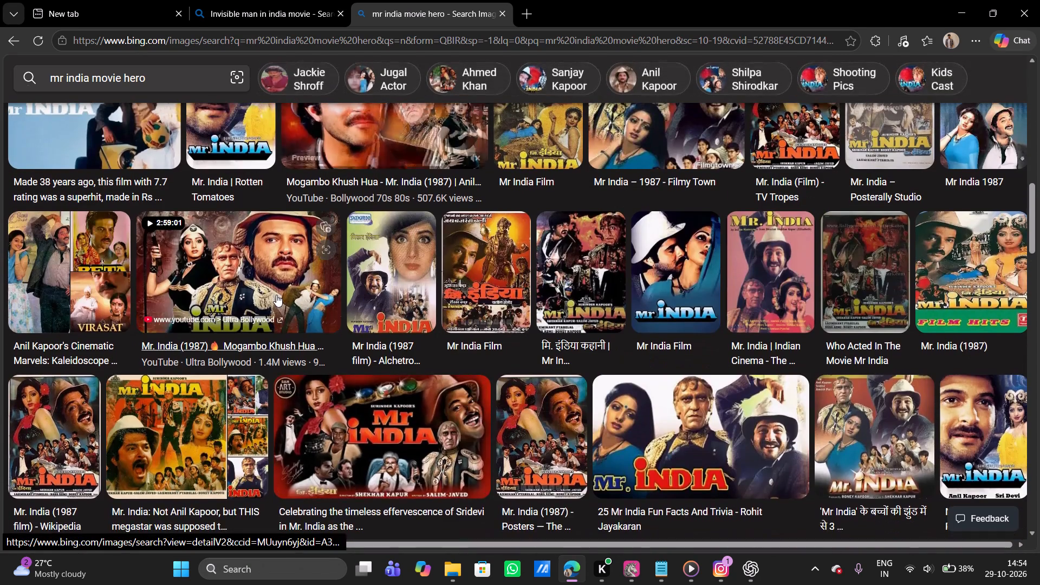
pyautogui.scroll(2, 276, 295)
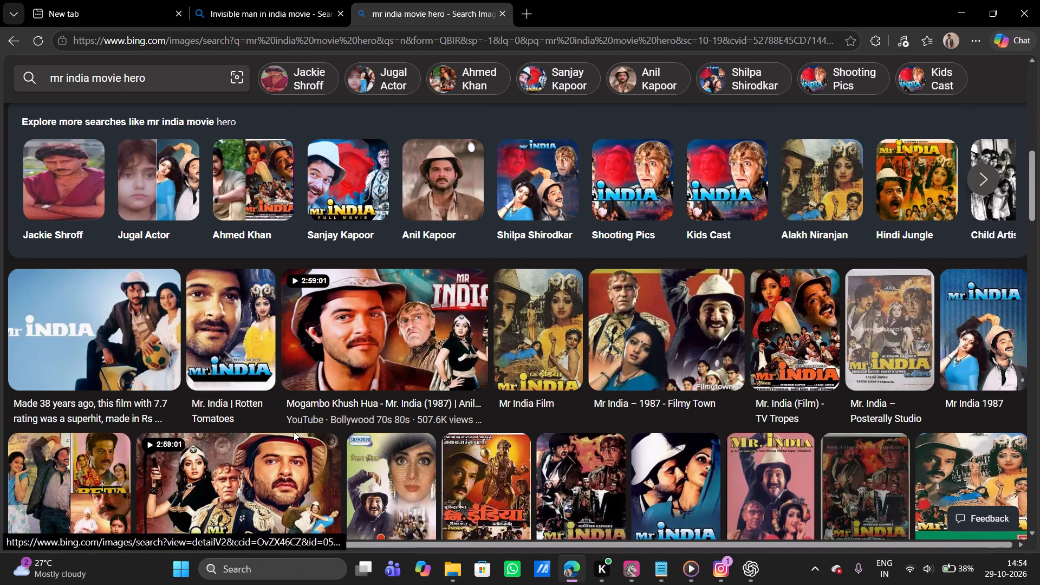
# Open the theindianwire.com image from the "mr india movie hero" results and snip the upper body of the man in the hat.
pyautogui.click(16, 497)
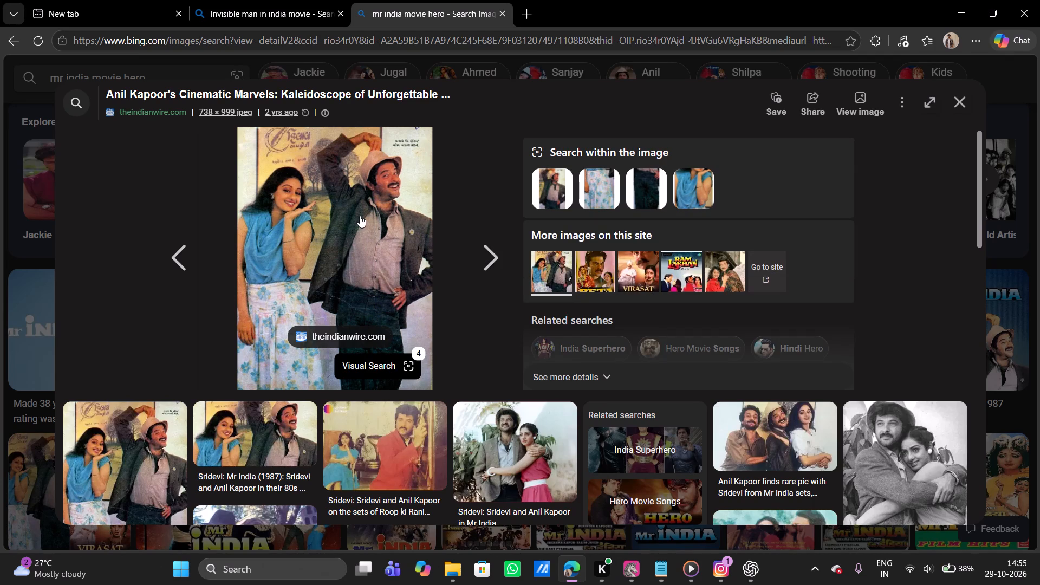
pyautogui.rightClick(360, 216)
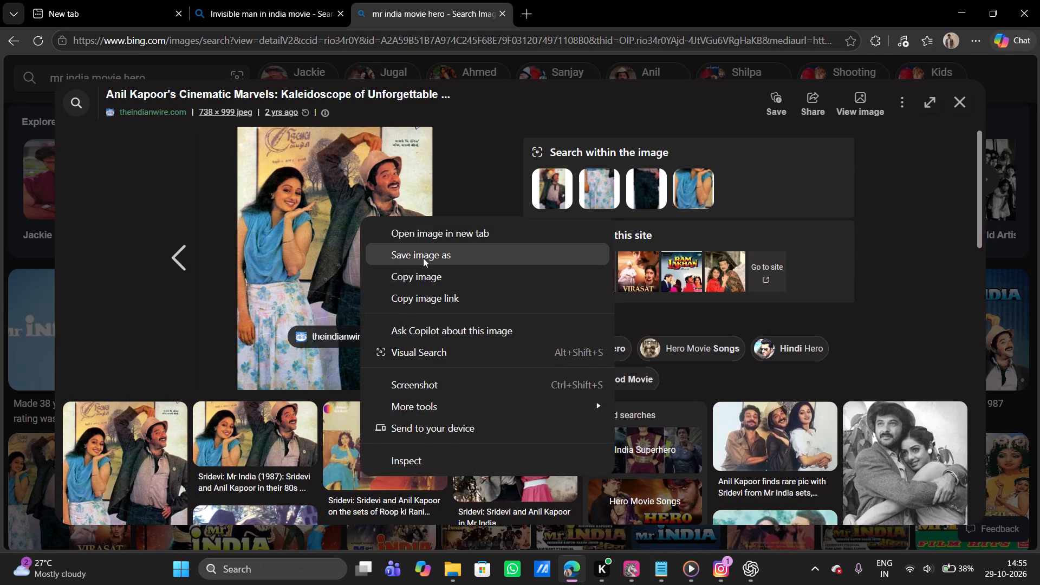
pyautogui.click(487, 181)
pyautogui.click(178, 268)
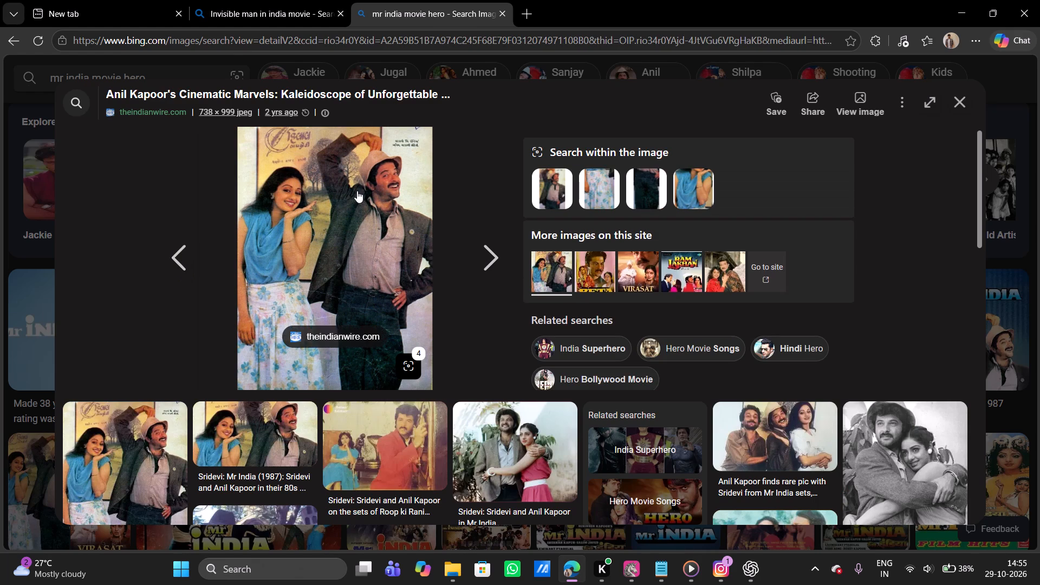
pyautogui.press('shift+super+s')
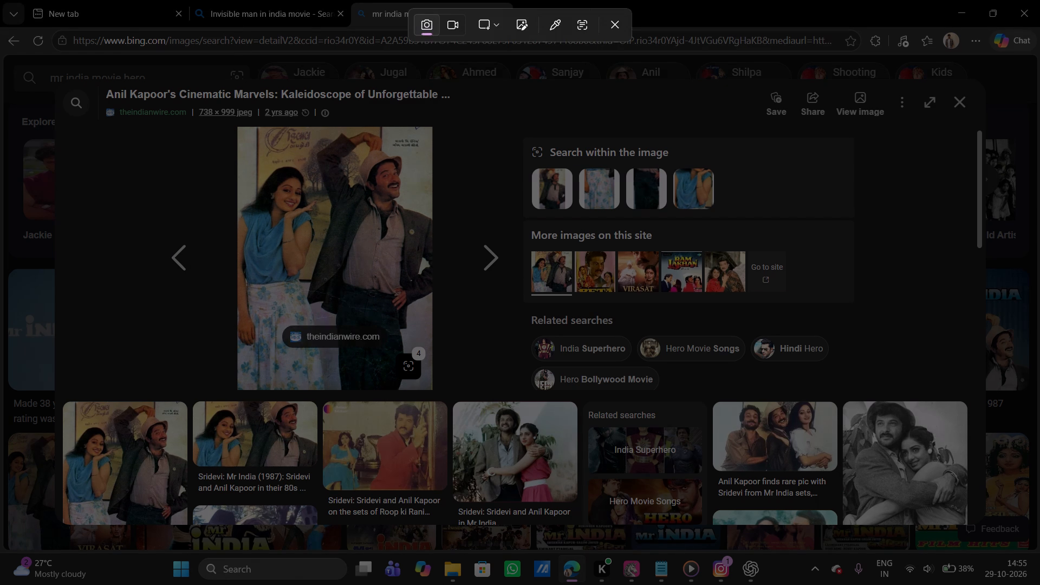
pyautogui.moveTo(309, 127); pyautogui.dragTo(436, 256)
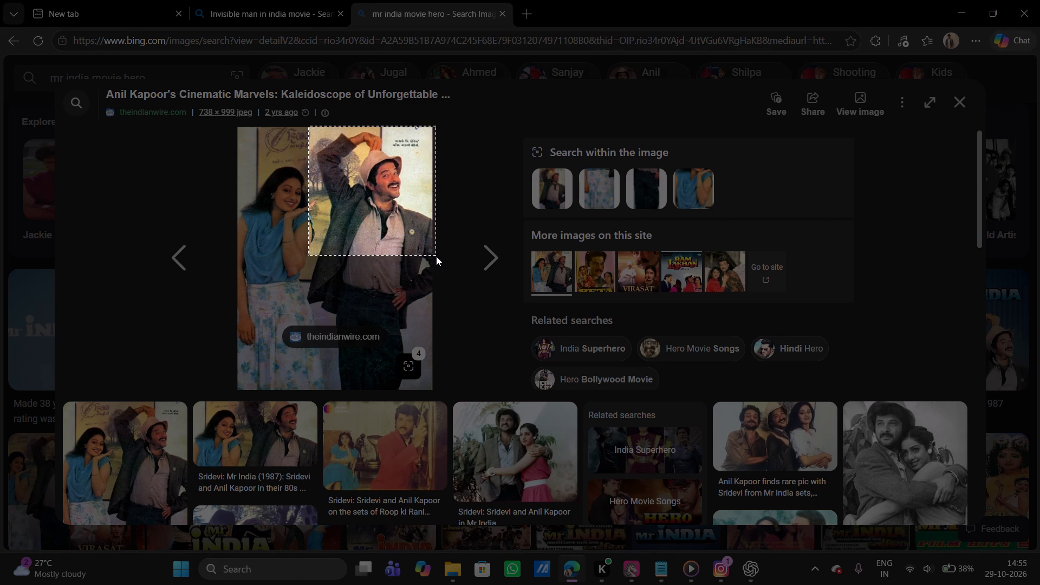
pyautogui.moveTo(436, 256); pyautogui.dragTo(433, 262)
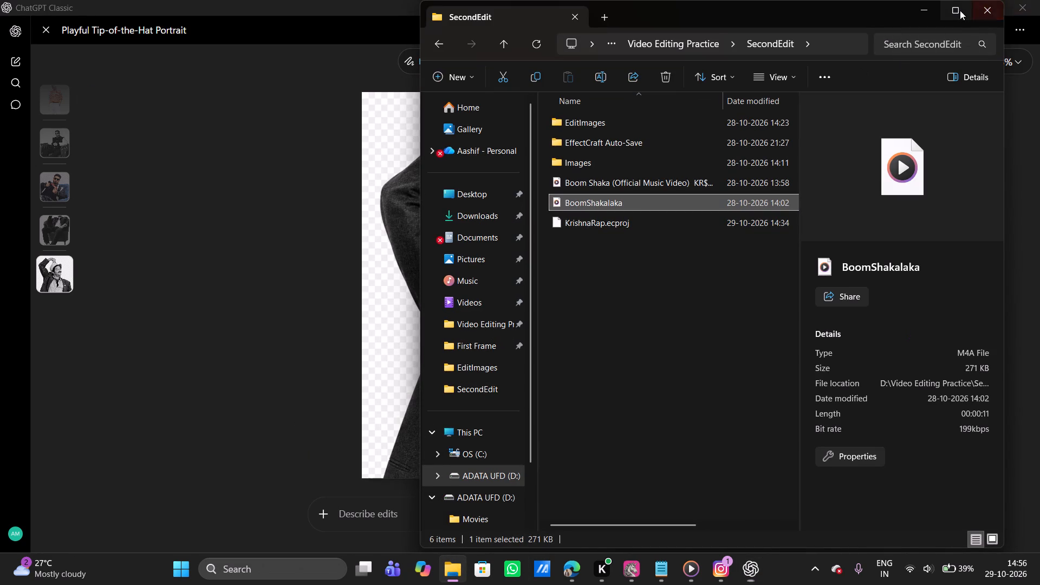
pyautogui.click(960, 10)
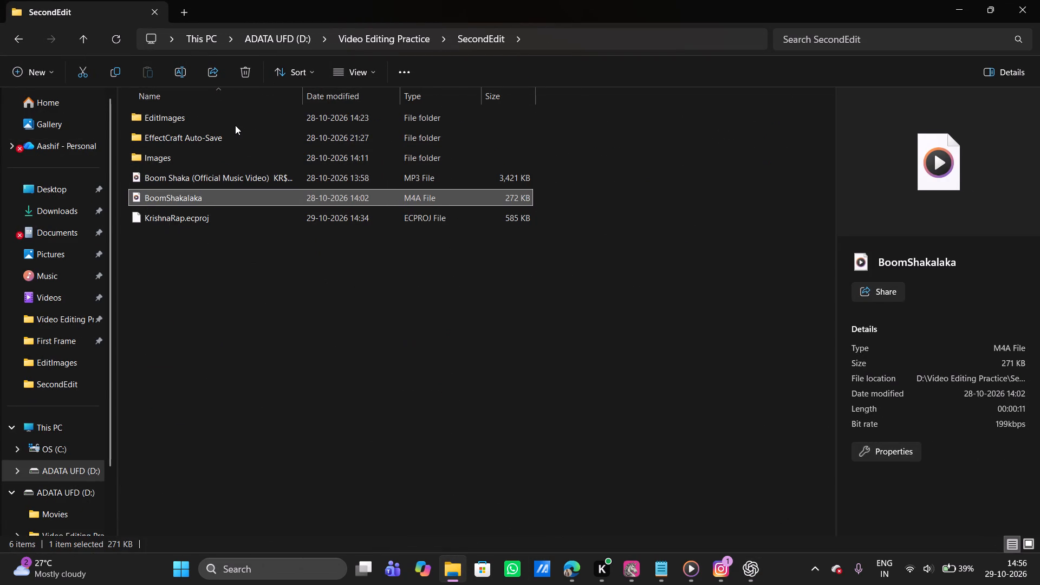
pyautogui.doubleClick(235, 125)
pyautogui.click(193, 175)
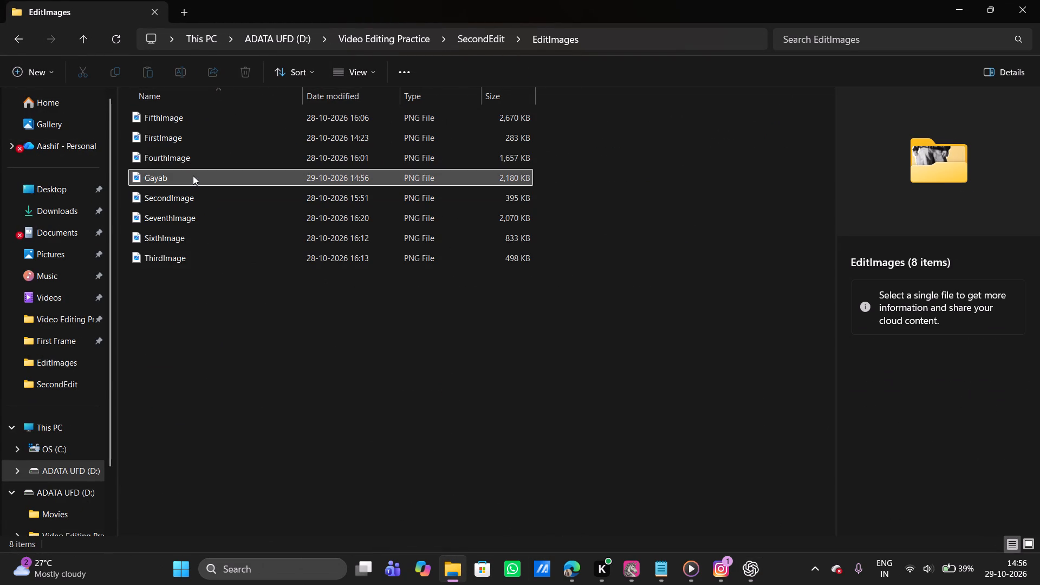
pyautogui.rightClick(188, 178)
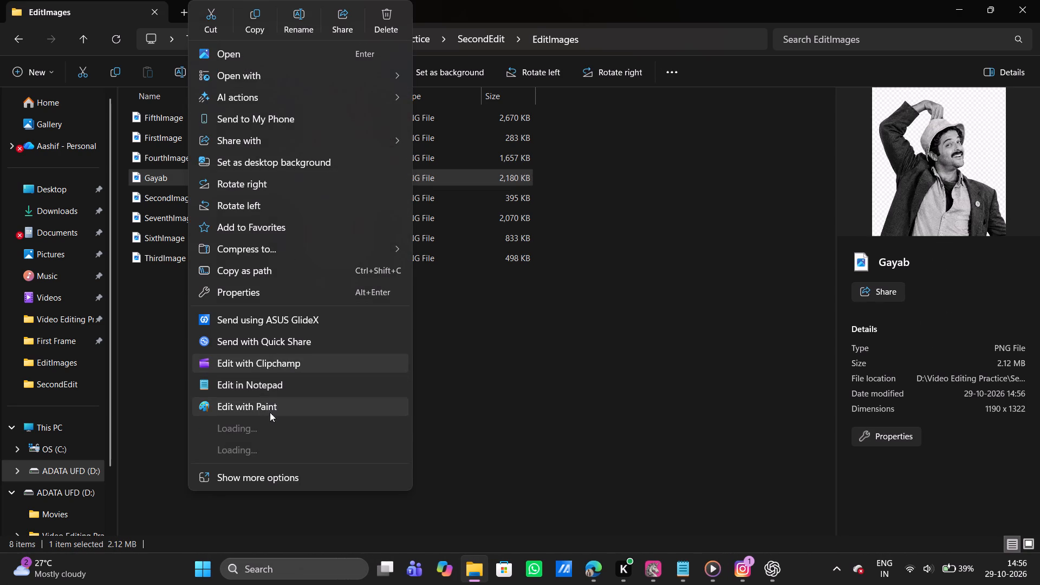
pyautogui.click(248, 447)
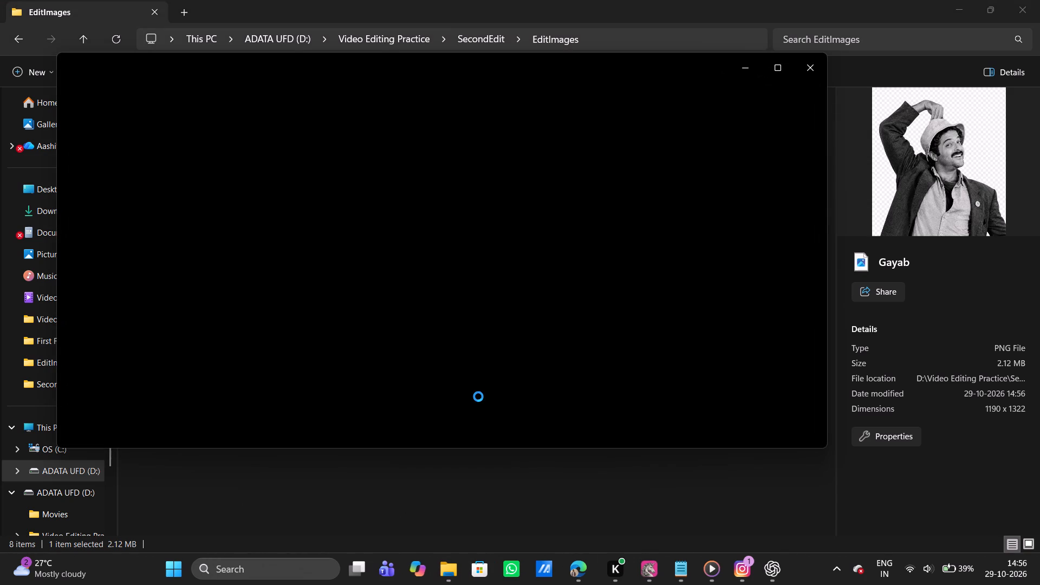
pyautogui.click(779, 72)
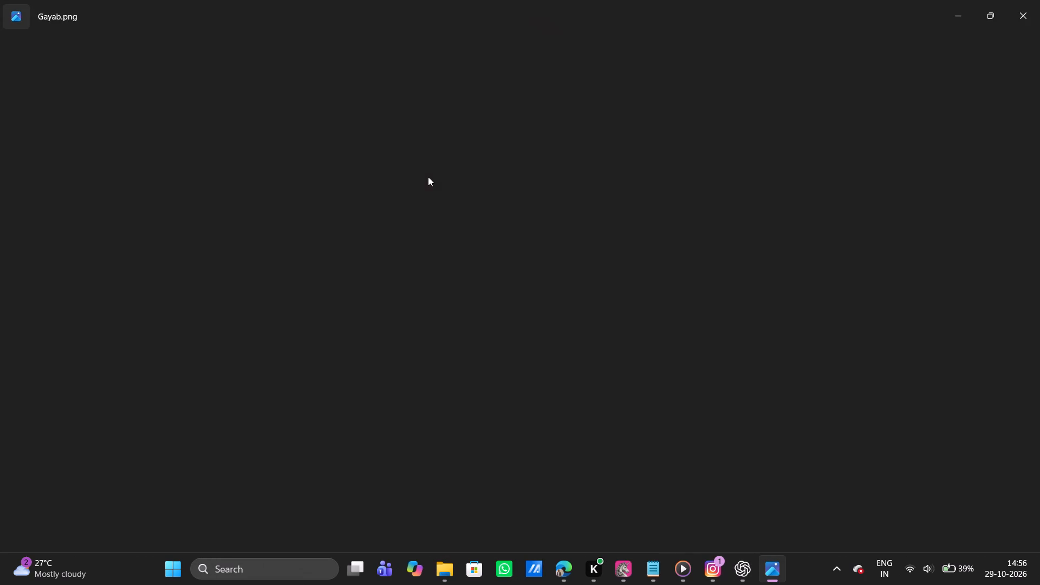
pyautogui.click(629, 61)
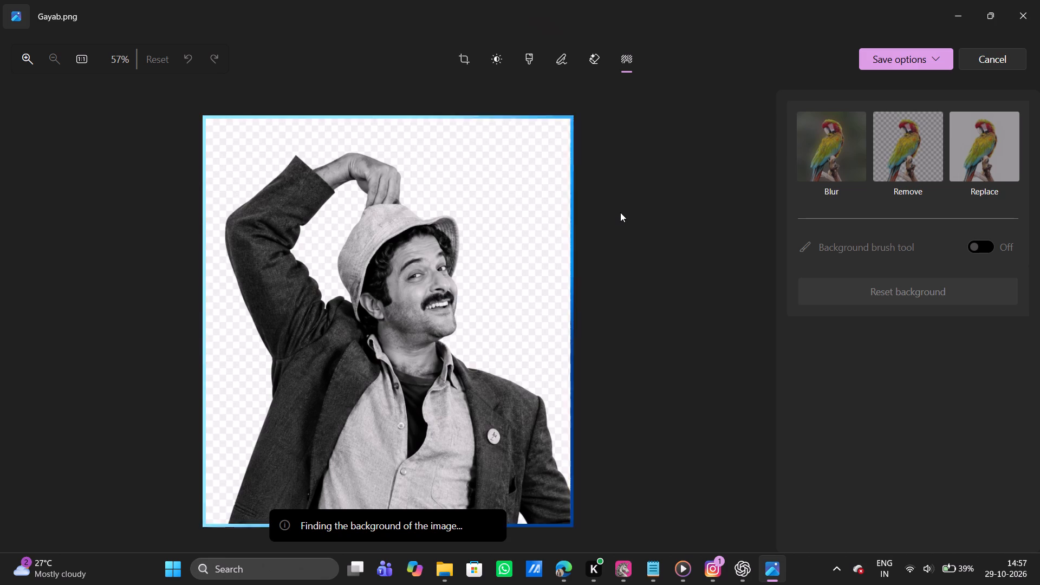
pyautogui.click(896, 147)
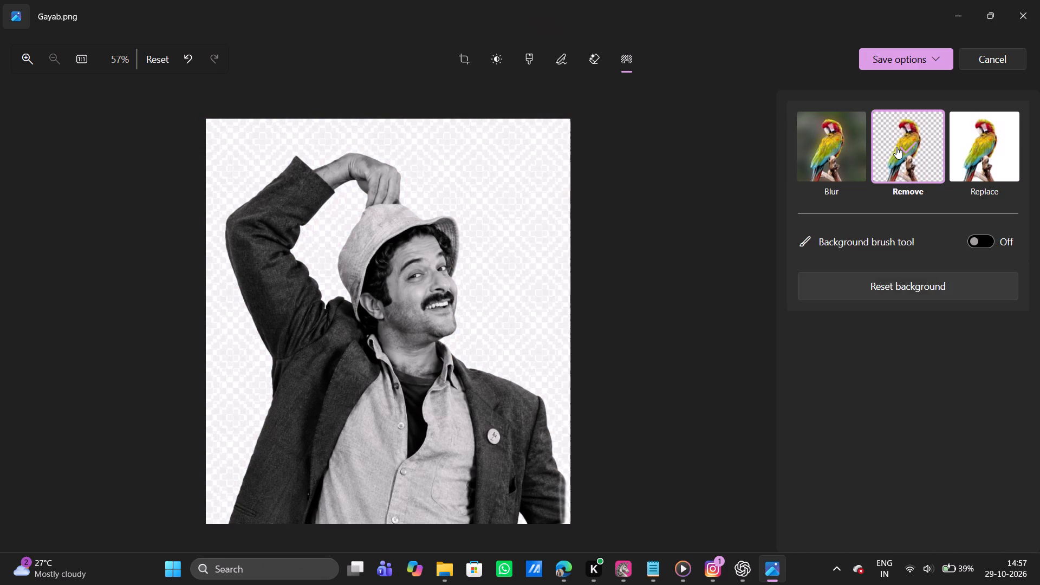
pyautogui.click(920, 59)
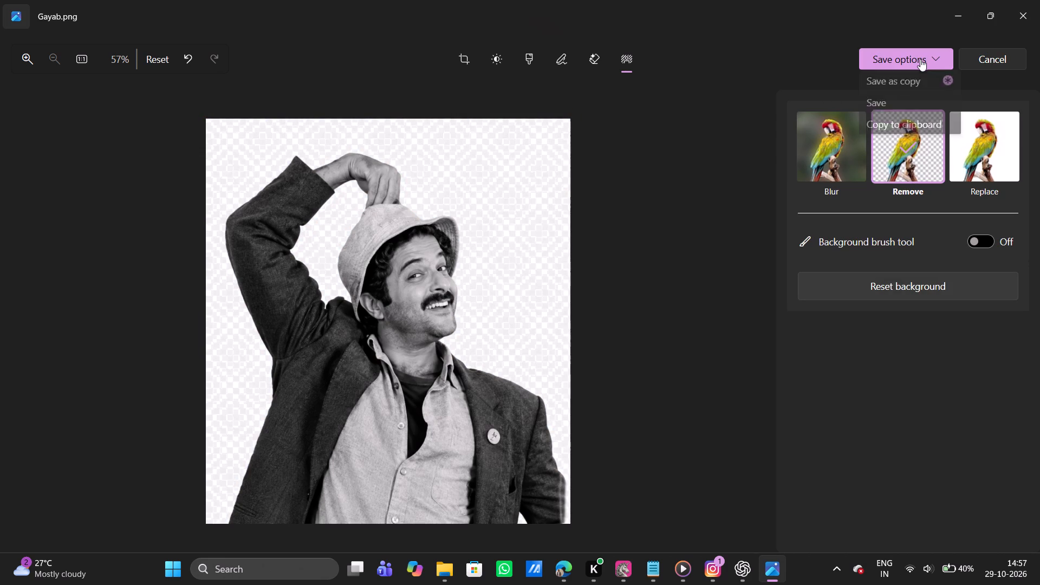
pyautogui.click(881, 112)
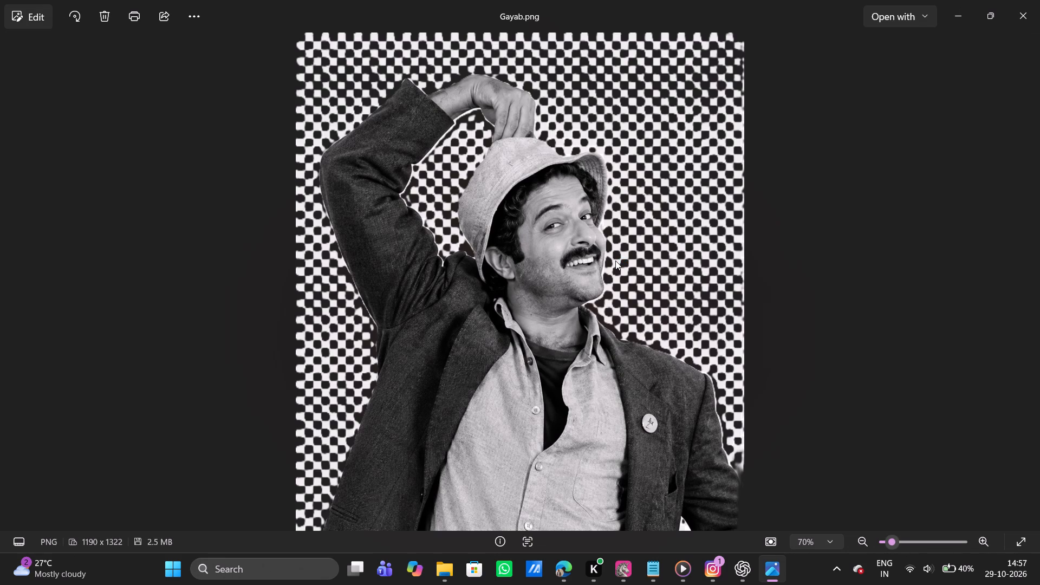
pyautogui.click(1039, 0)
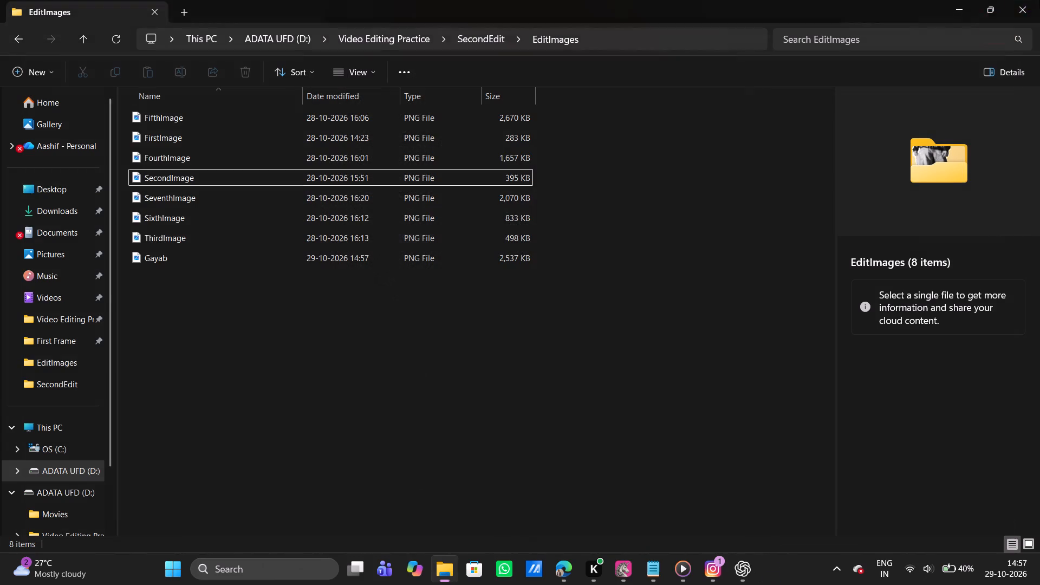
pyautogui.click(250, 261)
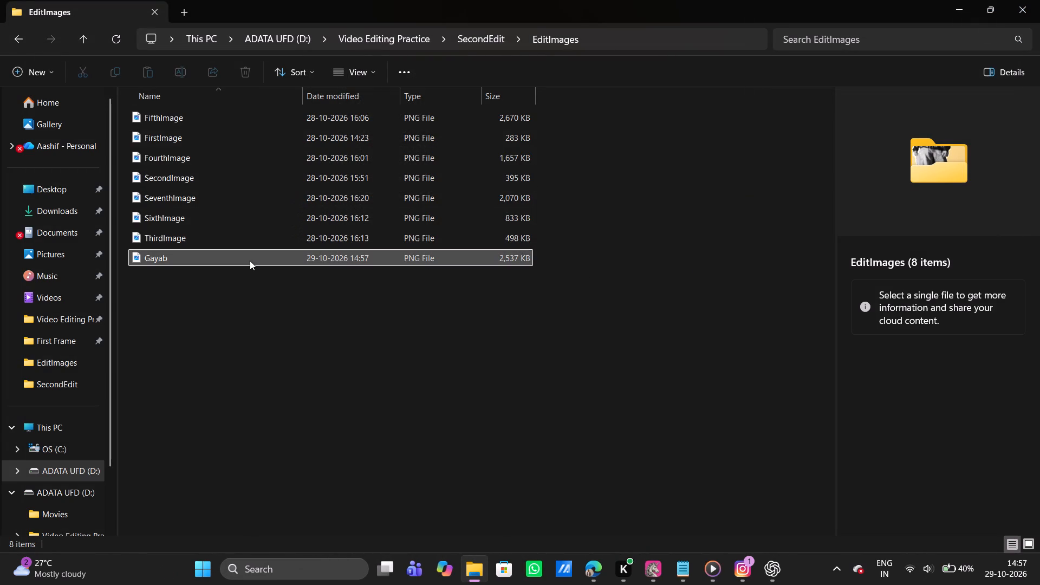
pyautogui.click(301, 308)
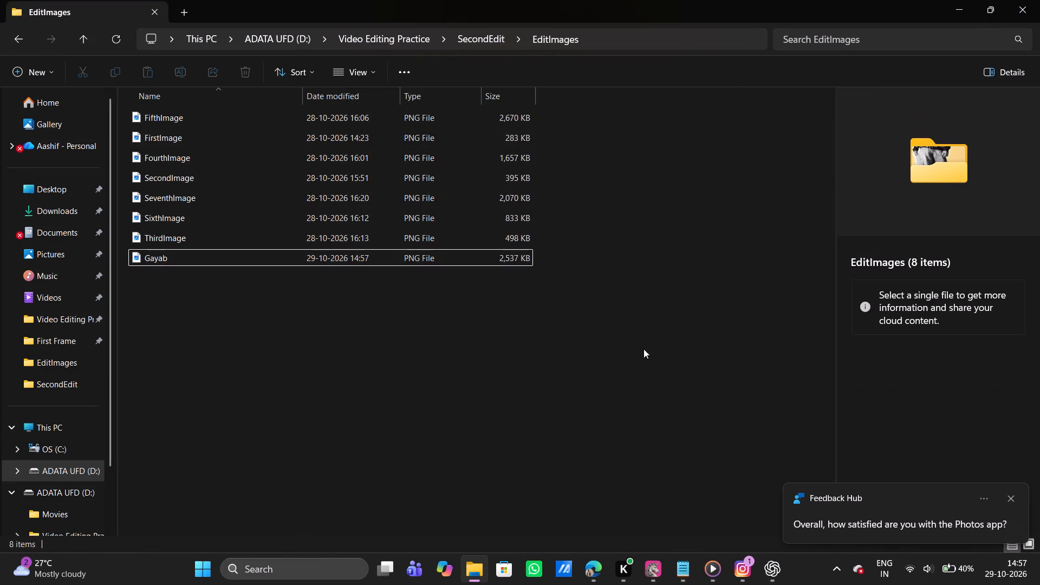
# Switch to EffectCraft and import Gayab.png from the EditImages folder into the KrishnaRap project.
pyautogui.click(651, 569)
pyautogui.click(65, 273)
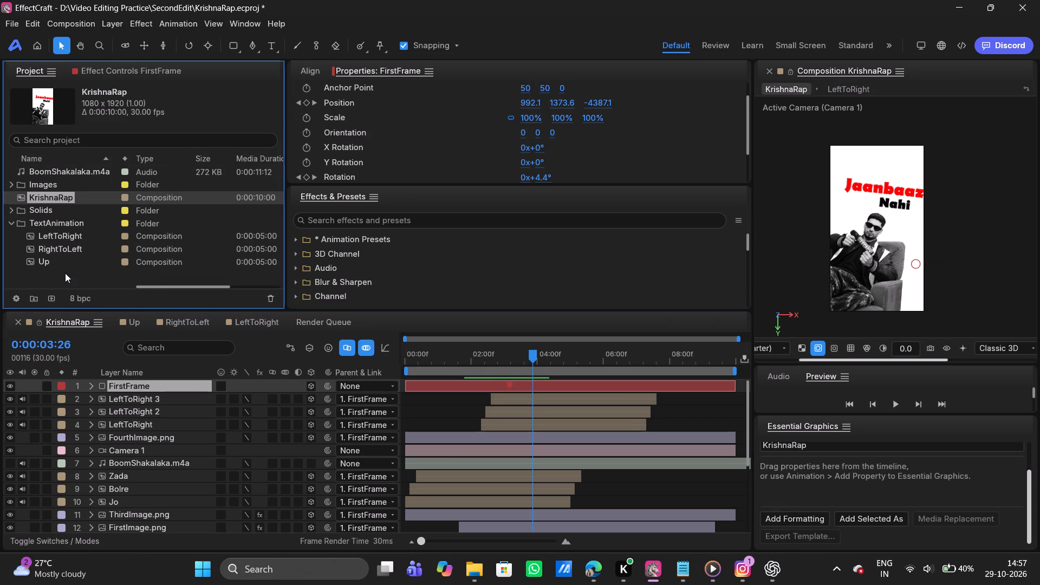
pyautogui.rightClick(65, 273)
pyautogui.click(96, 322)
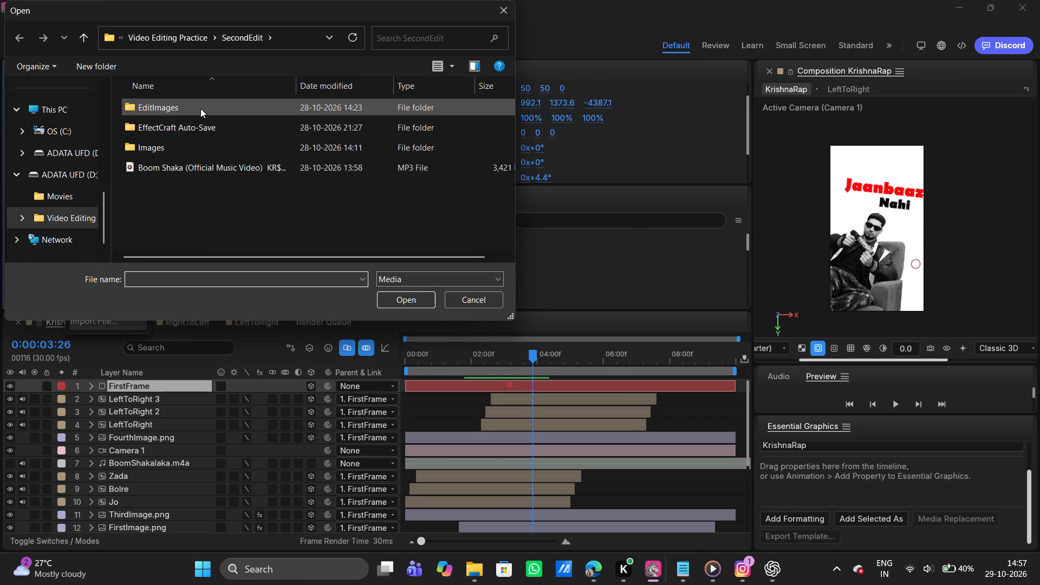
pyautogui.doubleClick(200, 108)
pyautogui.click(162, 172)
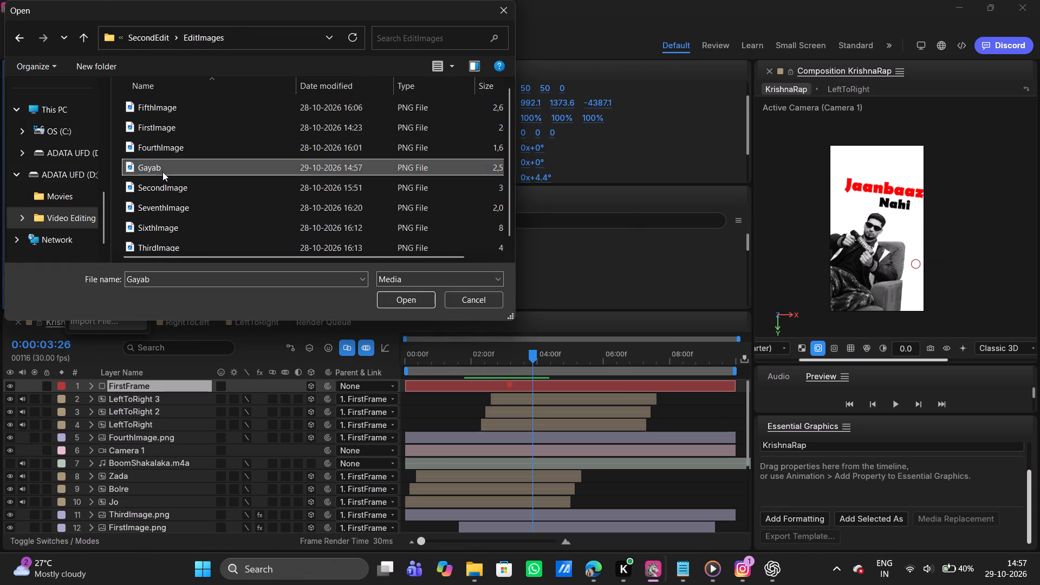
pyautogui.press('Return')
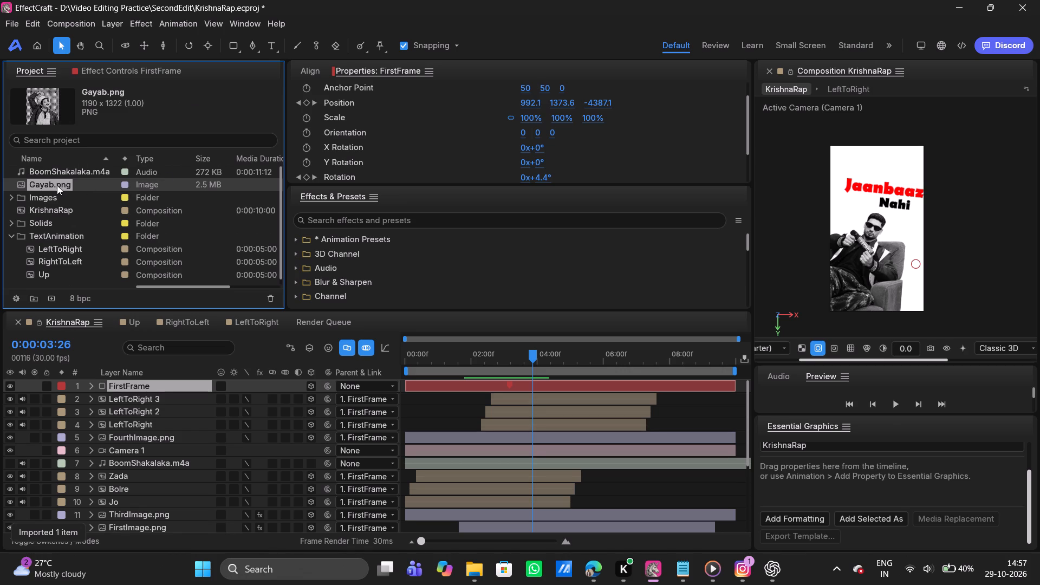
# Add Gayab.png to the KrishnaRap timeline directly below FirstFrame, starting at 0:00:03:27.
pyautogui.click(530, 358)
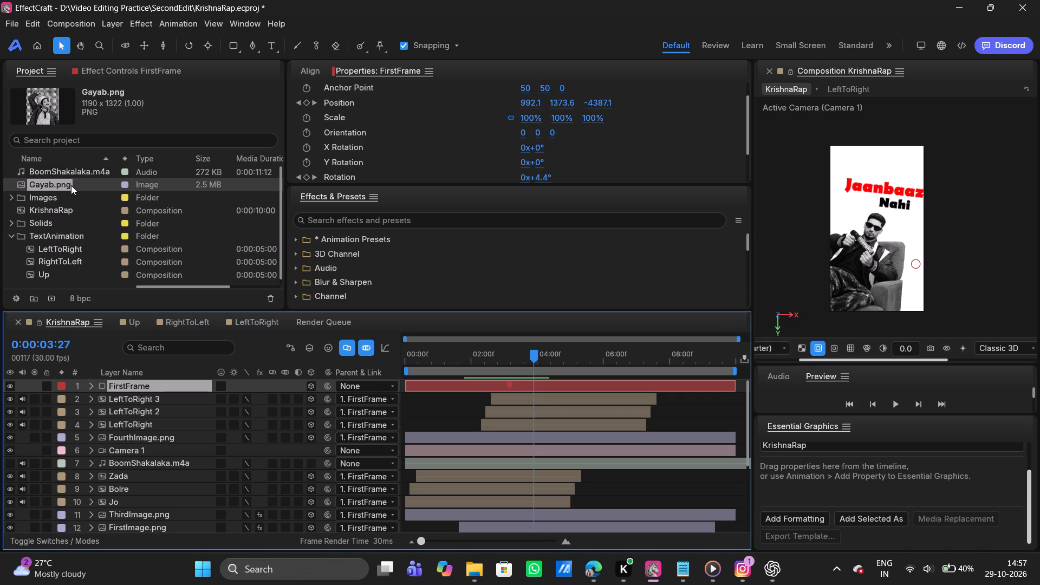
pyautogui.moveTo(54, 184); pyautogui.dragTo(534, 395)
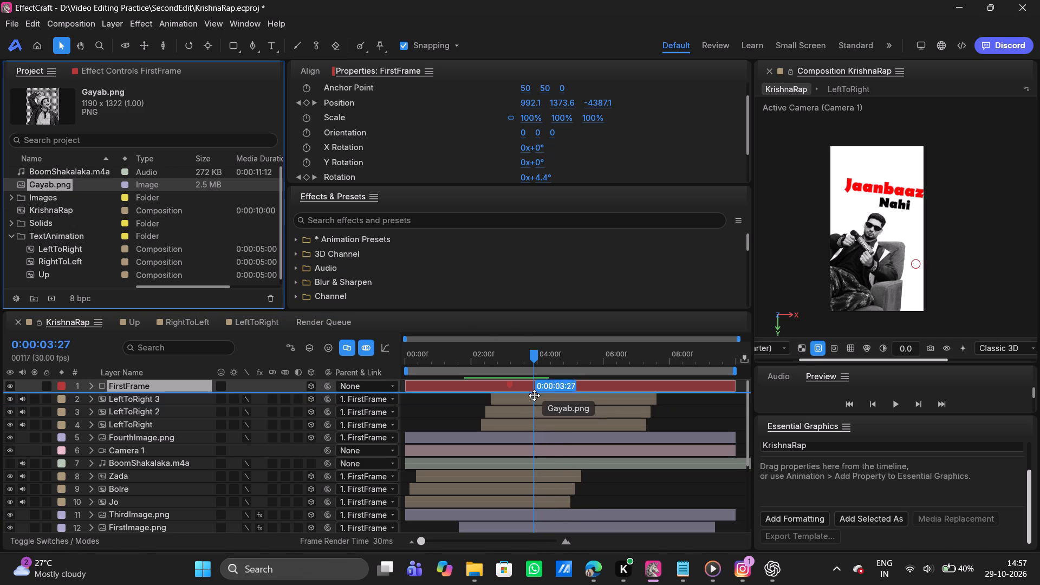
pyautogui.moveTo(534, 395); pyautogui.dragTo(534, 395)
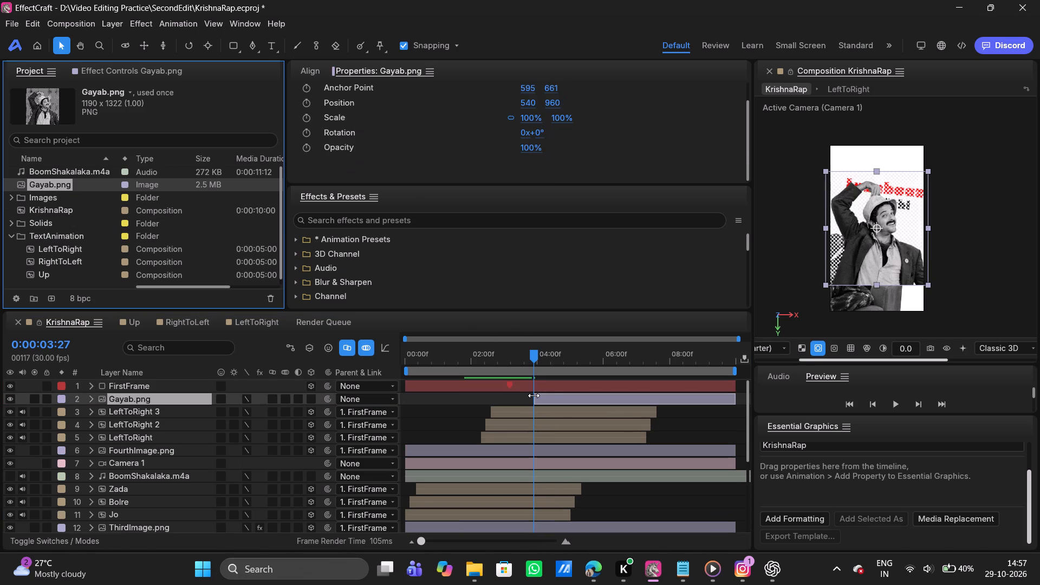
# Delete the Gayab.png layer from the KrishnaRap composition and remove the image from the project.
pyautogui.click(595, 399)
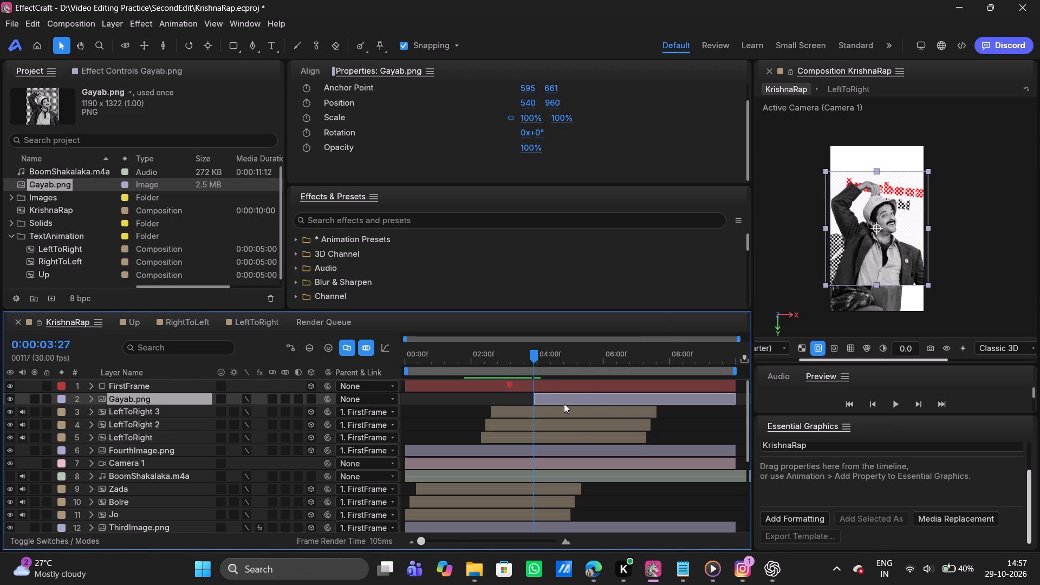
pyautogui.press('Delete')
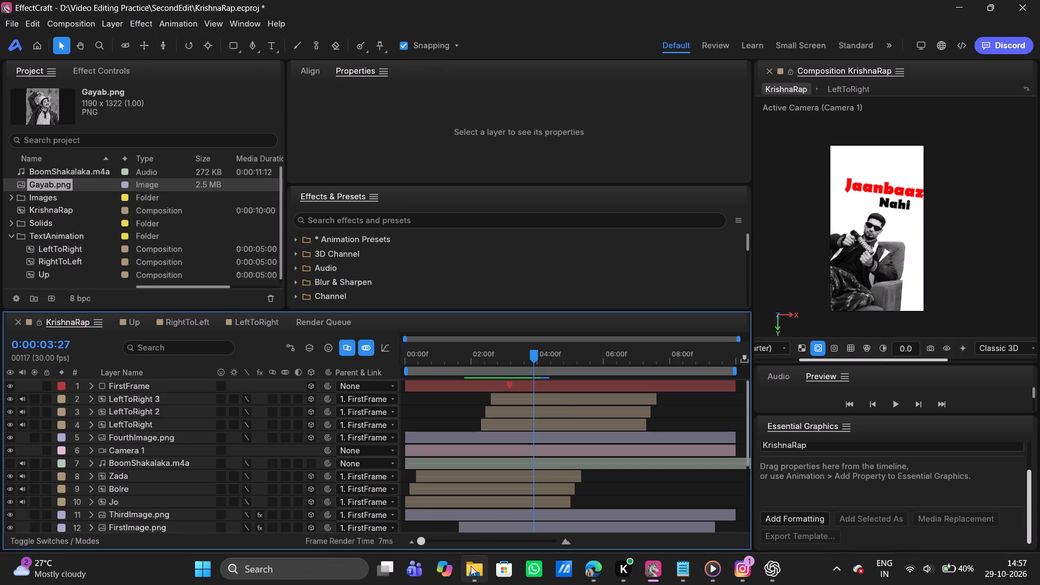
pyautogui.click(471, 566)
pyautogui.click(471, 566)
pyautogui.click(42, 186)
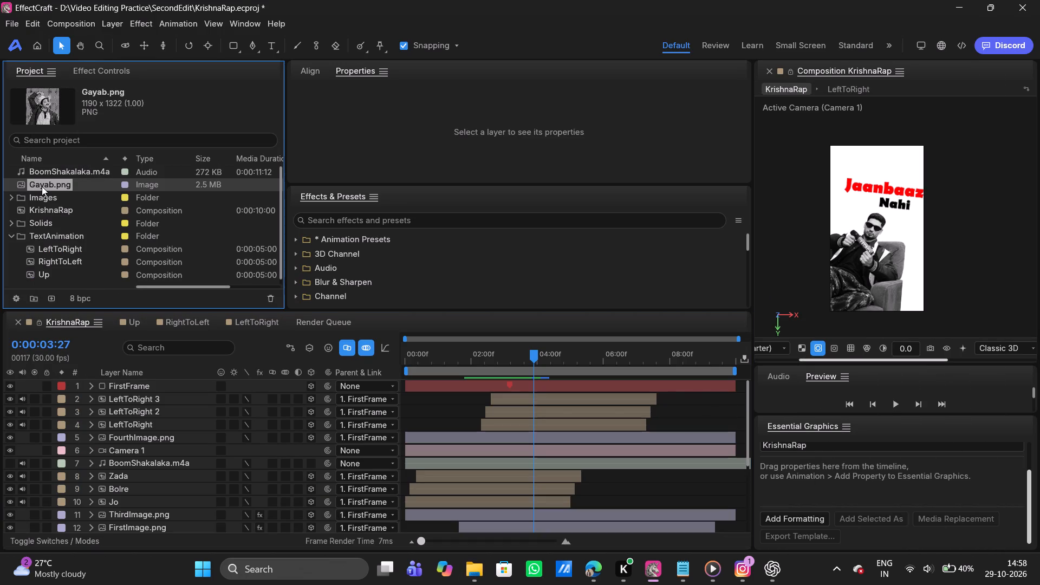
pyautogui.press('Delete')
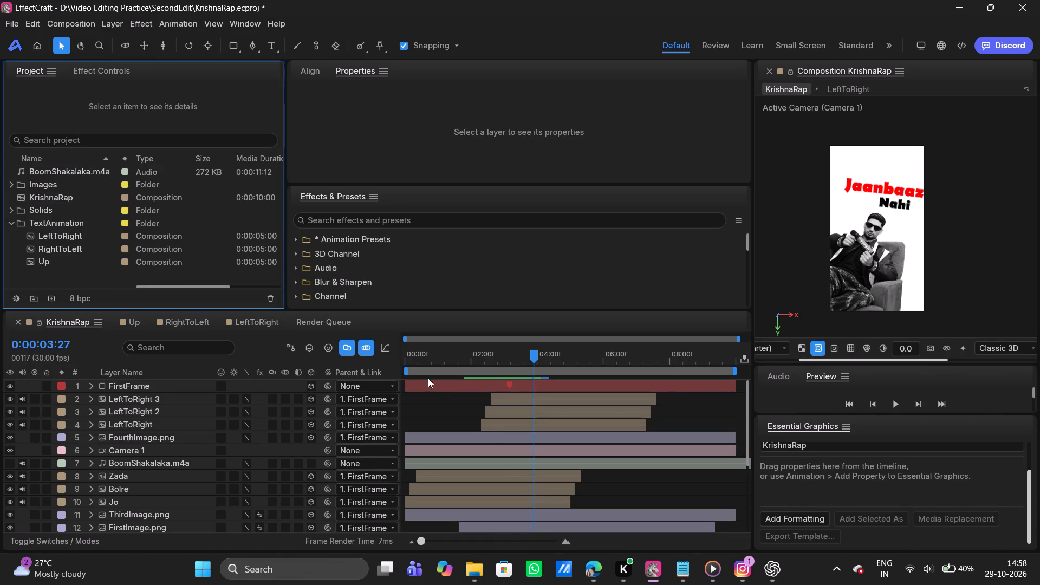
# Open Gayab from the EditImages folder for editing in Photos and turn on the background brush tool.
pyautogui.click(472, 584)
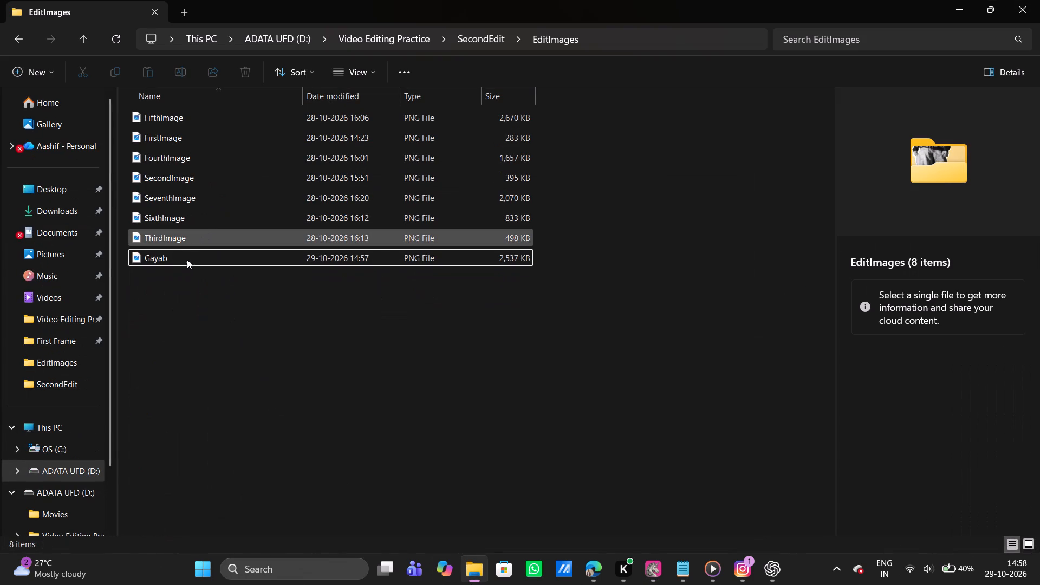
pyautogui.click(185, 263)
pyautogui.rightClick(185, 263)
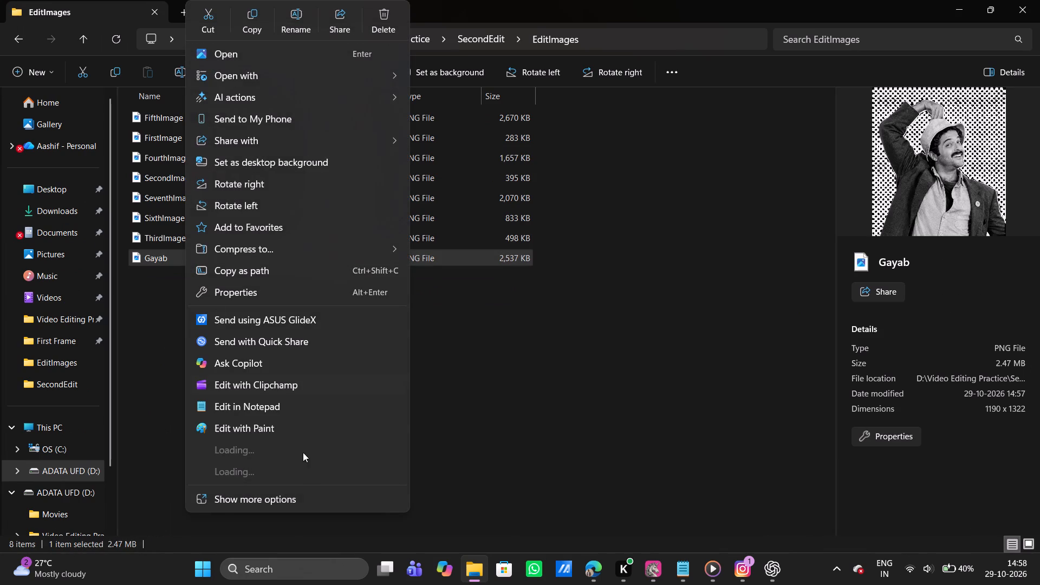
pyautogui.click(242, 466)
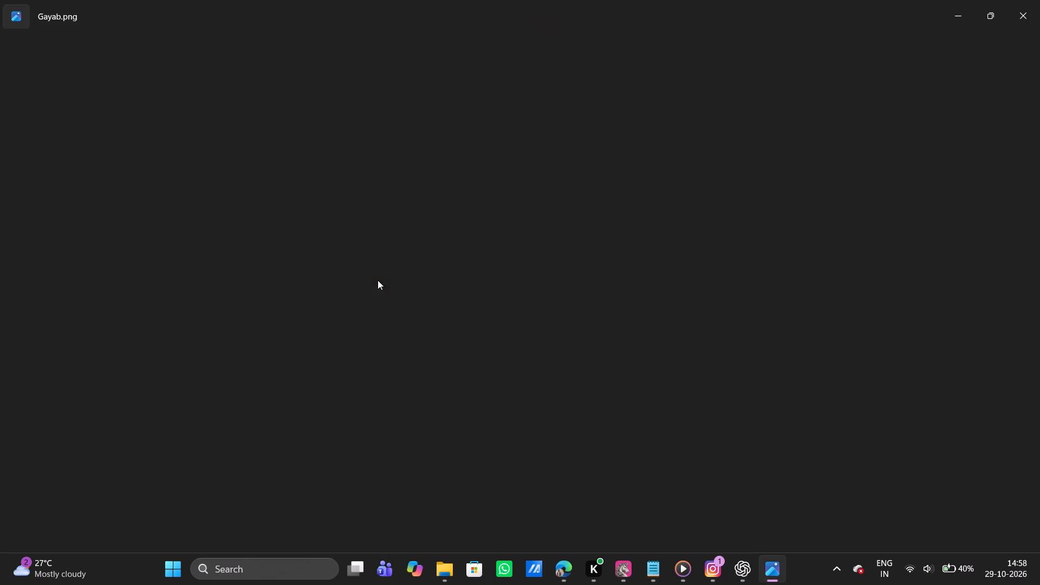
pyautogui.click(629, 55)
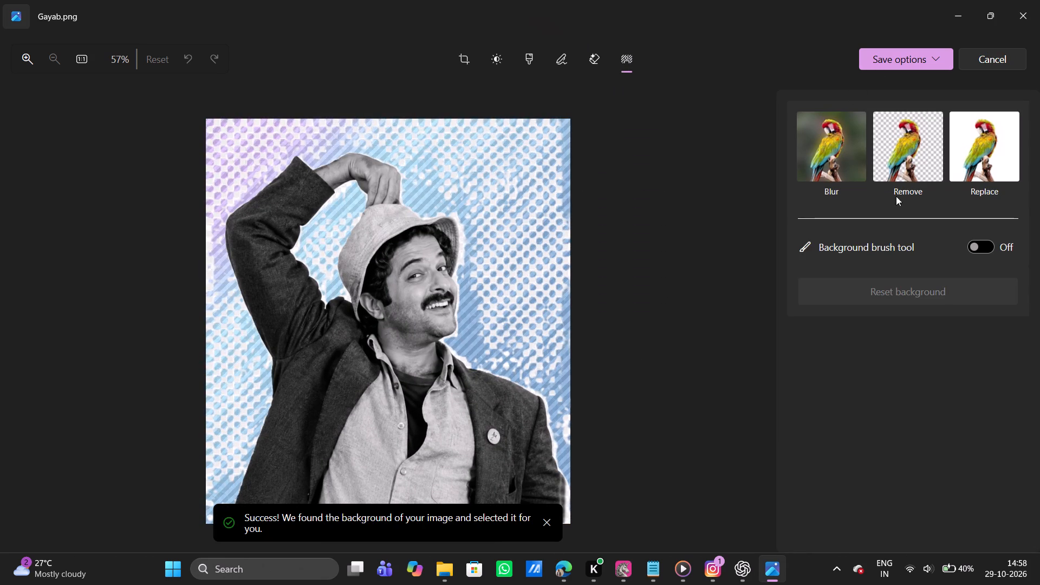
pyautogui.click(982, 247)
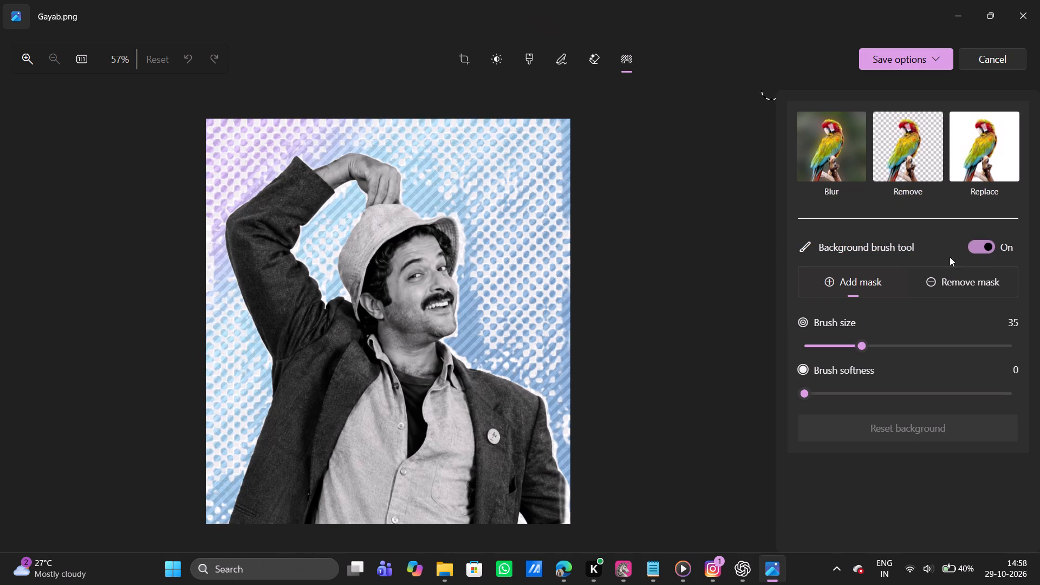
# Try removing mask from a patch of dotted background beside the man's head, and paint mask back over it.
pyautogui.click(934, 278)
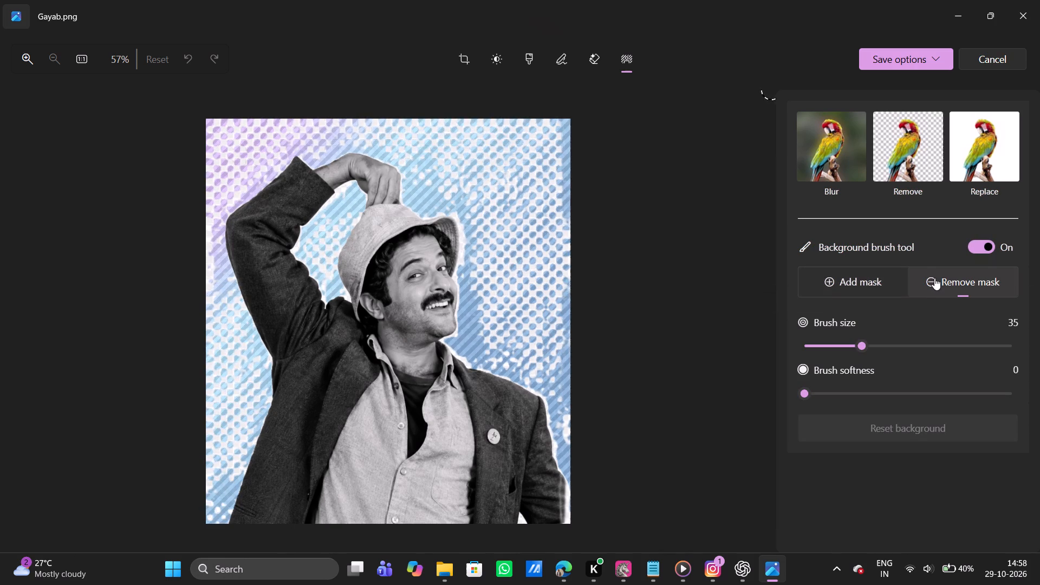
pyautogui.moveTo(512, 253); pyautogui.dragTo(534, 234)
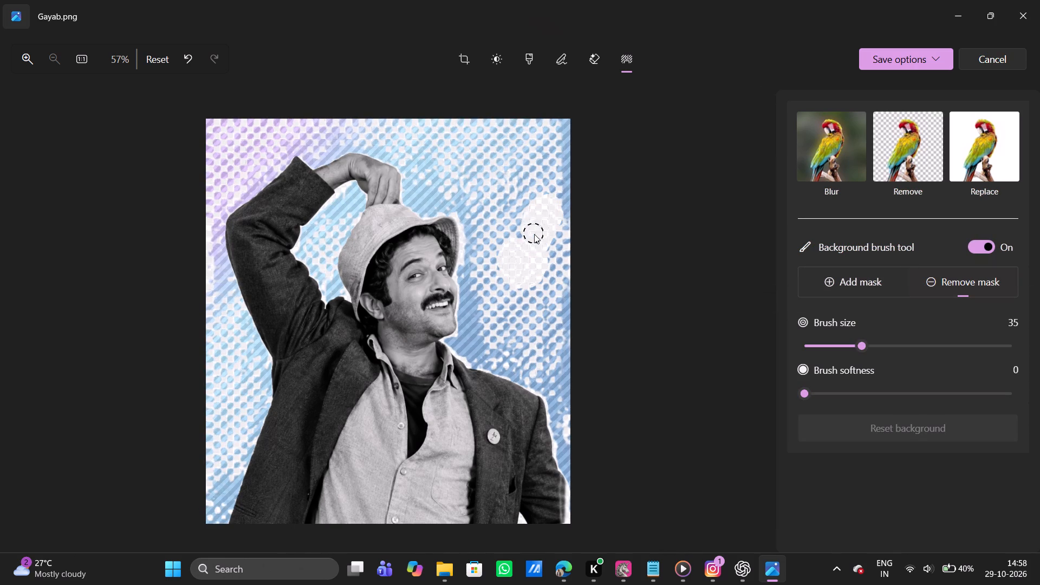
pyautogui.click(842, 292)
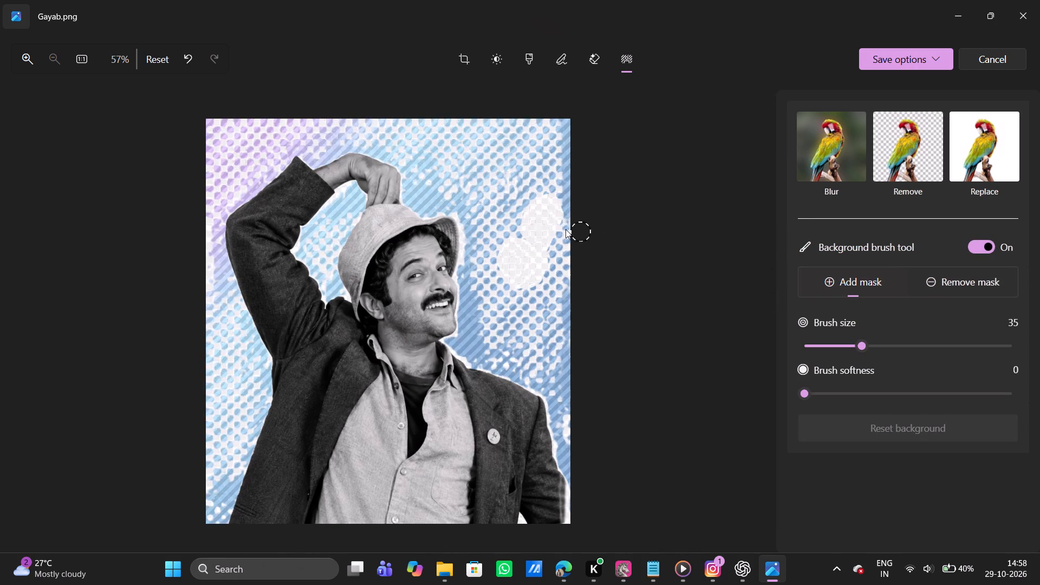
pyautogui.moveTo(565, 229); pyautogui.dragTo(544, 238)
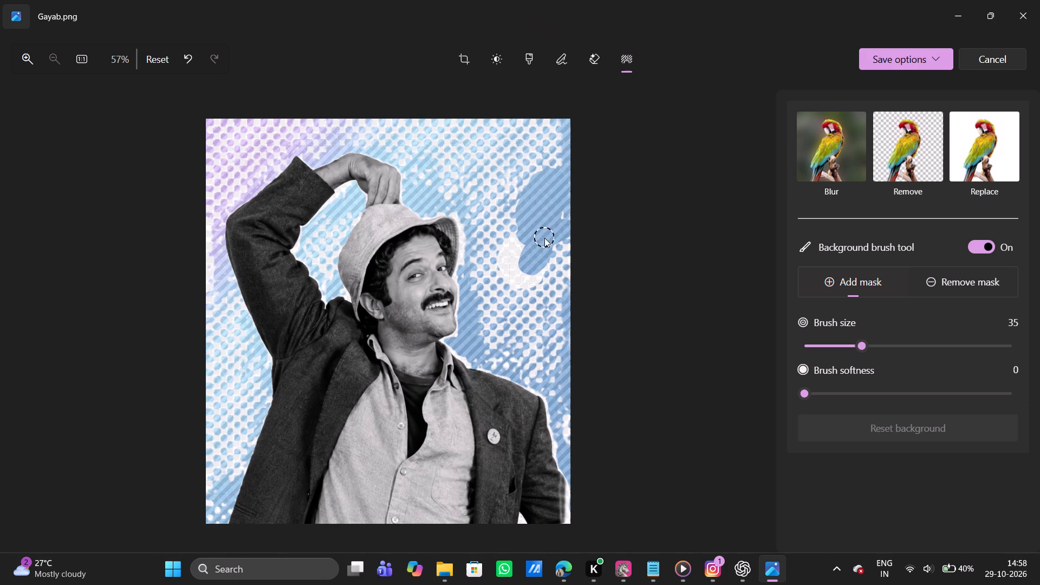
# Set the brush size to 89 and add mask over the dotted background along the image's right side.
pyautogui.moveTo(873, 346); pyautogui.dragTo(883, 345)
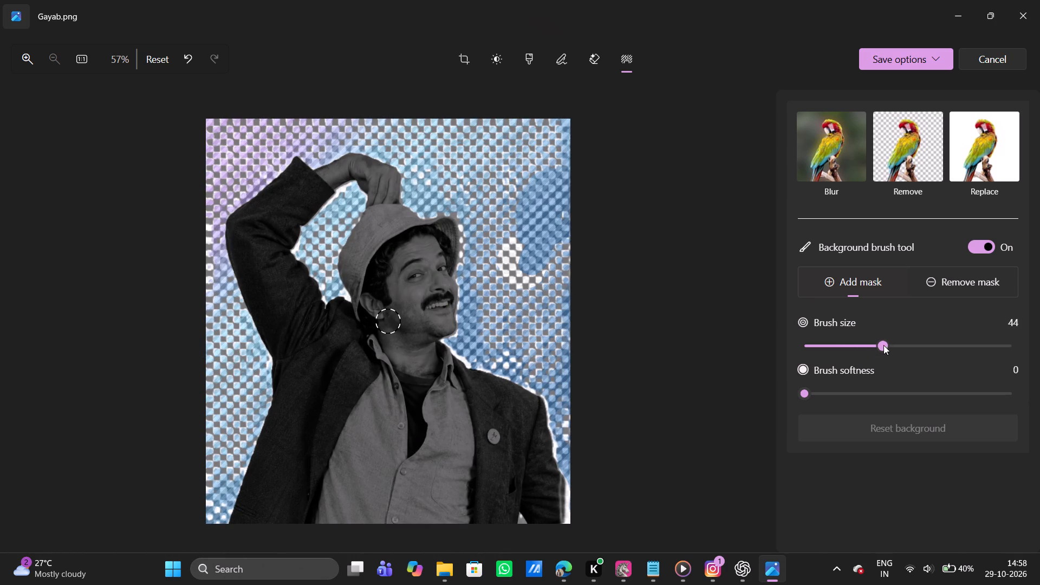
pyautogui.moveTo(883, 345); pyautogui.dragTo(986, 342)
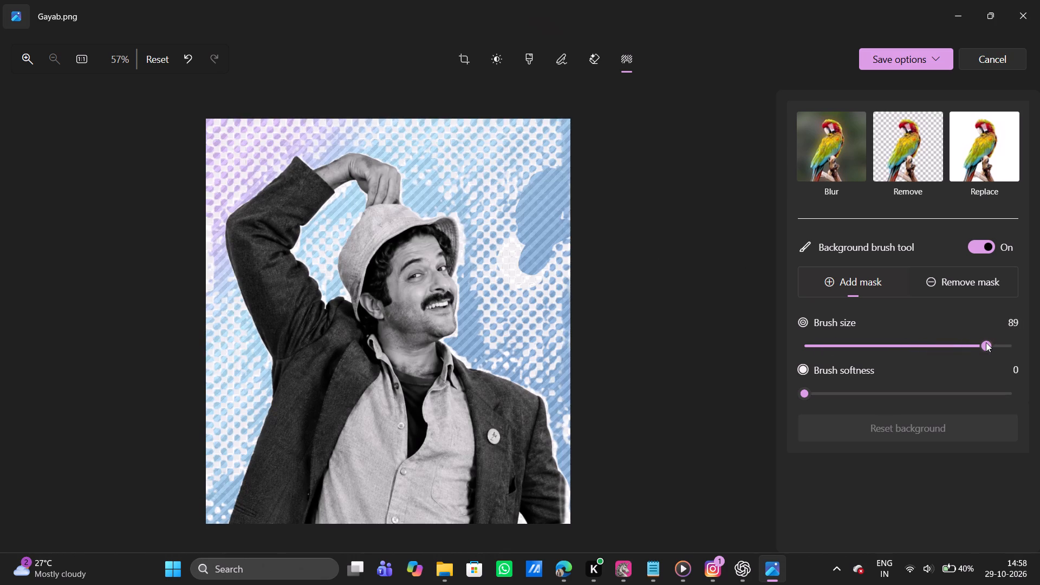
pyautogui.moveTo(497, 129); pyautogui.dragTo(529, 131)
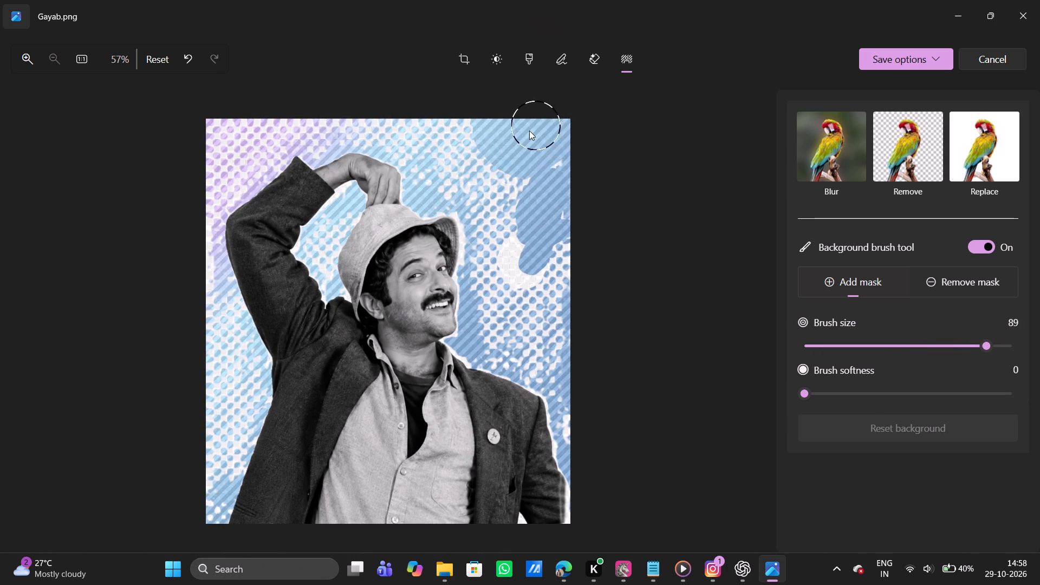
pyautogui.moveTo(529, 131); pyautogui.dragTo(529, 329)
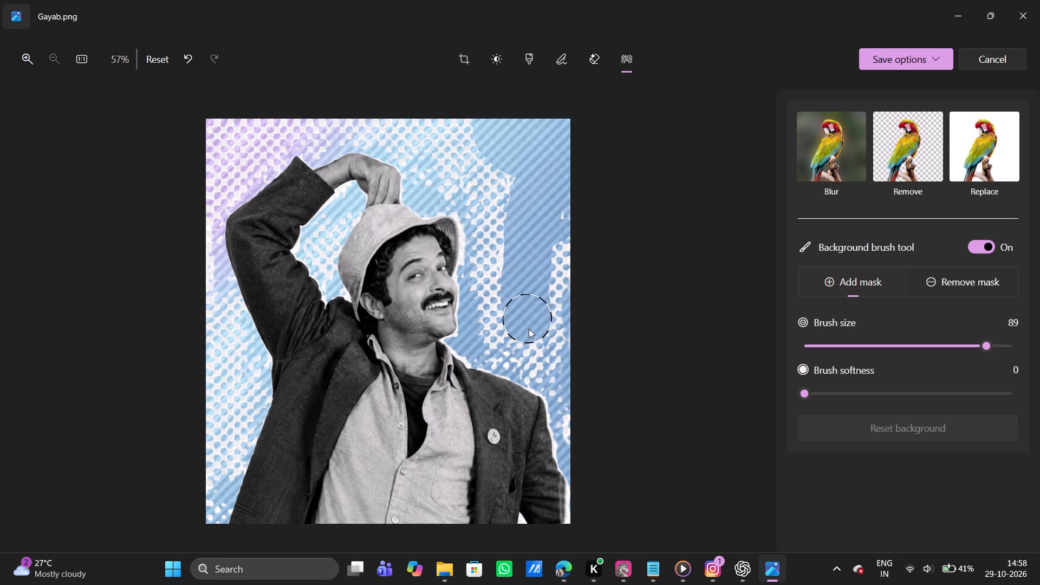
pyautogui.moveTo(529, 329); pyautogui.dragTo(489, 178)
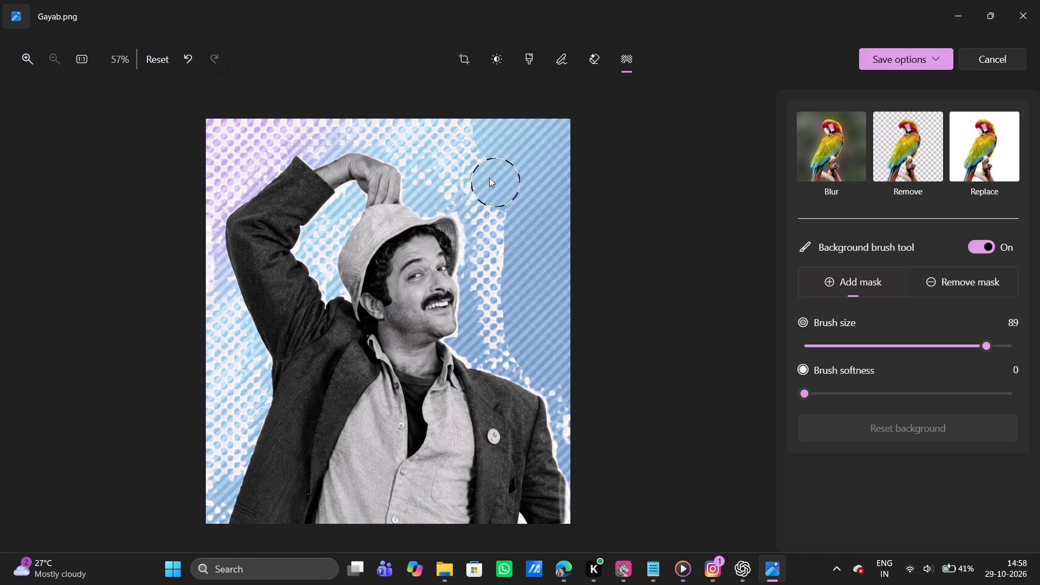
# Add mask over the dotted background across the image's top and down its left side, outside the raised arm.
pyautogui.moveTo(489, 178); pyautogui.dragTo(313, 118)
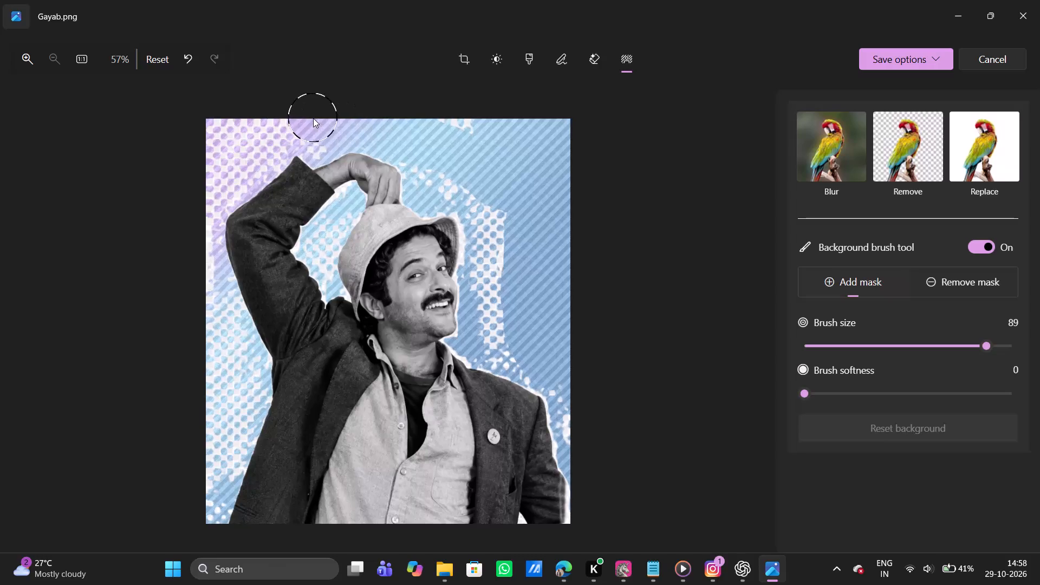
pyautogui.moveTo(313, 118); pyautogui.dragTo(194, 194)
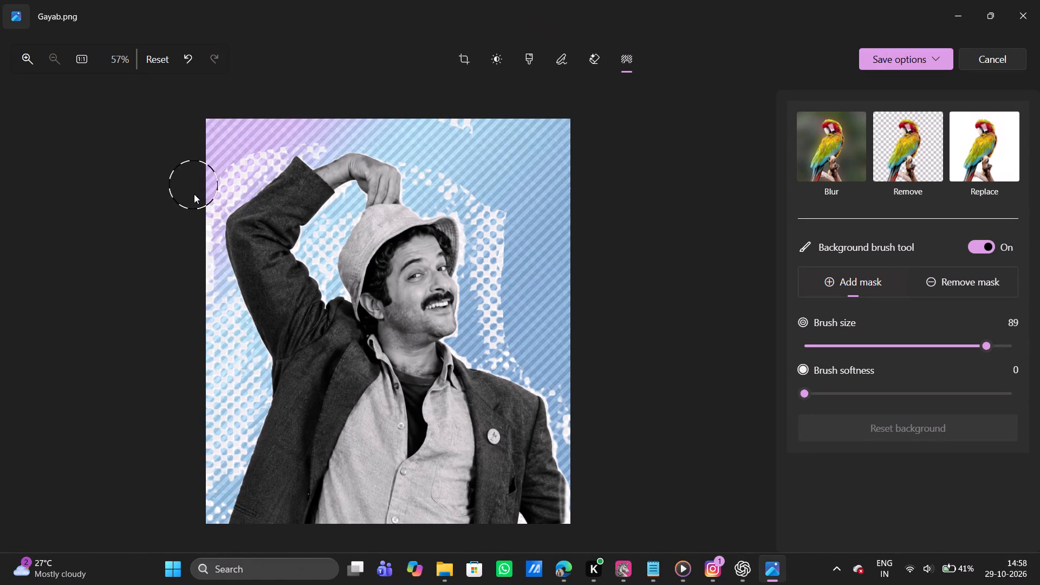
pyautogui.moveTo(194, 194); pyautogui.dragTo(213, 349)
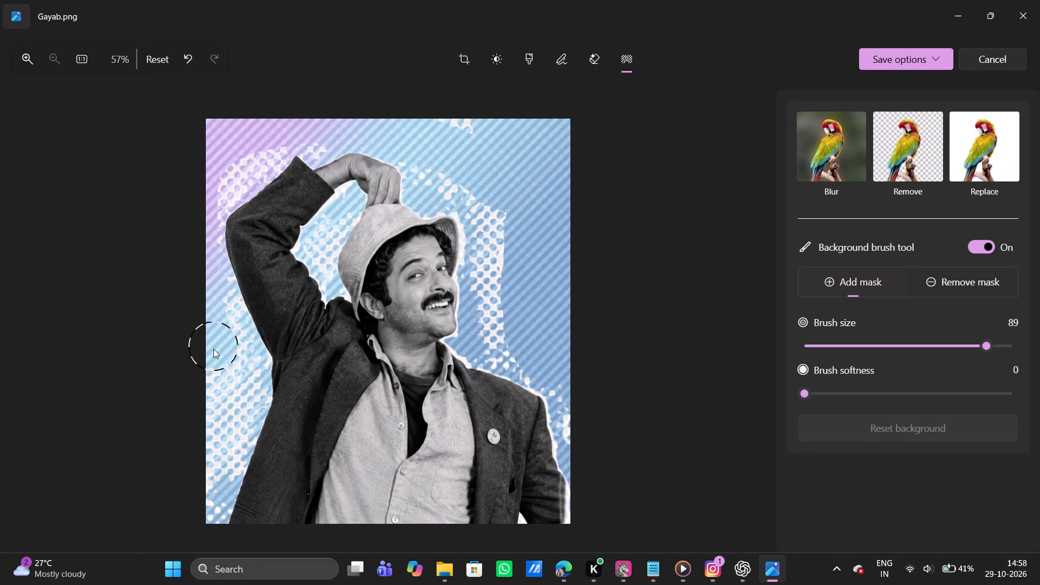
pyautogui.moveTo(213, 349); pyautogui.dragTo(206, 480)
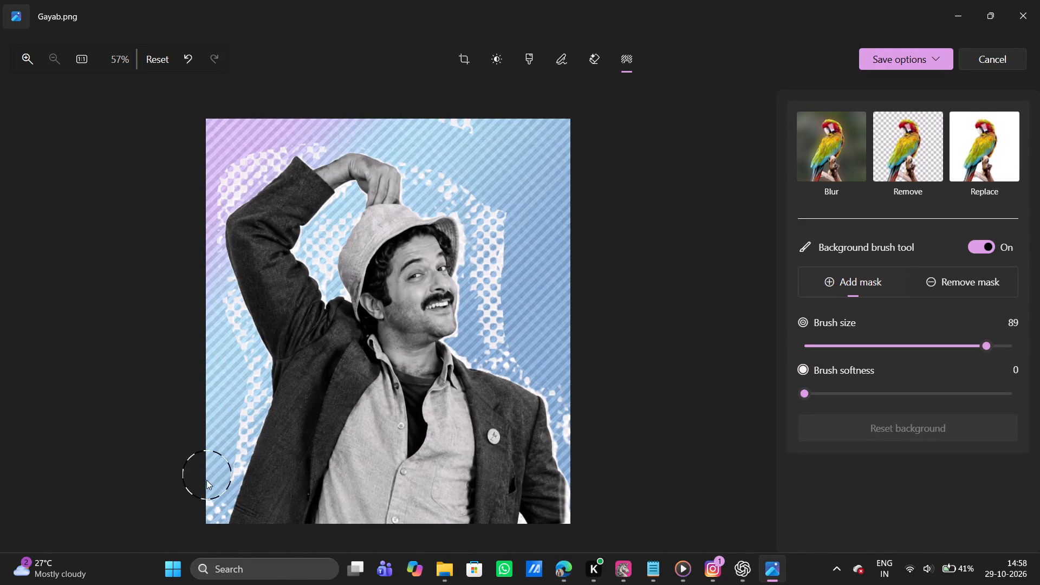
pyautogui.moveTo(206, 480); pyautogui.dragTo(203, 490)
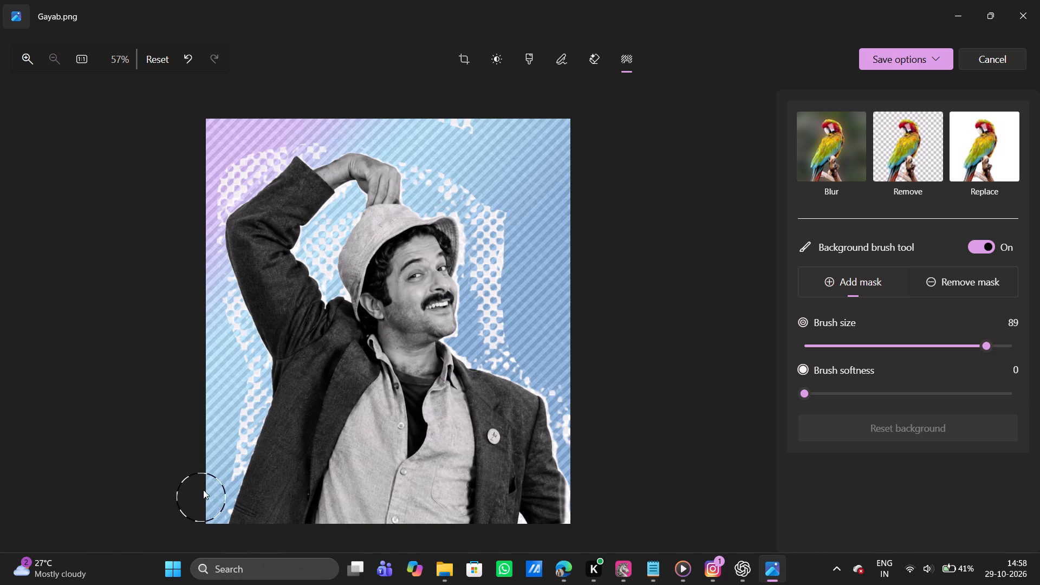
pyautogui.moveTo(203, 490); pyautogui.dragTo(229, 417)
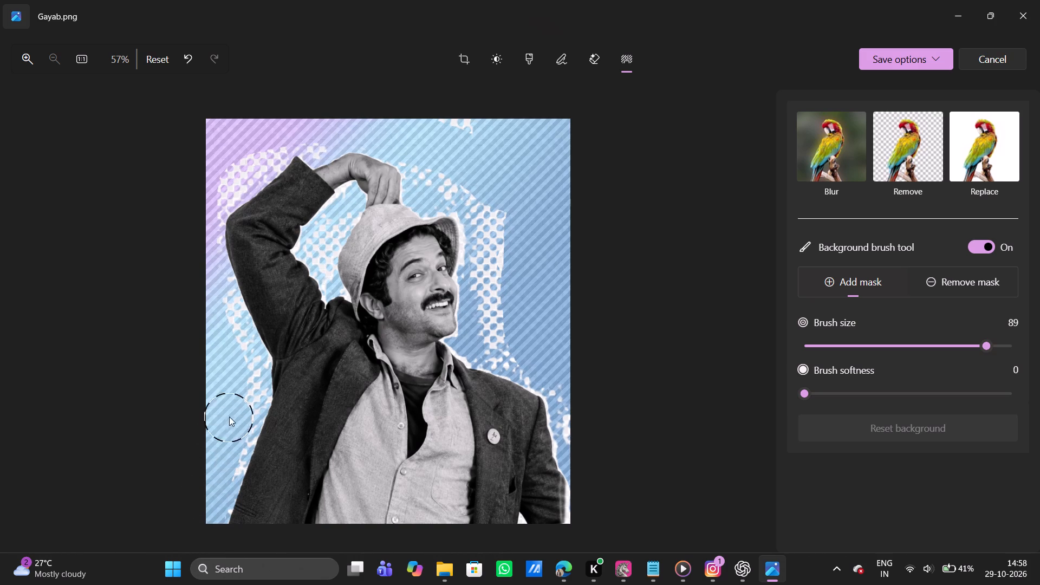
pyautogui.moveTo(229, 417); pyautogui.dragTo(198, 296)
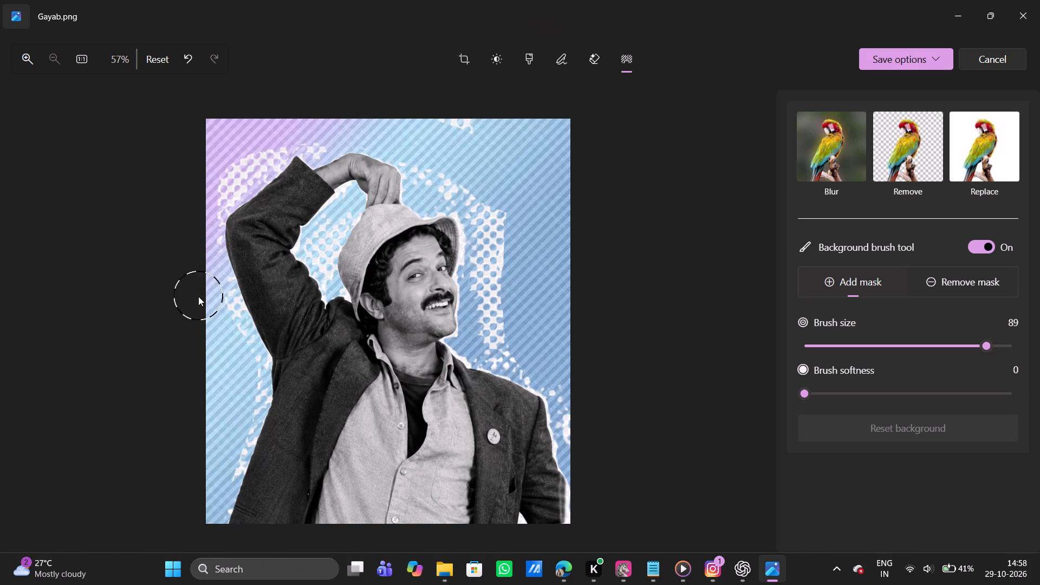
pyautogui.moveTo(198, 296); pyautogui.dragTo(208, 193)
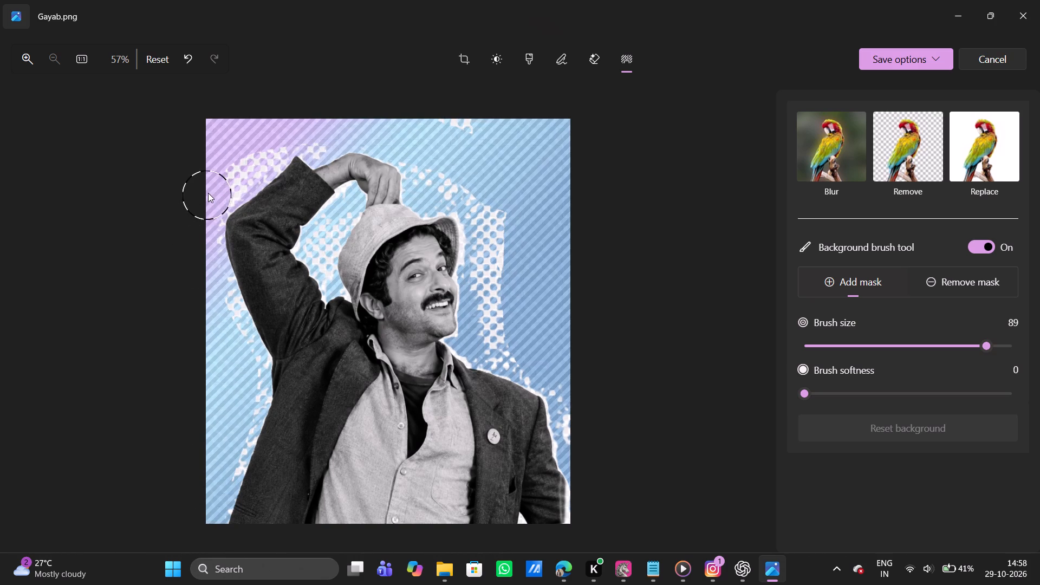
pyautogui.moveTo(208, 193); pyautogui.dragTo(261, 147)
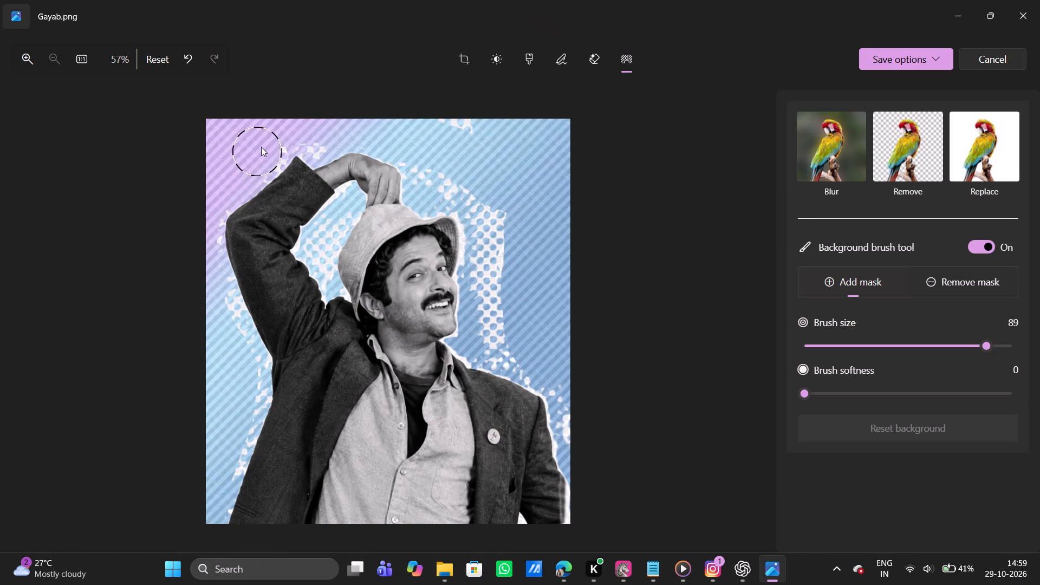
pyautogui.moveTo(261, 147); pyautogui.dragTo(434, 120)
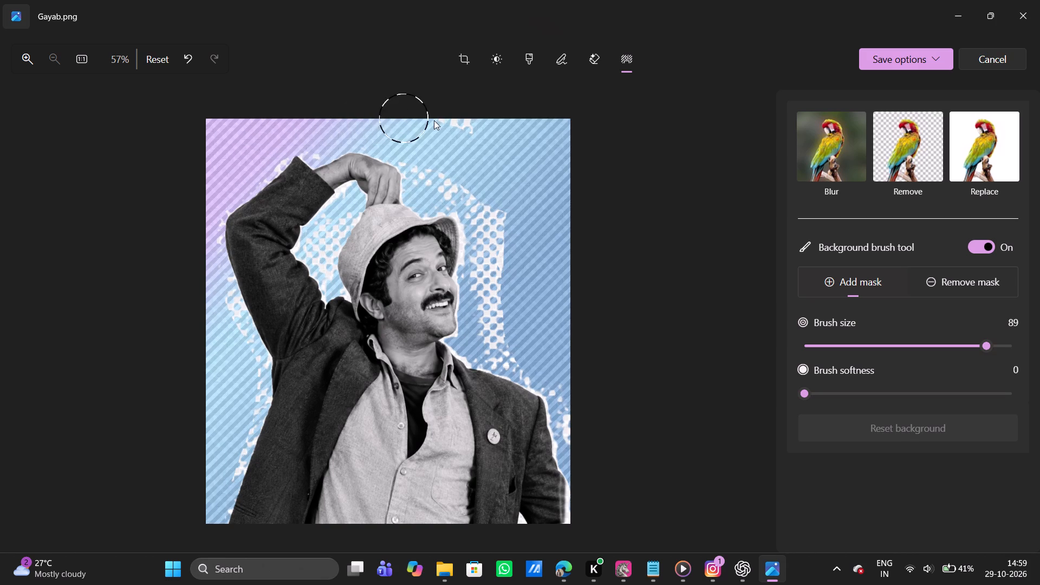
pyautogui.moveTo(434, 120); pyautogui.dragTo(499, 136)
# Add mask over the remaining dots beside the hat and face, down to the neck.
pyautogui.moveTo(499, 136); pyautogui.dragTo(465, 185)
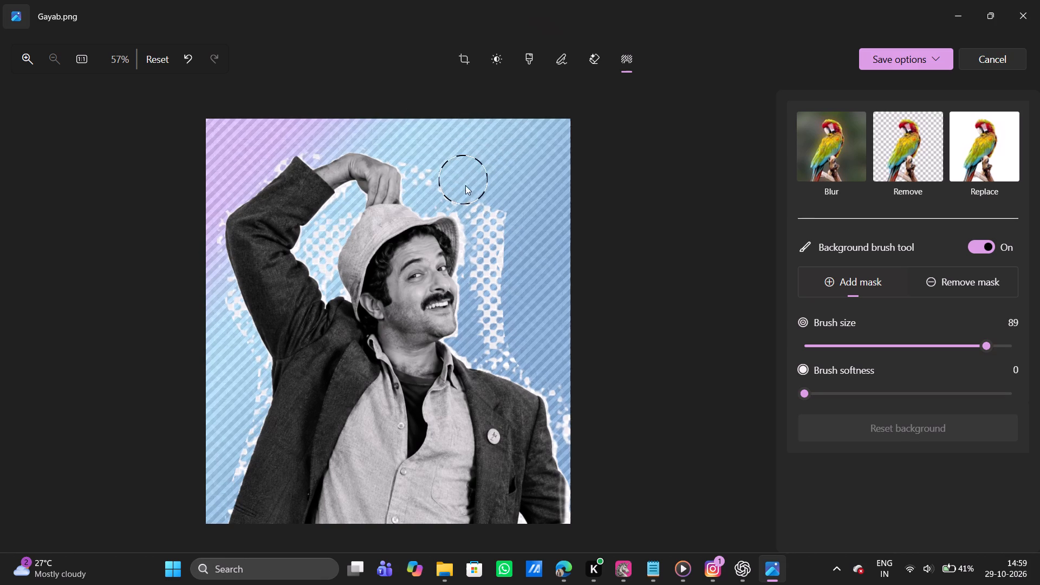
pyautogui.moveTo(465, 185); pyautogui.dragTo(487, 230)
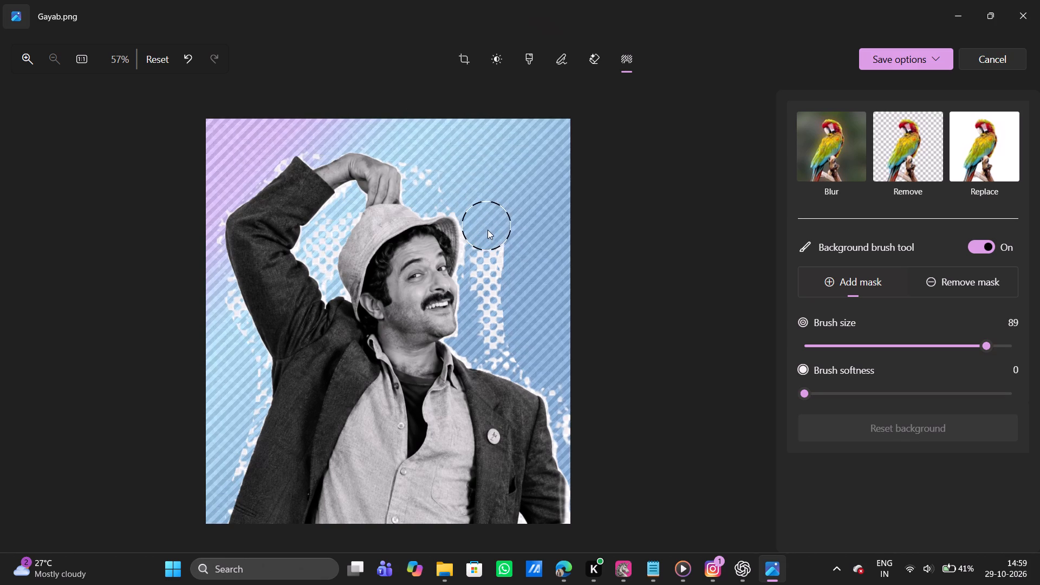
pyautogui.moveTo(487, 230); pyautogui.dragTo(485, 266)
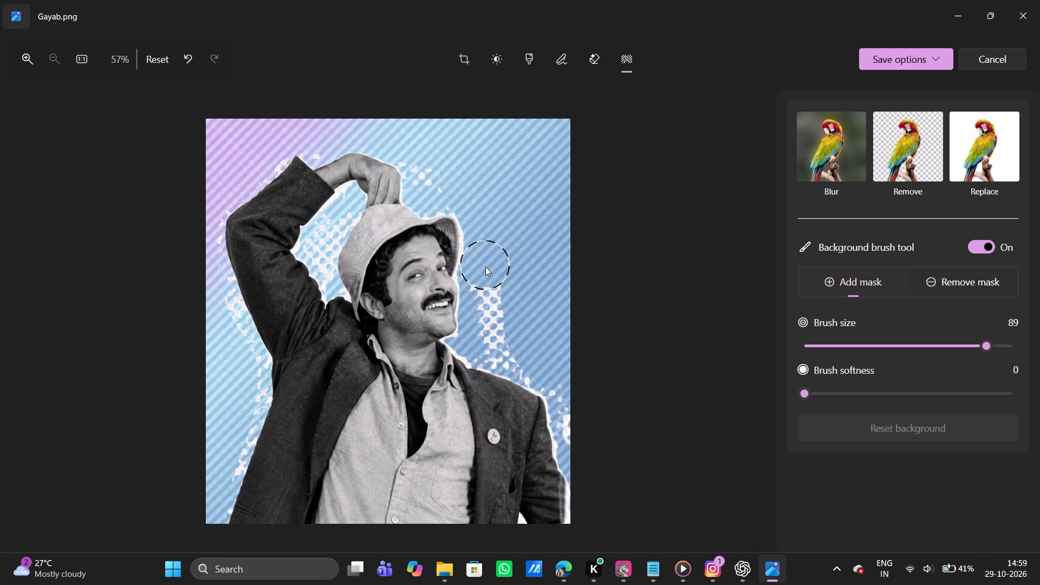
pyautogui.moveTo(485, 266); pyautogui.dragTo(483, 291)
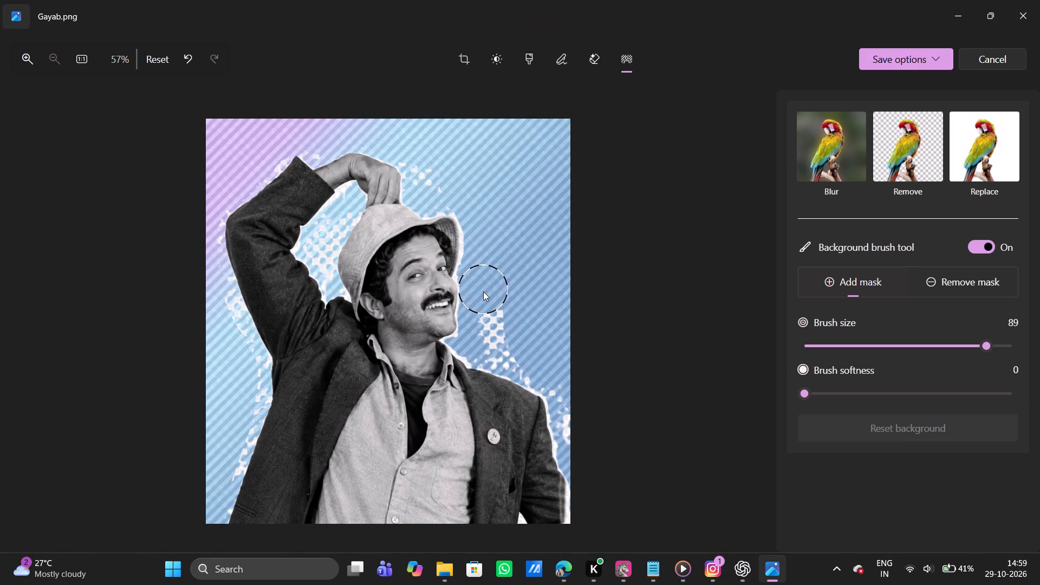
pyautogui.moveTo(483, 291); pyautogui.dragTo(483, 318)
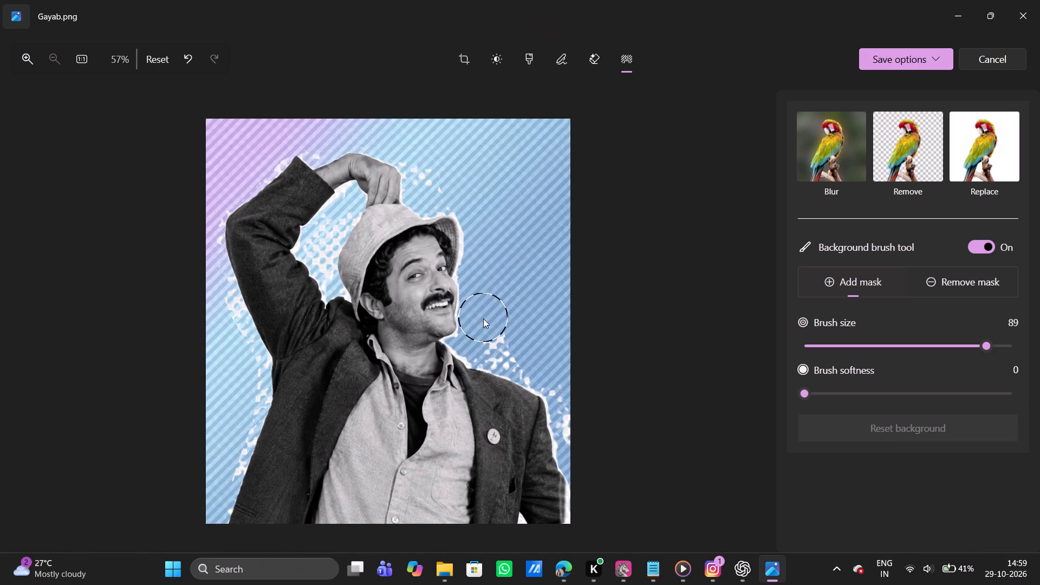
pyautogui.moveTo(483, 318); pyautogui.dragTo(483, 339)
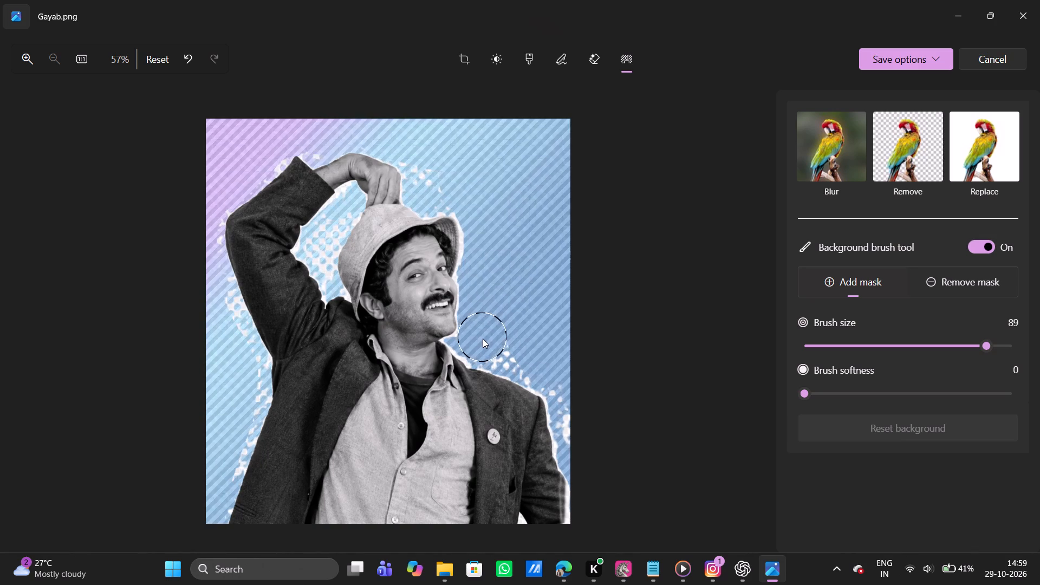
pyautogui.moveTo(483, 339); pyautogui.dragTo(480, 341)
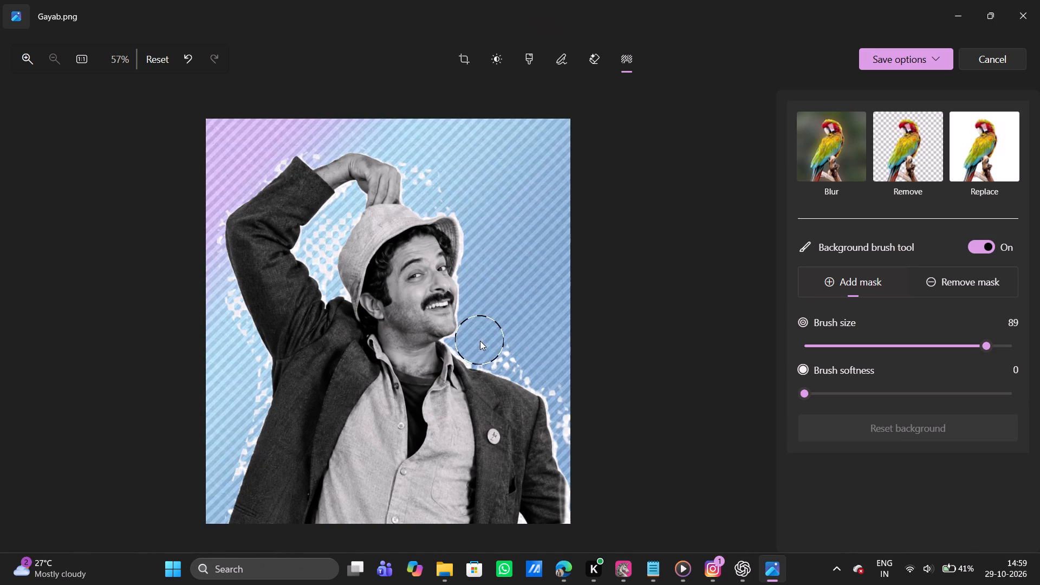
# Add mask over the remaining dots along the shoulder below the face and down the outer sleeve to the image's bottom-right corner.
pyautogui.moveTo(480, 341); pyautogui.dragTo(520, 351)
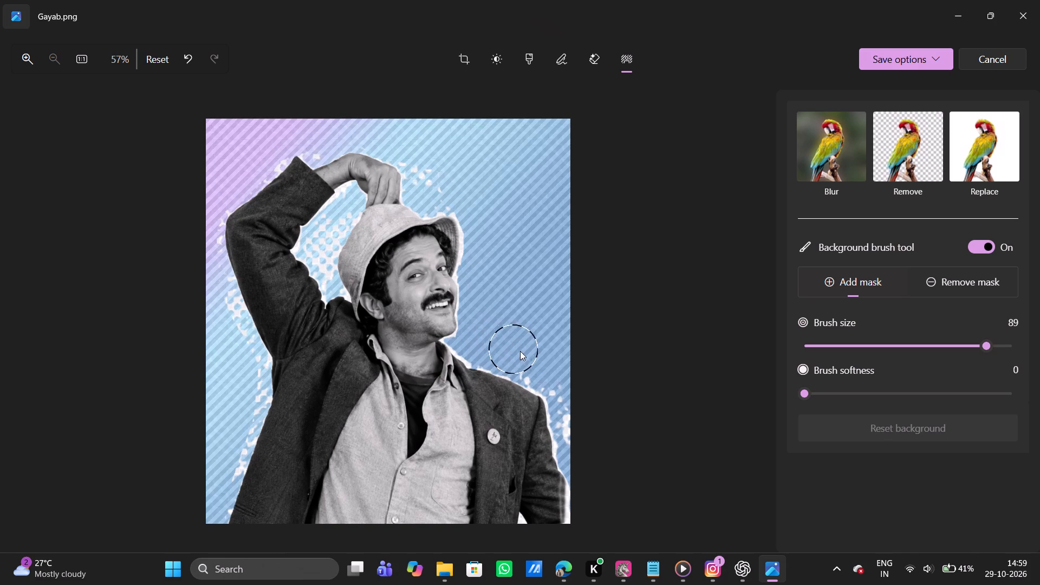
pyautogui.moveTo(520, 351); pyautogui.dragTo(538, 357)
pyautogui.moveTo(538, 357); pyautogui.dragTo(533, 362)
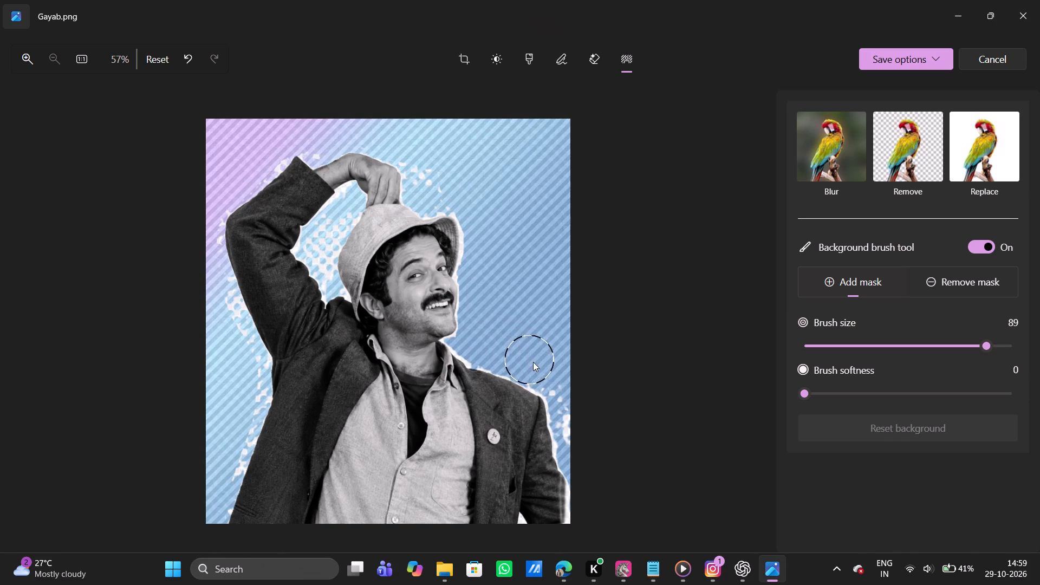
pyautogui.moveTo(533, 362); pyautogui.dragTo(562, 383)
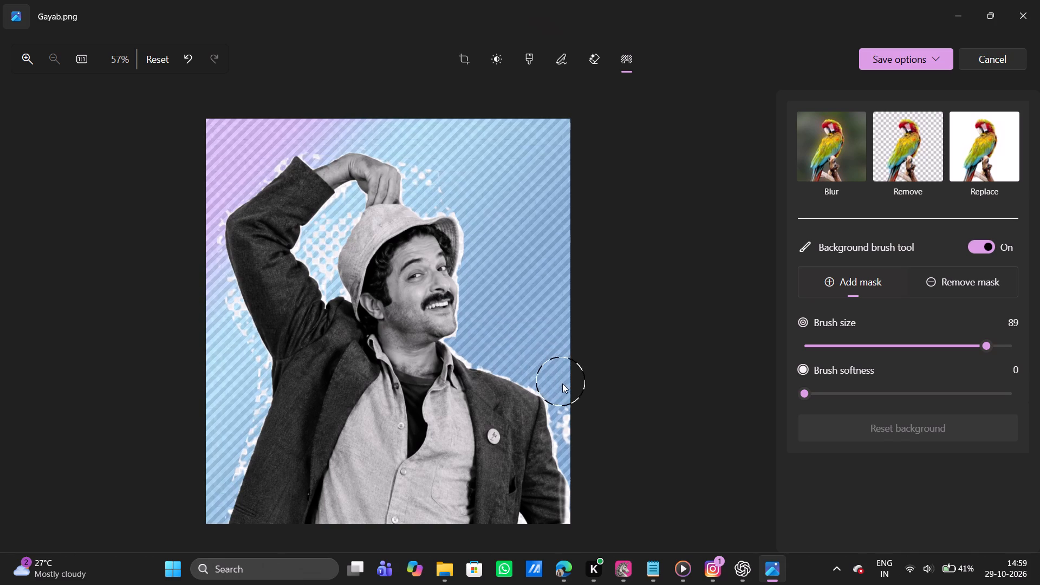
pyautogui.moveTo(562, 383); pyautogui.dragTo(574, 421)
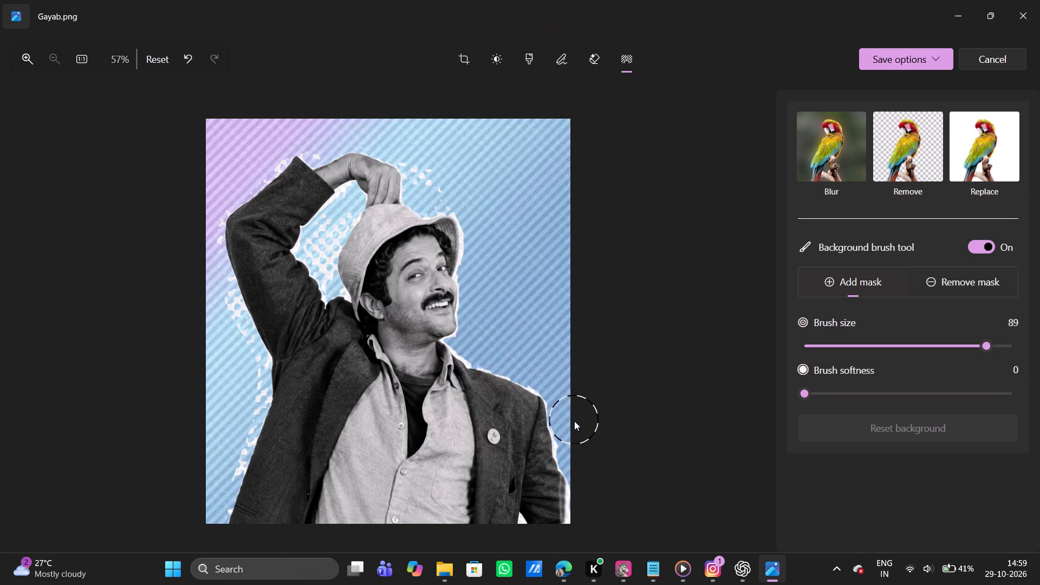
pyautogui.moveTo(574, 421); pyautogui.dragTo(583, 456)
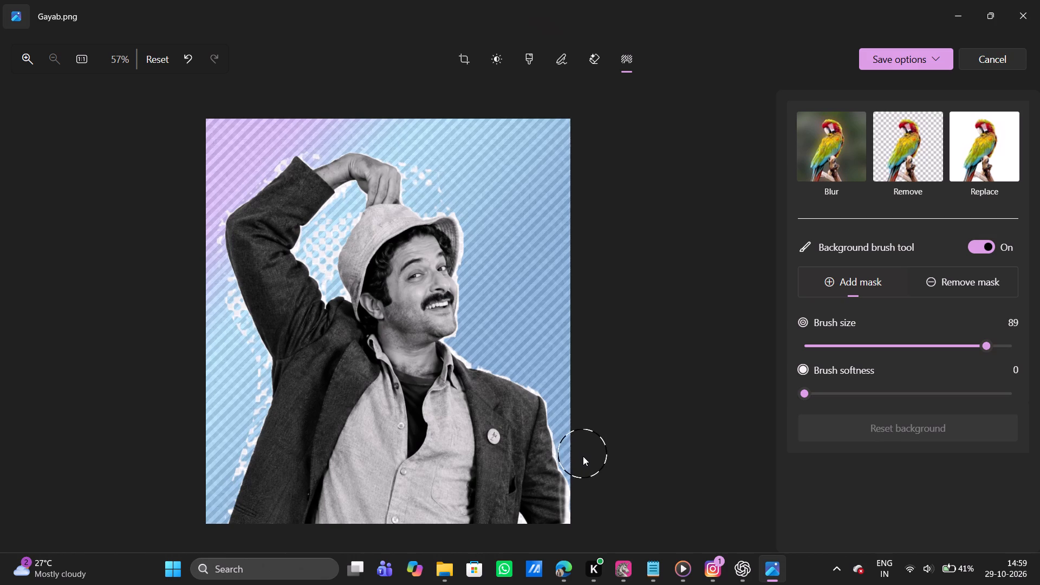
pyautogui.moveTo(583, 456); pyautogui.dragTo(604, 501)
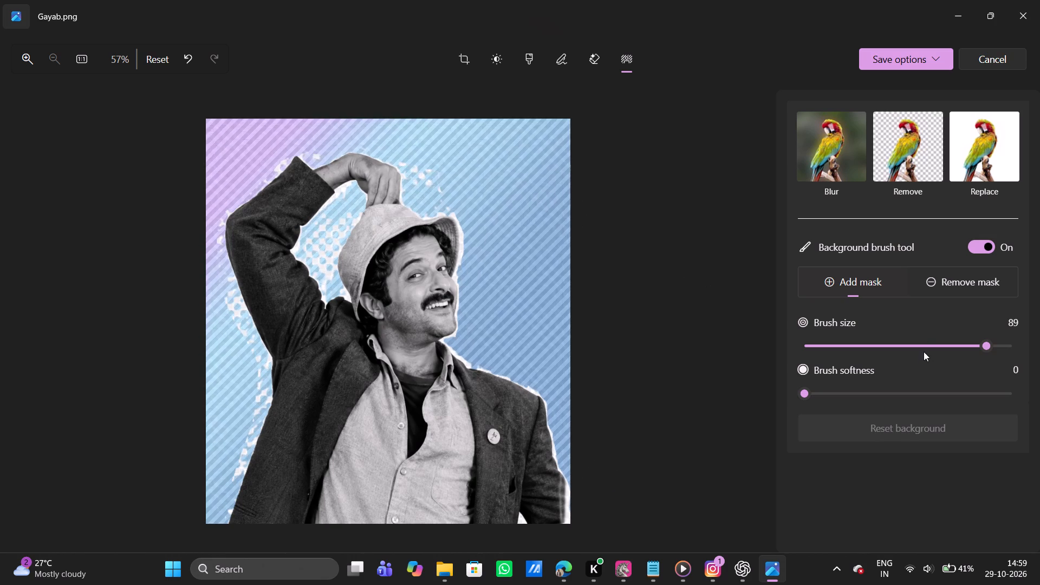
# Set the brush size to 40 and add mask over the dotted background in the gap between the raised arm and the hat.
pyautogui.click(873, 348)
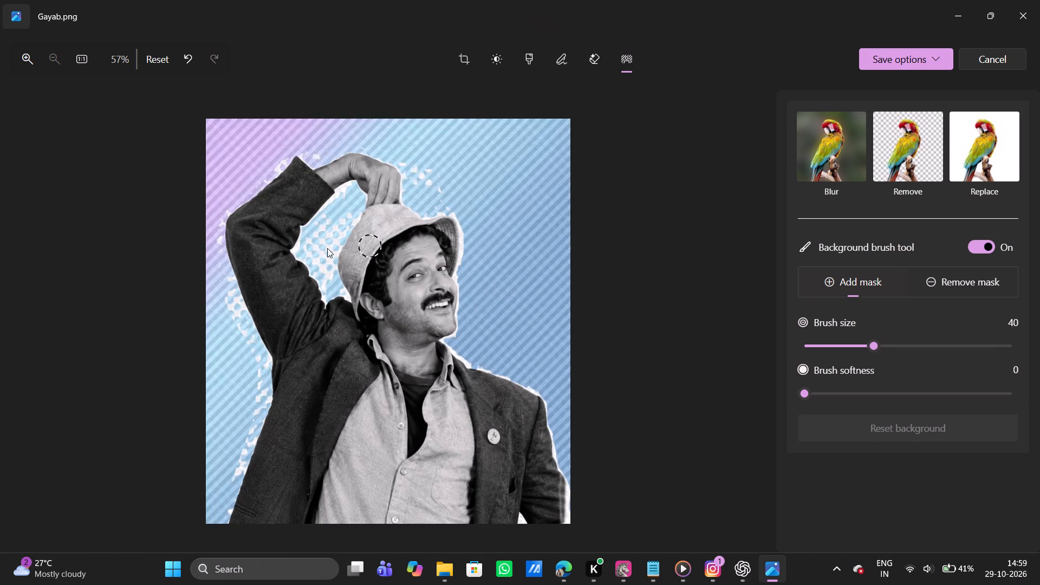
pyautogui.moveTo(318, 236); pyautogui.dragTo(317, 249)
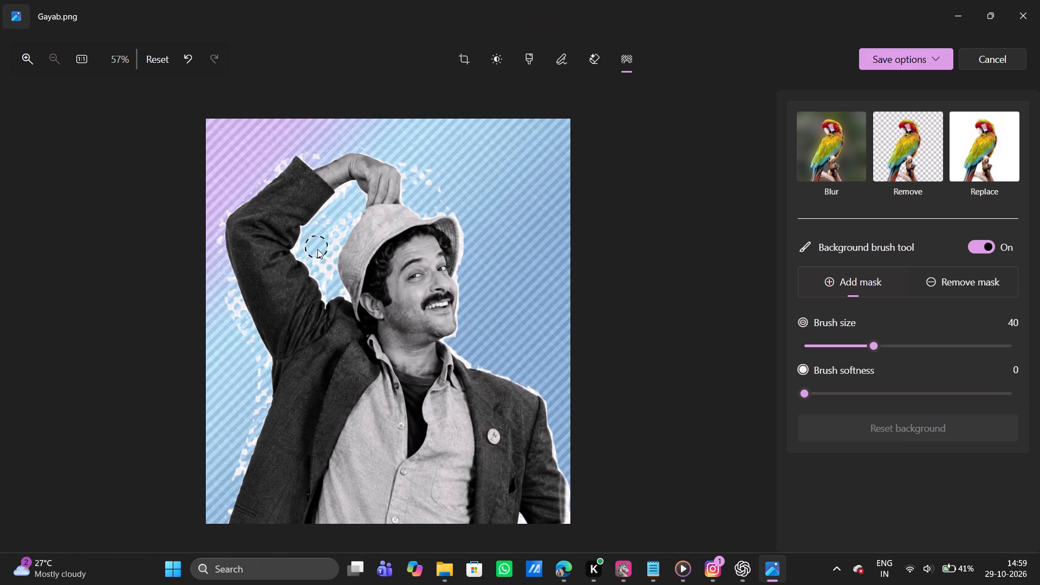
pyautogui.moveTo(317, 249); pyautogui.dragTo(323, 244)
pyautogui.moveTo(323, 244); pyautogui.dragTo(344, 201)
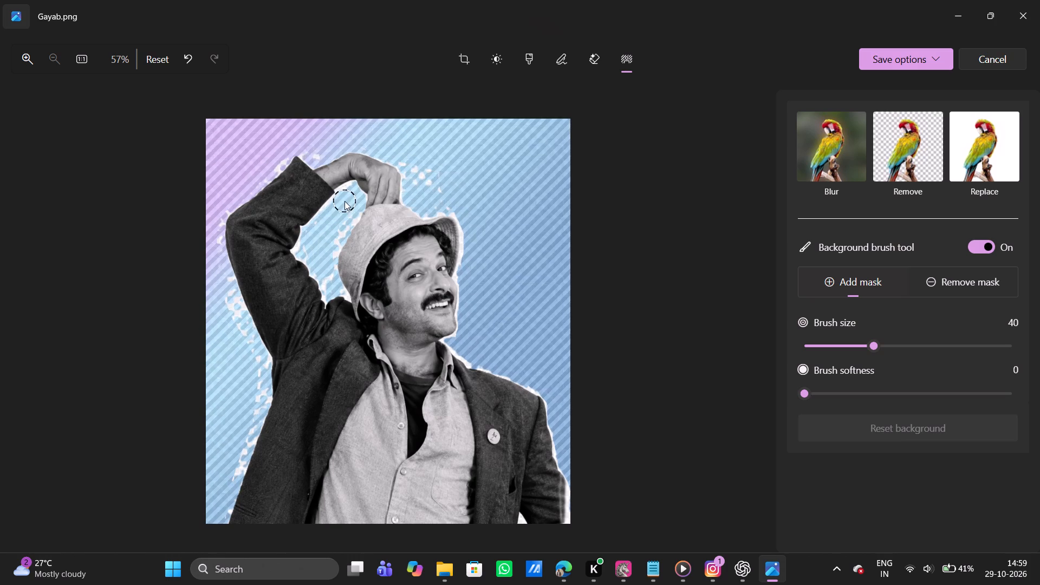
pyautogui.moveTo(344, 201); pyautogui.dragTo(348, 206)
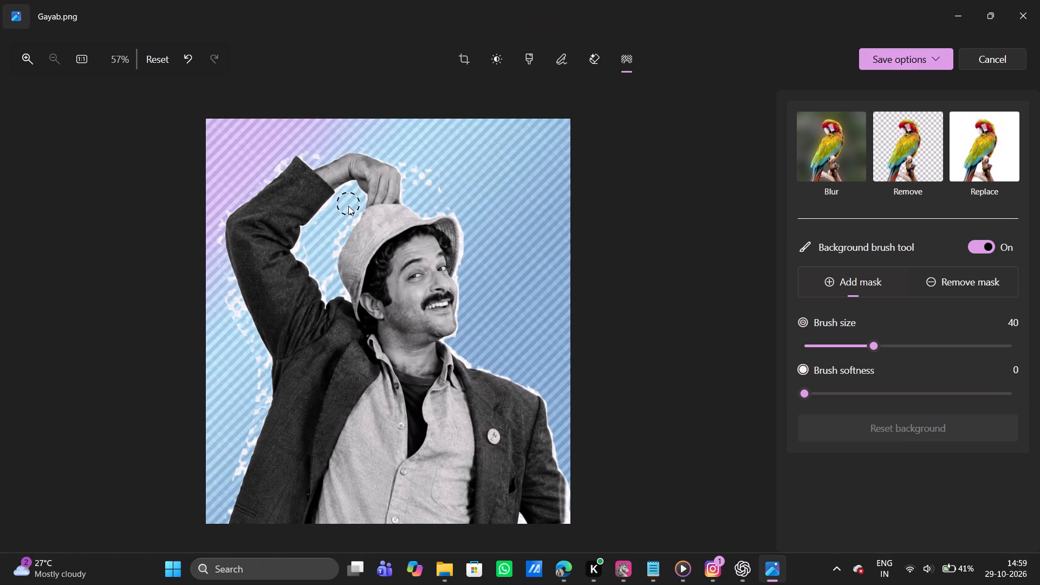
pyautogui.moveTo(348, 206); pyautogui.dragTo(347, 217)
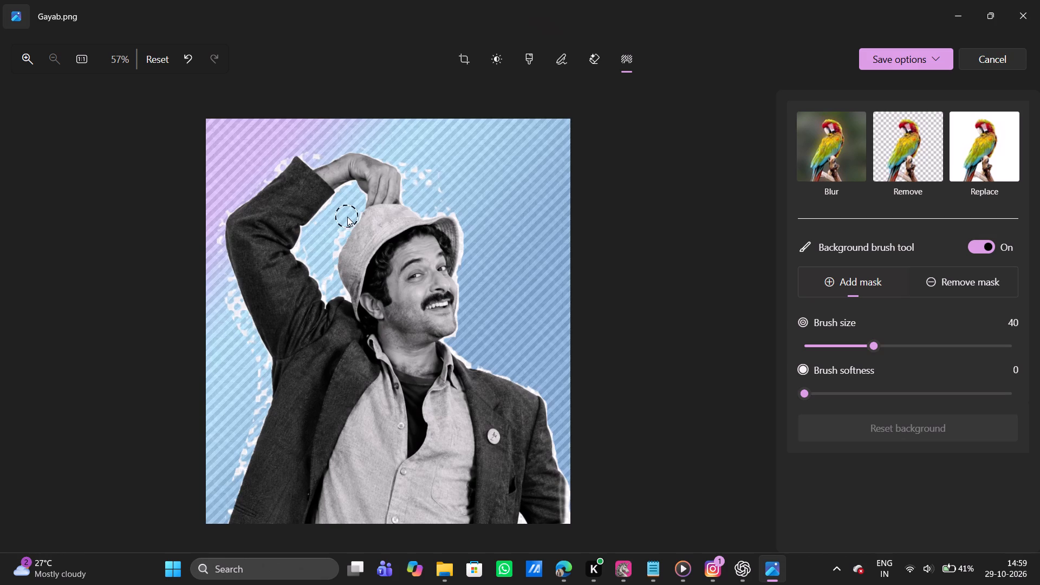
pyautogui.moveTo(347, 217); pyautogui.dragTo(334, 233)
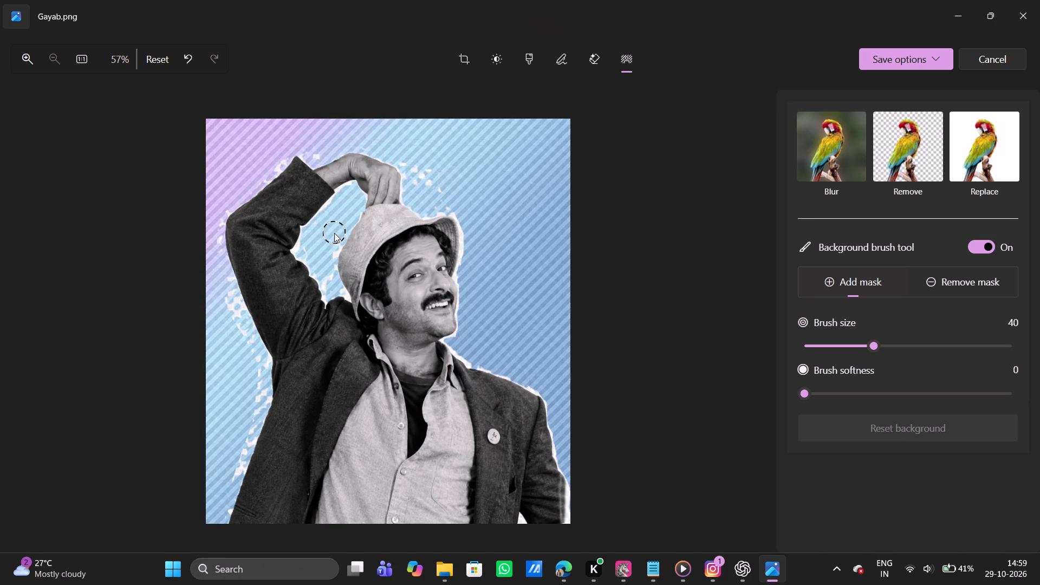
pyautogui.moveTo(334, 233); pyautogui.dragTo(326, 258)
pyautogui.moveTo(326, 258); pyautogui.dragTo(326, 275)
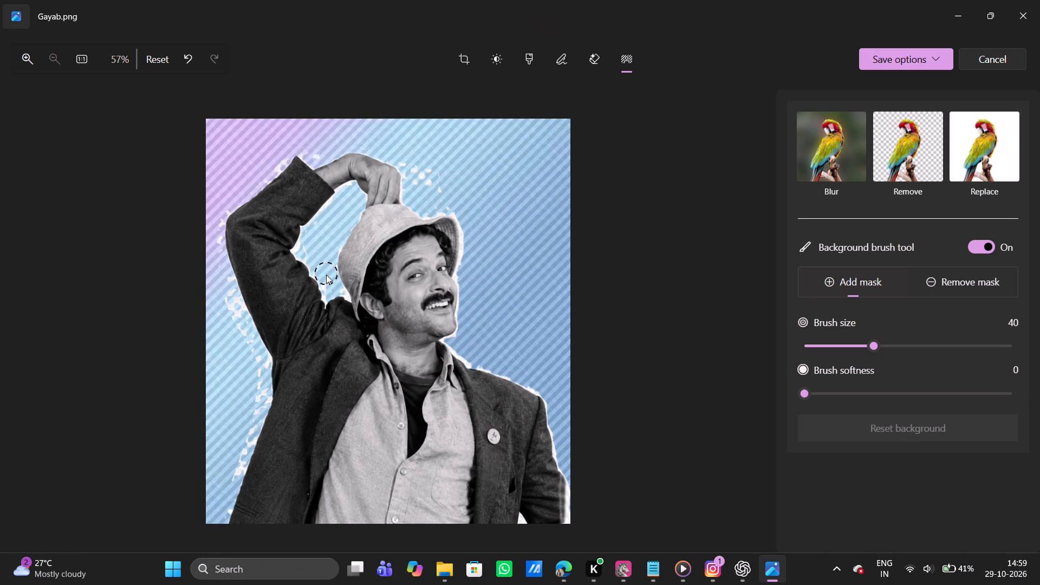
pyautogui.moveTo(326, 275); pyautogui.dragTo(332, 284)
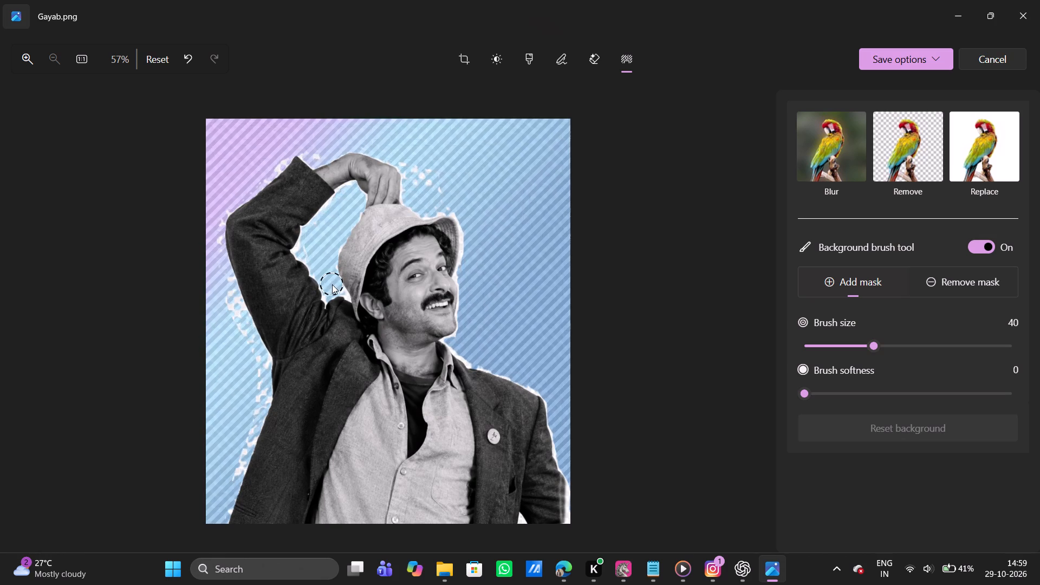
pyautogui.moveTo(332, 284); pyautogui.dragTo(322, 269)
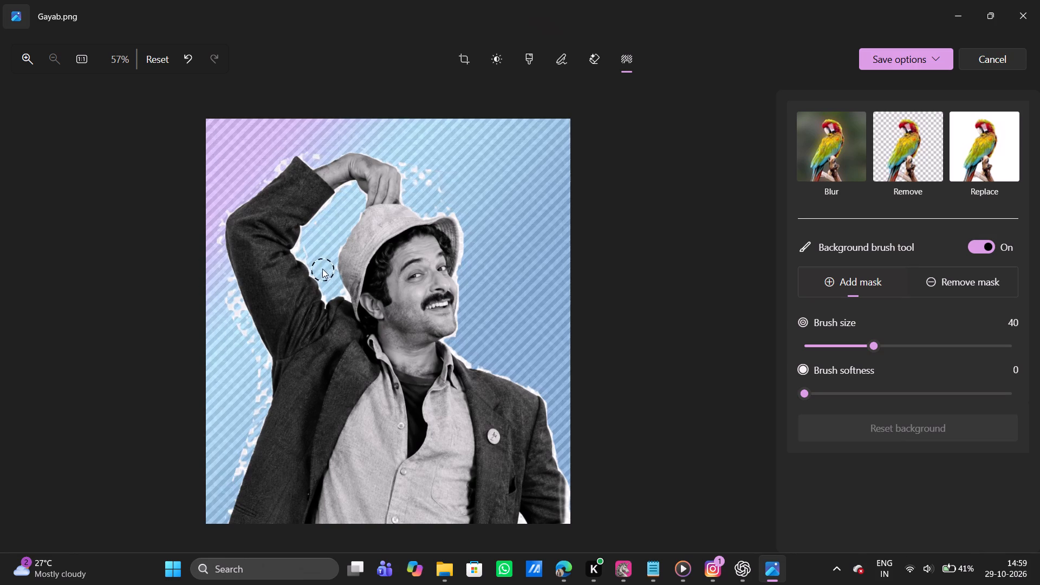
pyautogui.moveTo(322, 269); pyautogui.dragTo(311, 247)
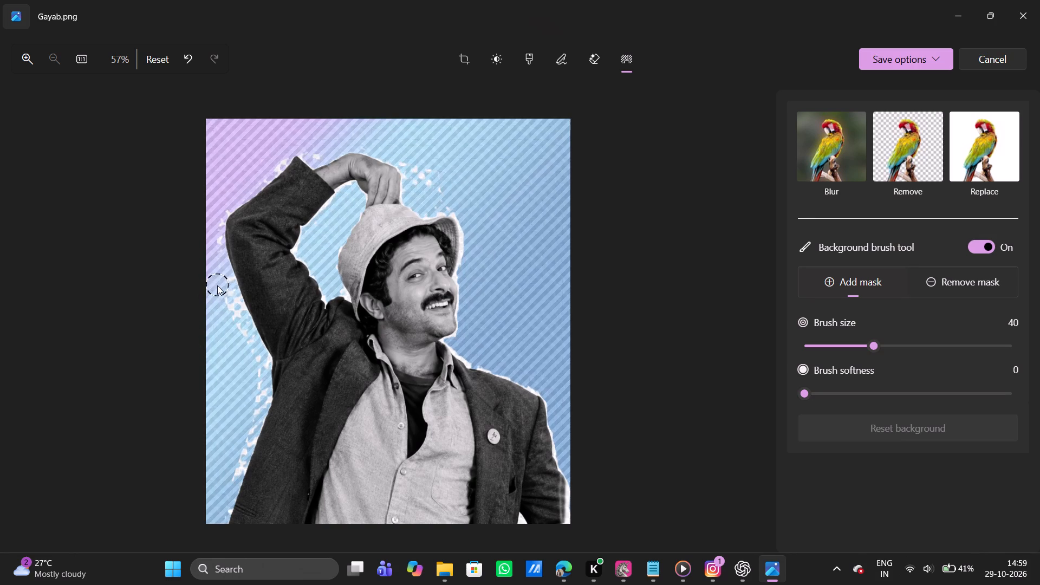
# Add mask over the dots beside the raised arm's elbow and down the jacket's left edge to the image's bottom.
pyautogui.moveTo(217, 285); pyautogui.dragTo(245, 335)
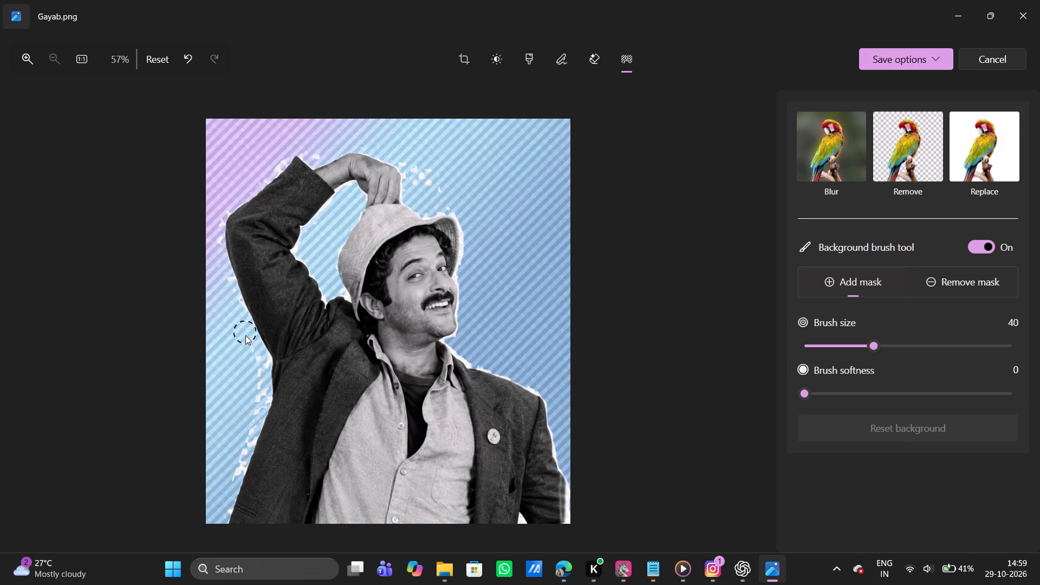
pyautogui.moveTo(245, 335); pyautogui.dragTo(255, 402)
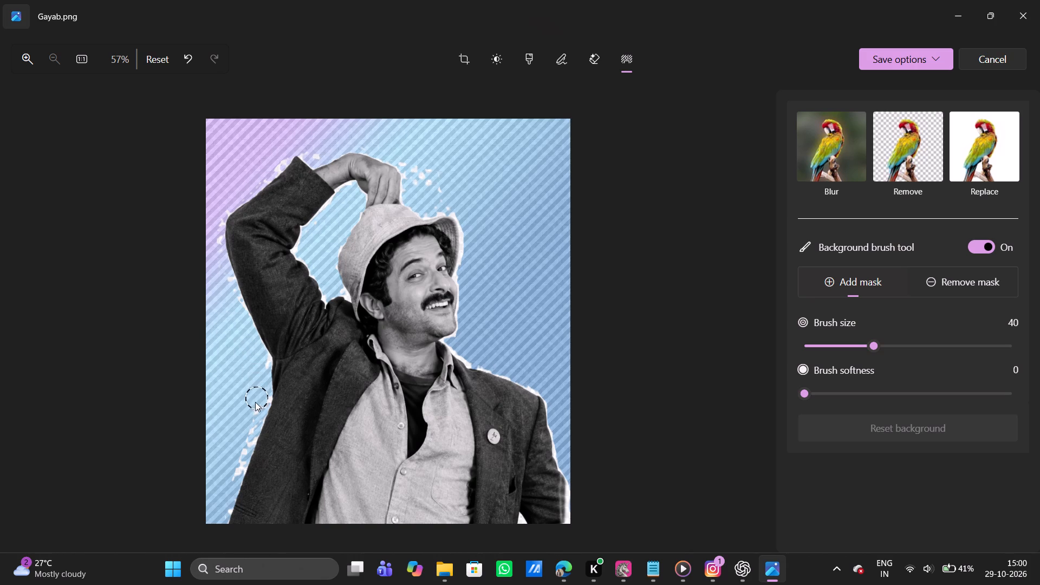
pyautogui.moveTo(255, 402); pyautogui.dragTo(230, 478)
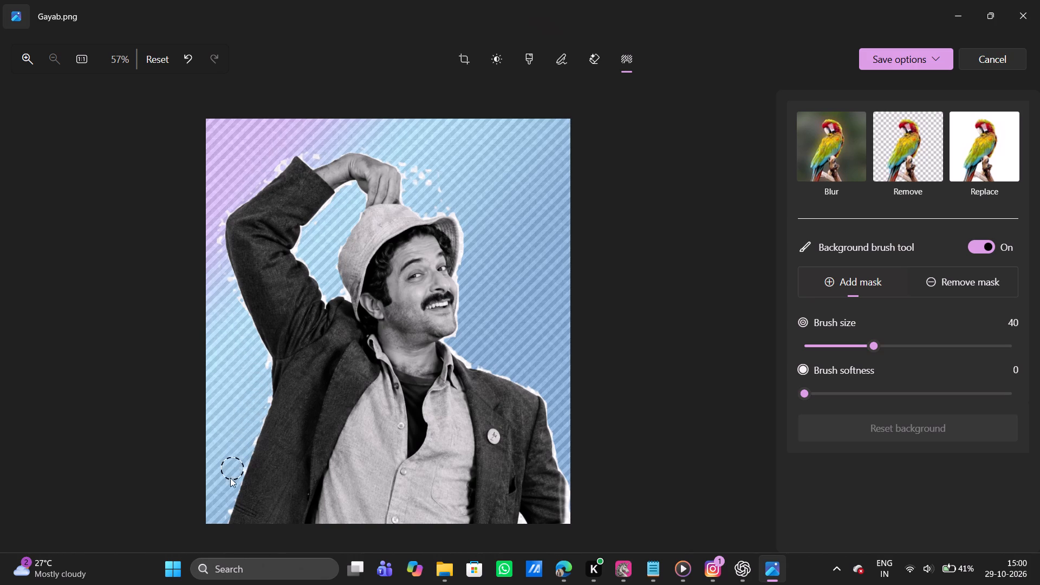
pyautogui.moveTo(230, 478); pyautogui.dragTo(222, 584)
# Remove mask from the jacket's bottom-left corner where the brush spilled onto it.
pyautogui.click(932, 283)
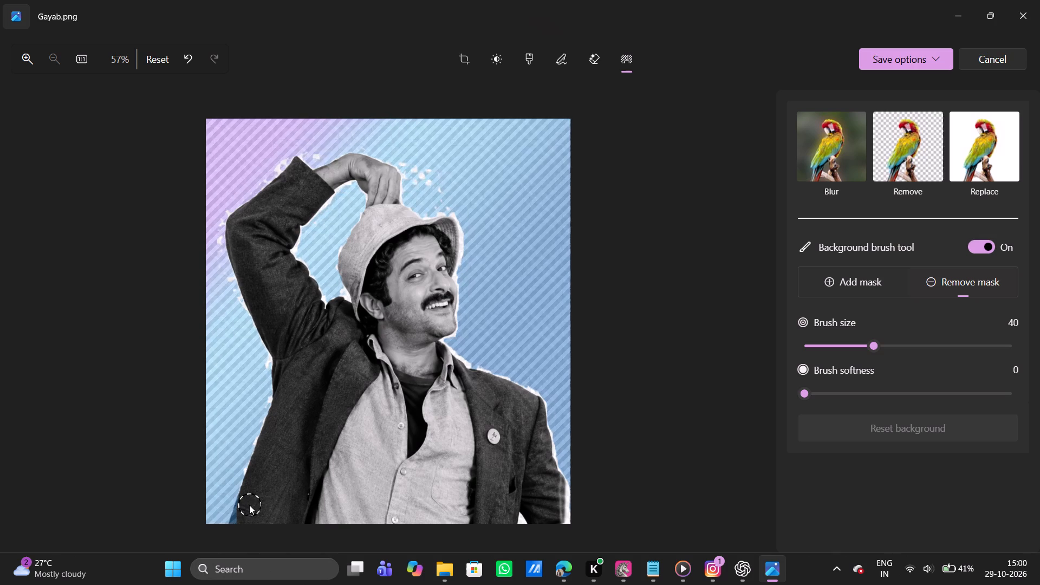
pyautogui.moveTo(249, 504); pyautogui.dragTo(240, 530)
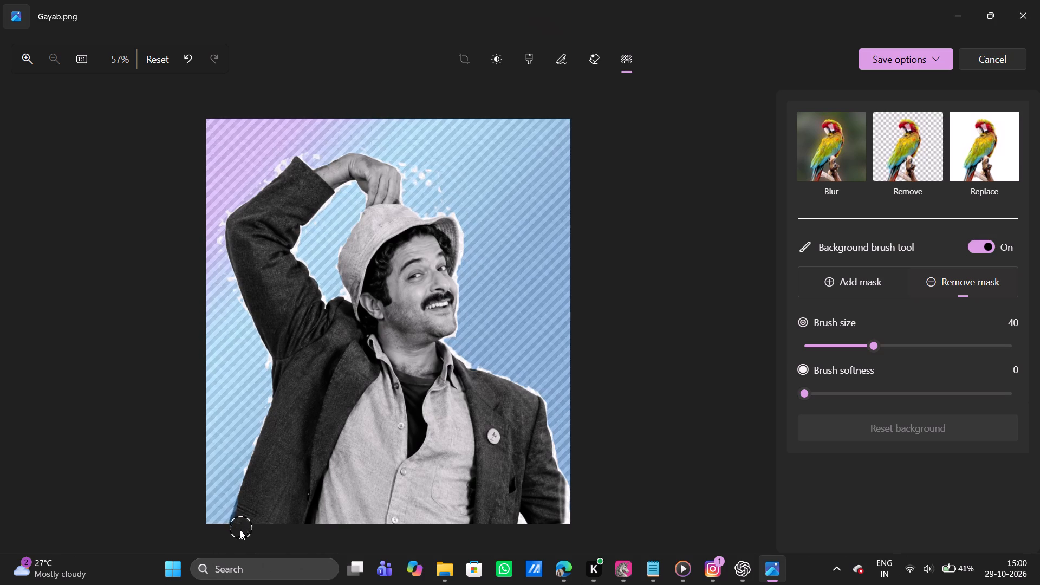
pyautogui.moveTo(240, 530); pyautogui.dragTo(297, 453)
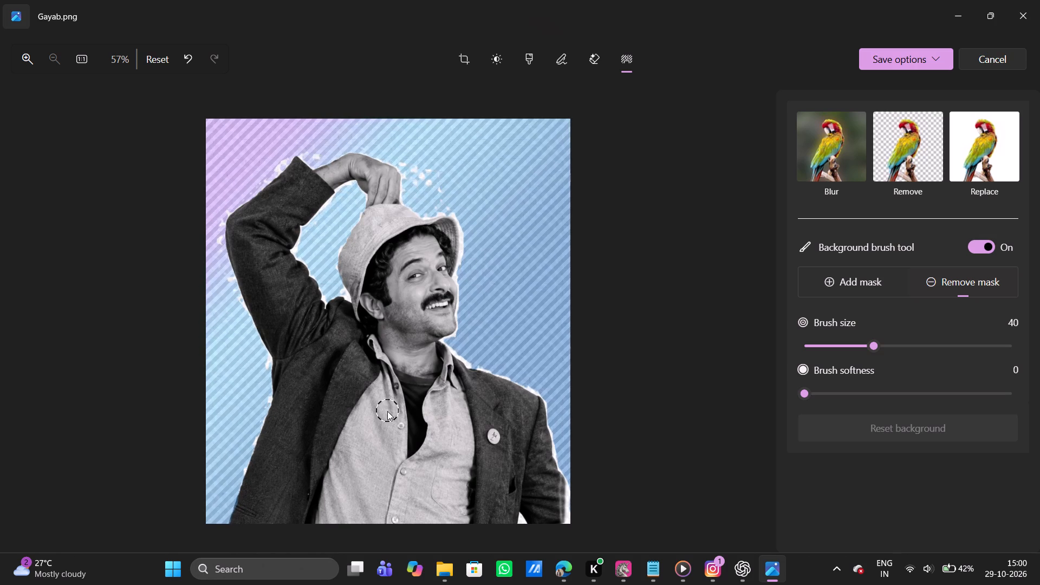
# Remove the masked background, save the cutout over the original Gayab.png, and minimize Photos.
pyautogui.click(902, 154)
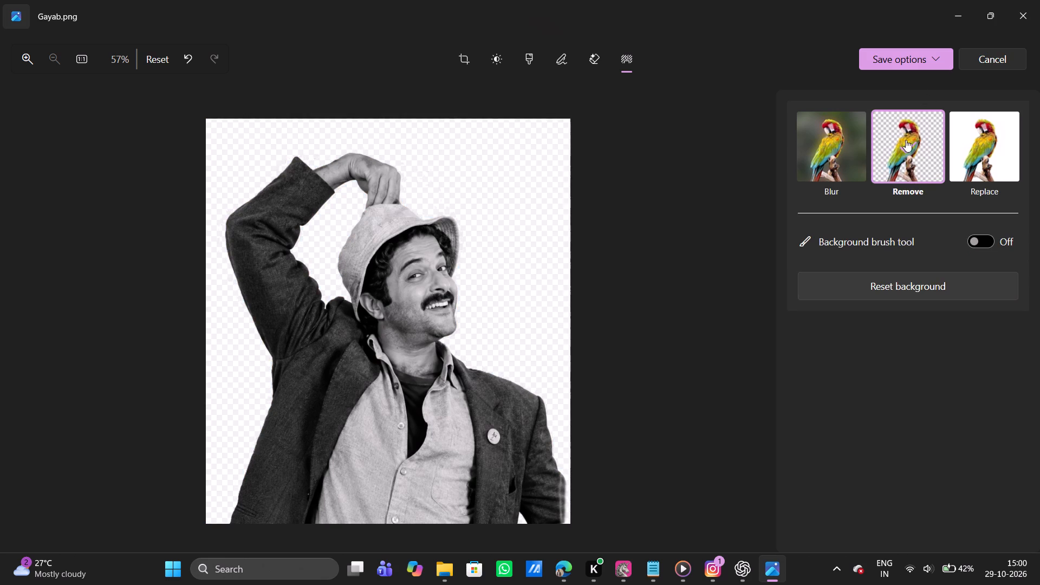
pyautogui.click(928, 61)
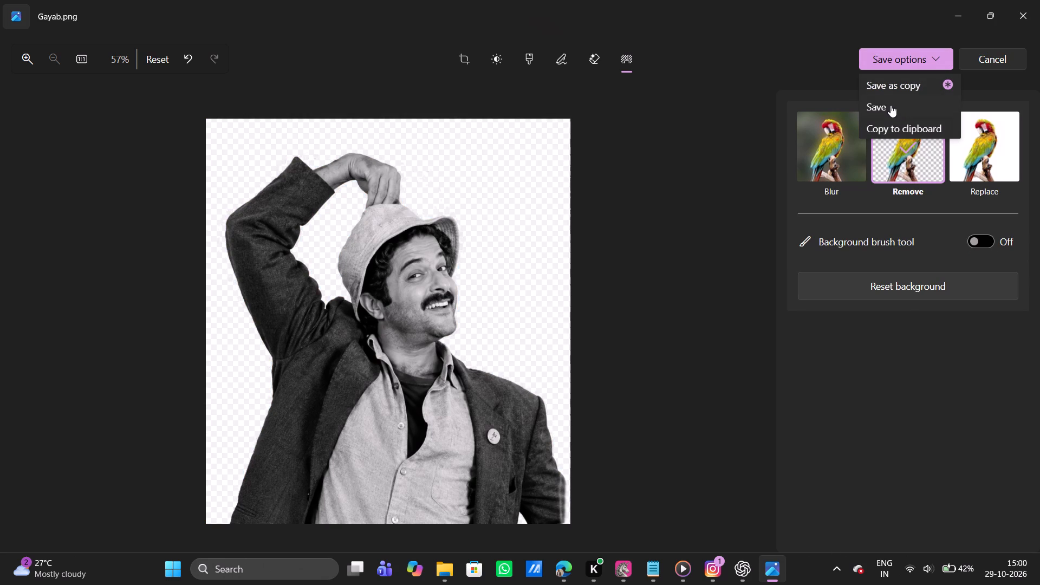
pyautogui.click(890, 105)
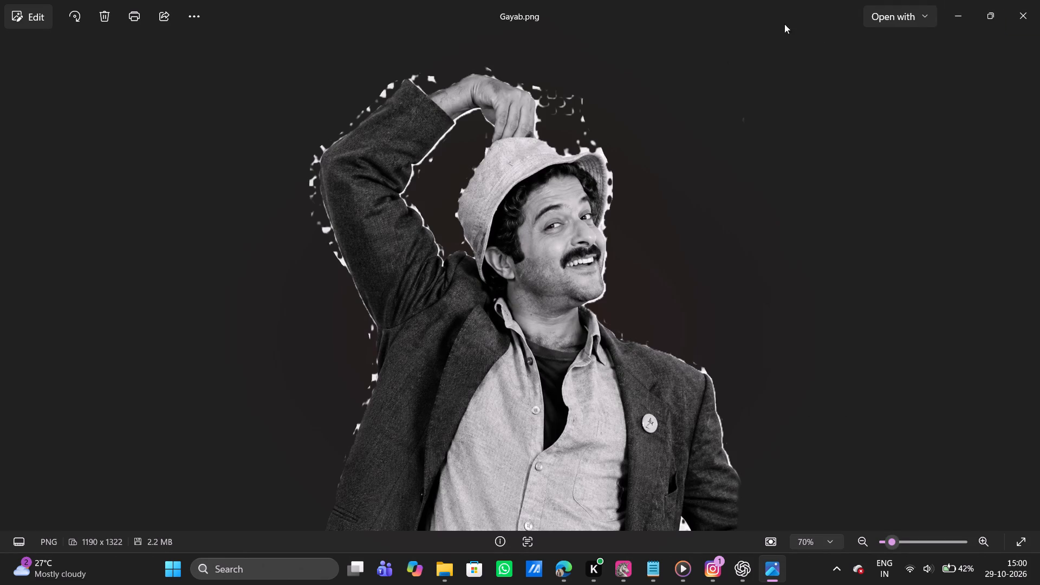
pyautogui.click(981, 5)
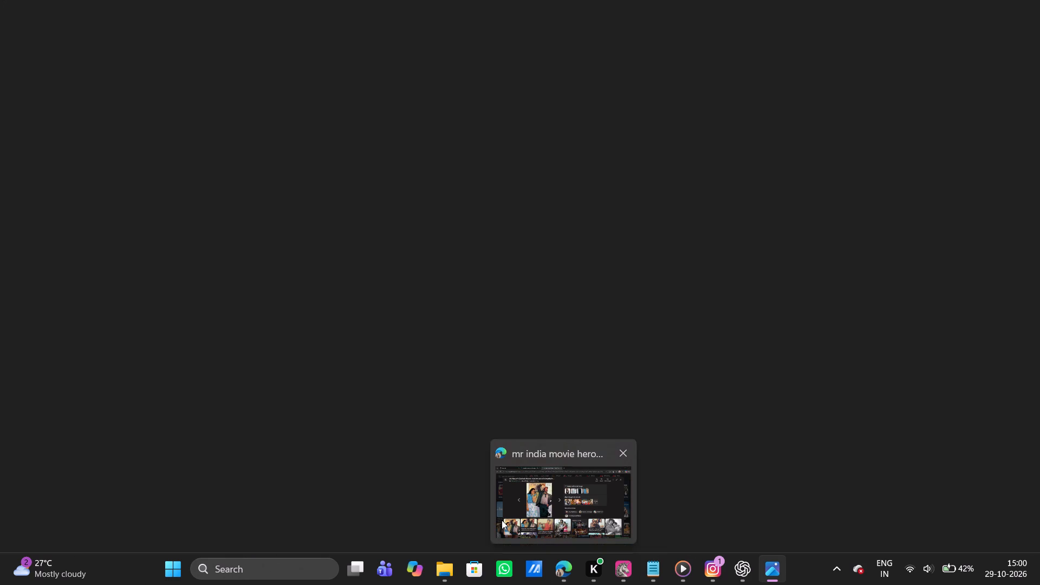
# Open ArtCraft Launcher from the desktop, enlarge its tiny window to a readable size, and minimize it.
pyautogui.doubleClick(76, 491)
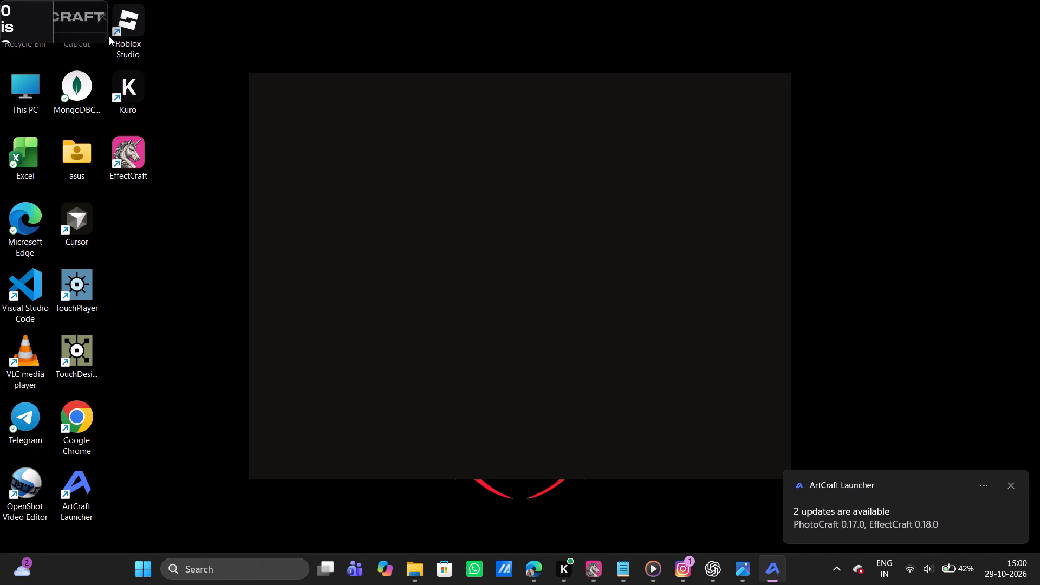
pyautogui.moveTo(105, 42); pyautogui.dragTo(110, 43)
pyautogui.moveTo(110, 43); pyautogui.dragTo(539, 218)
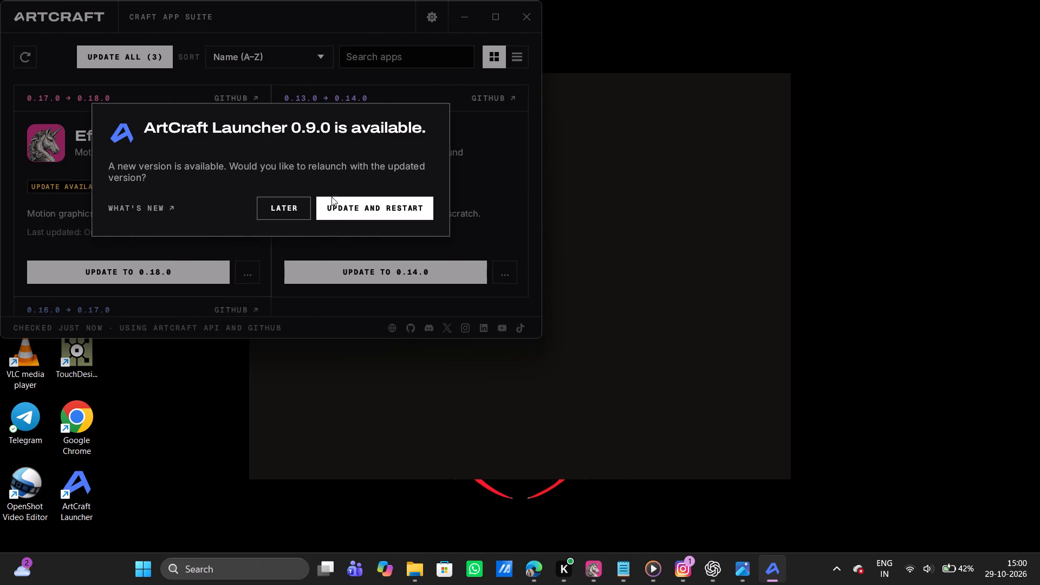
pyautogui.moveTo(230, 194); pyautogui.dragTo(188, 190)
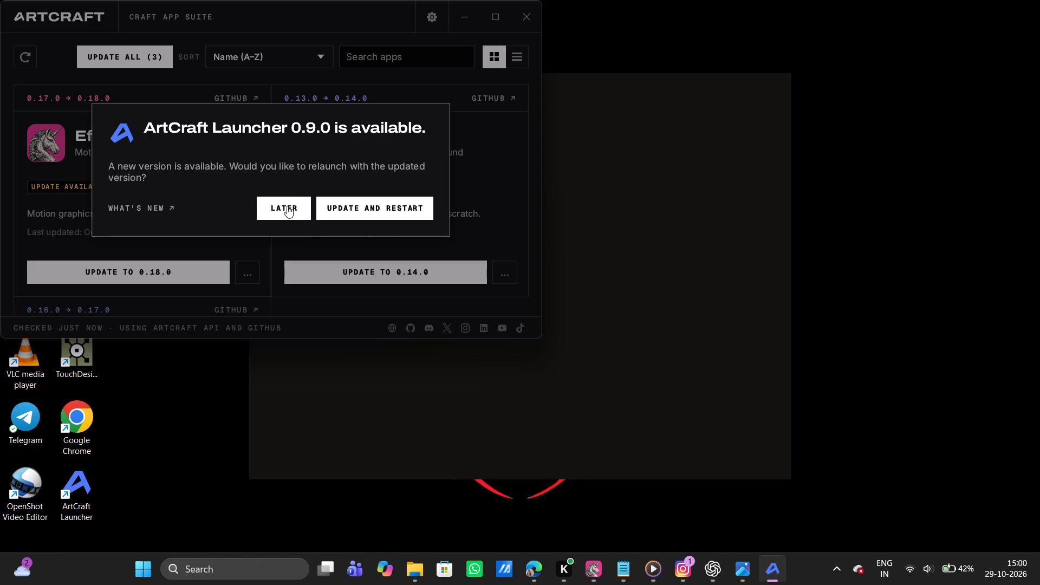
pyautogui.click(464, 17)
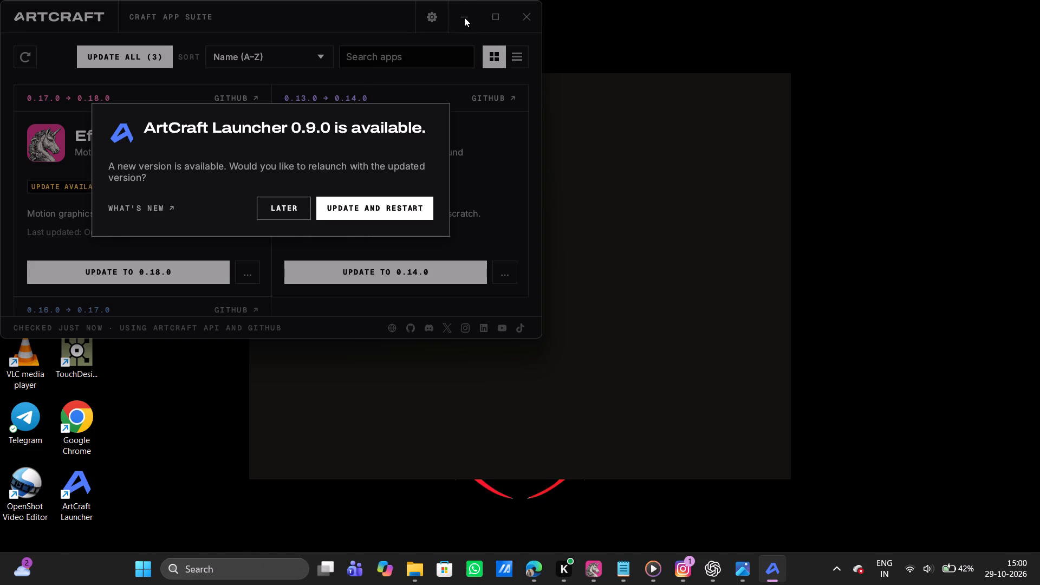
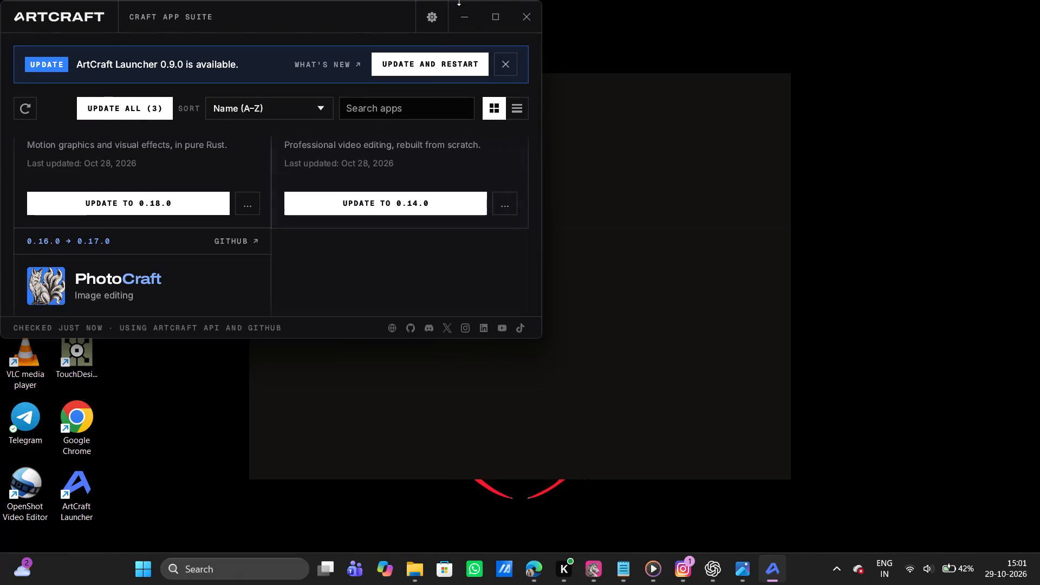
# Move the ArtCraft Launcher window out of the way, switch to EffectCraft, save the KrishnaRap project, and close EffectCraft.
pyautogui.moveTo(458, 9); pyautogui.dragTo(736, 552)
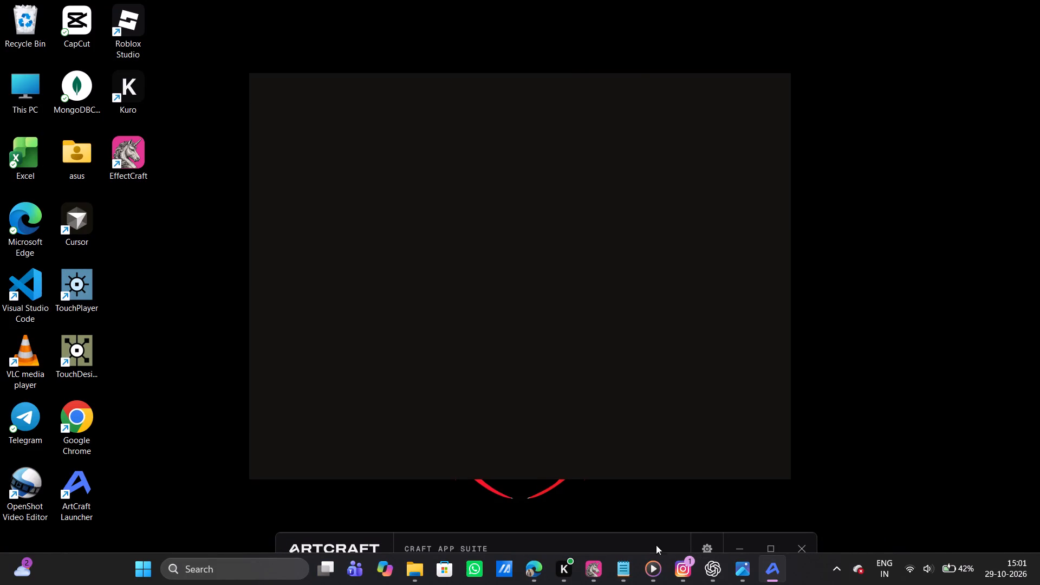
pyautogui.click(595, 574)
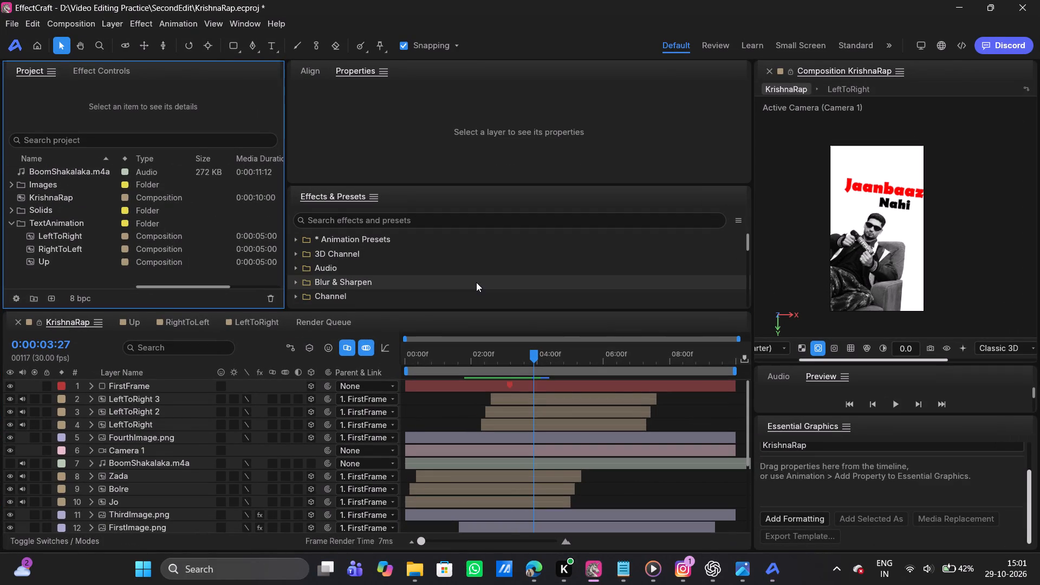
pyautogui.click(690, 415)
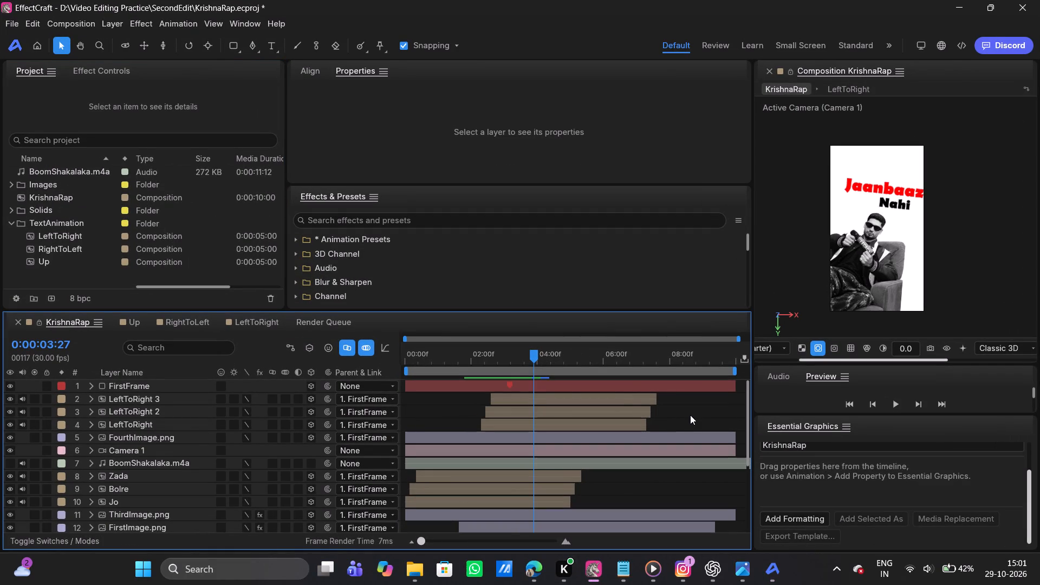
pyautogui.hotkey('ctrl', 's')
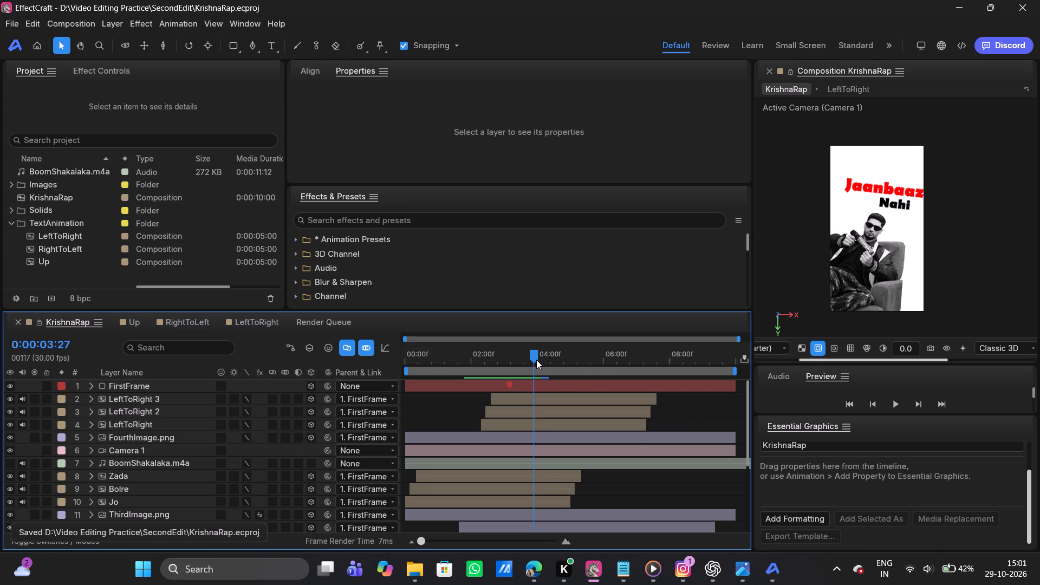
pyautogui.click(1039, 1)
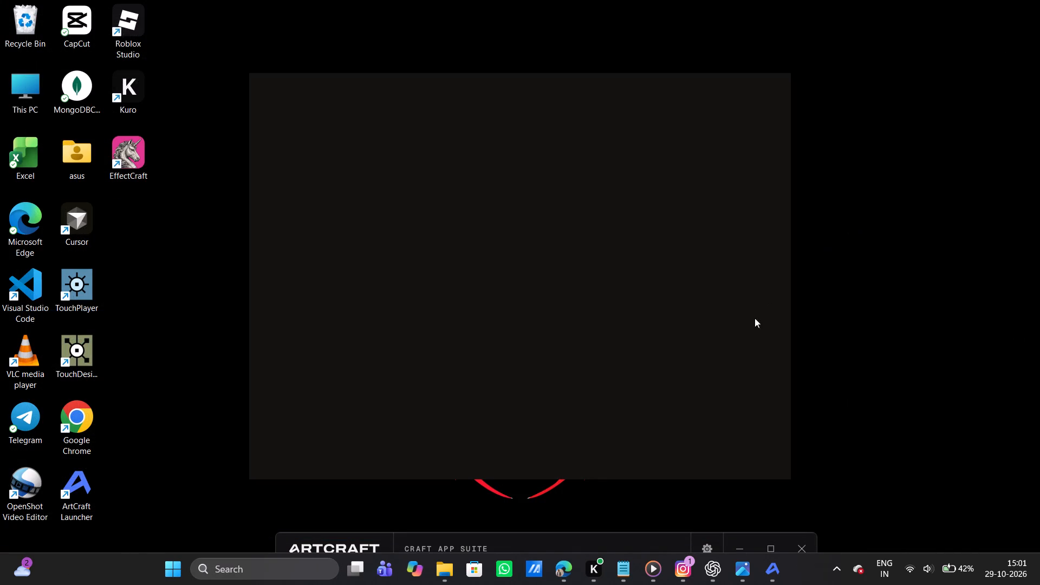
# Maximize ArtCraft Launcher, update it to version 0.9.0, and restart it.
pyautogui.click(767, 539)
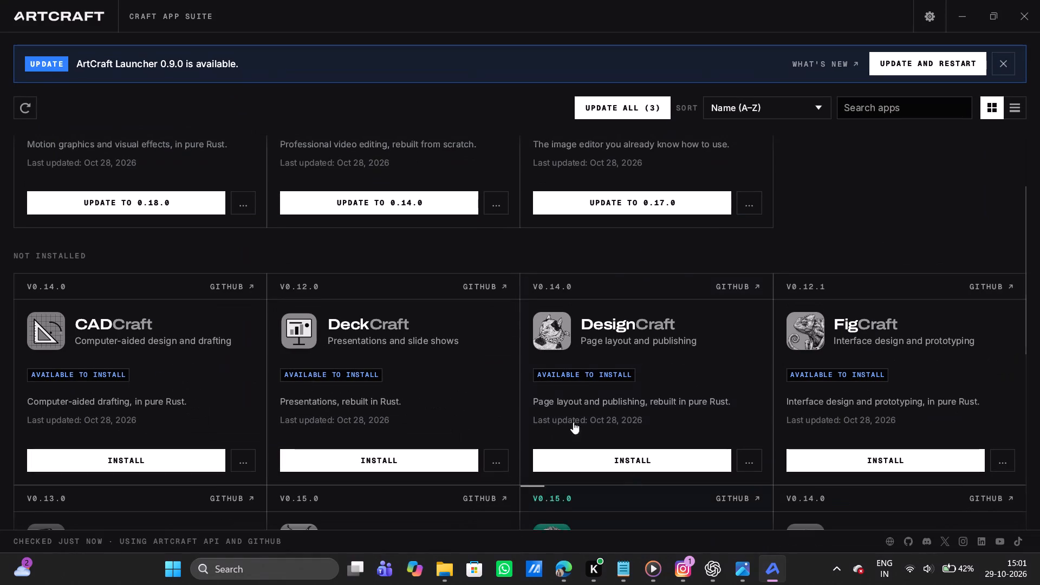
pyautogui.click(930, 64)
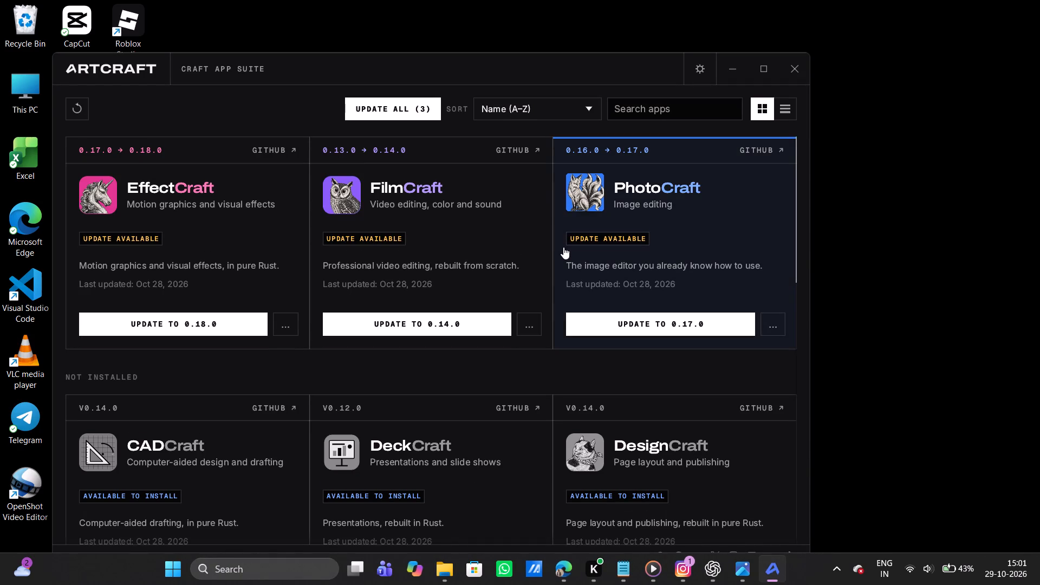
# Request the launcher's updates of EffectCraft to 0.18.0 and PhotoCraft to 0.17.0.
pyautogui.click(191, 323)
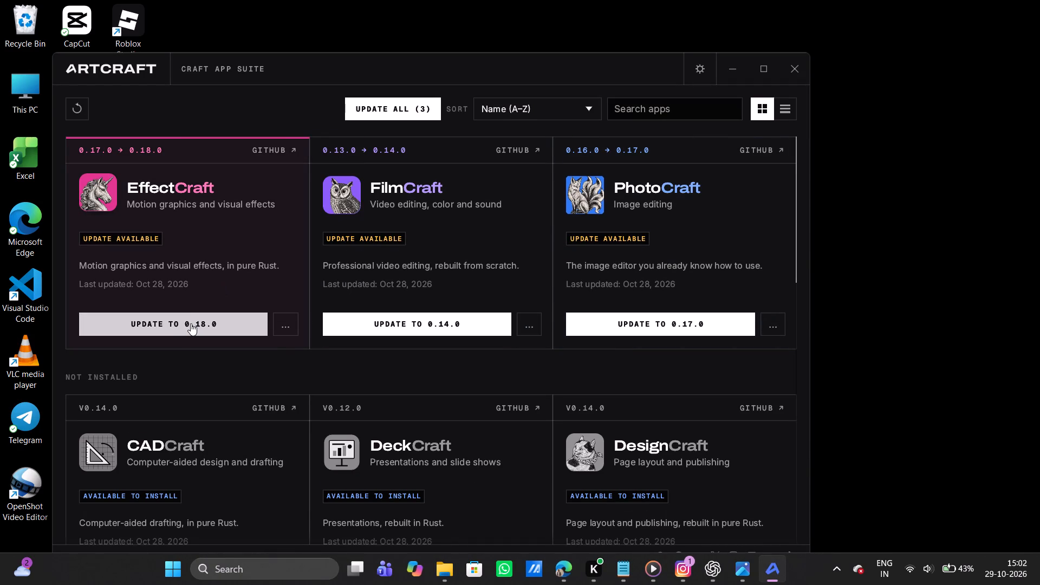
pyautogui.click(628, 326)
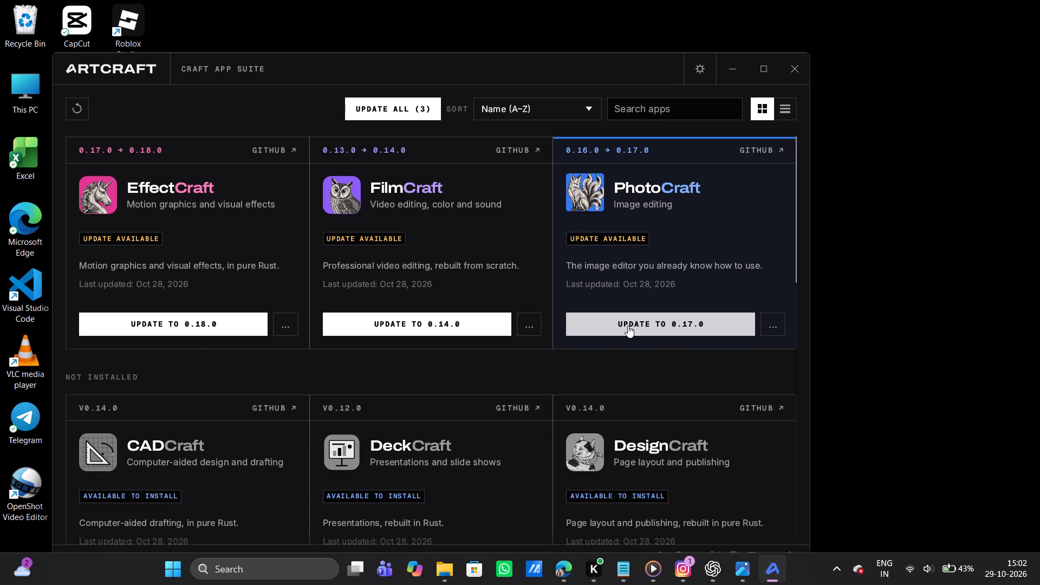
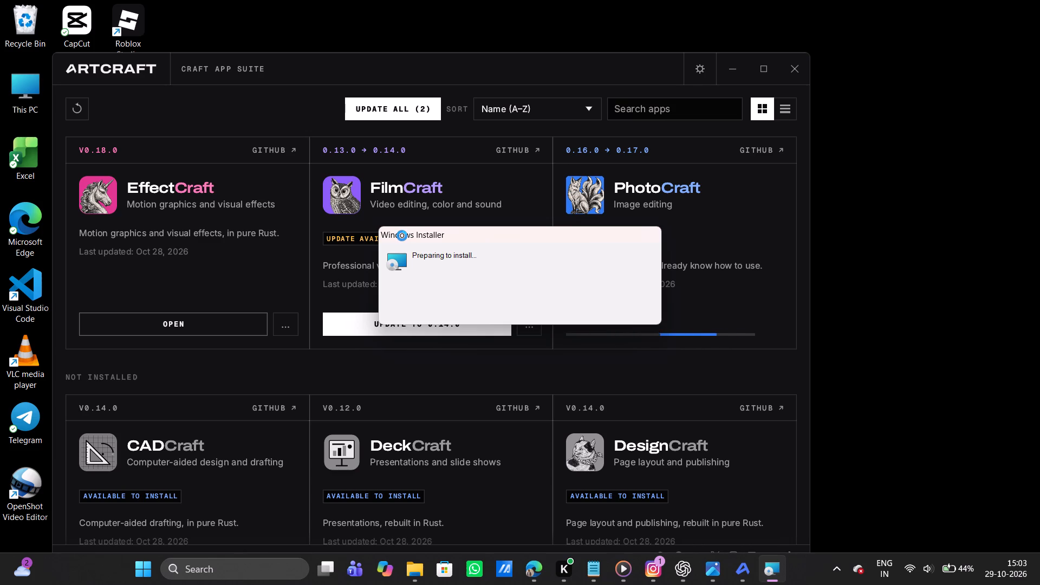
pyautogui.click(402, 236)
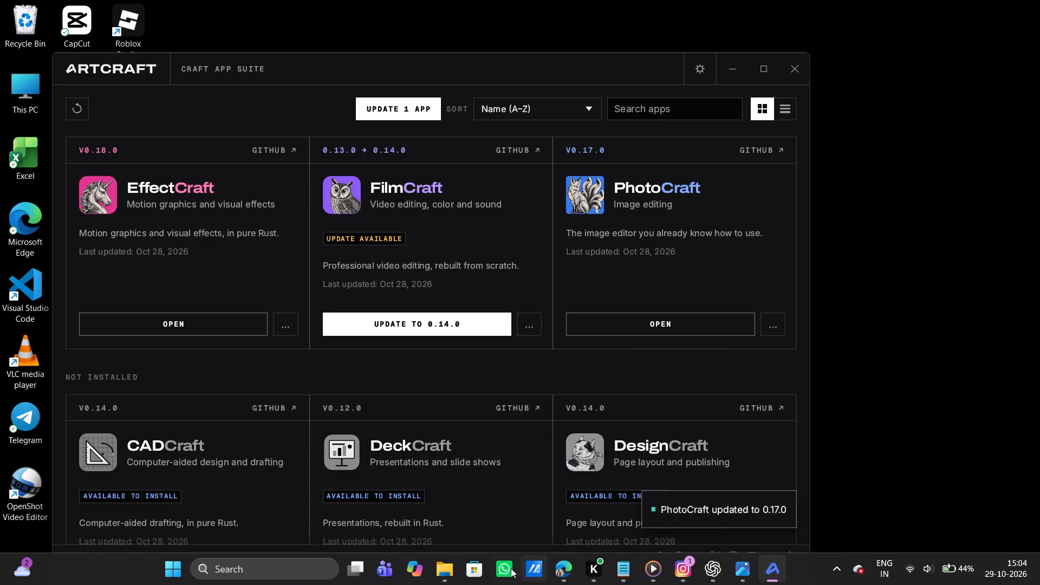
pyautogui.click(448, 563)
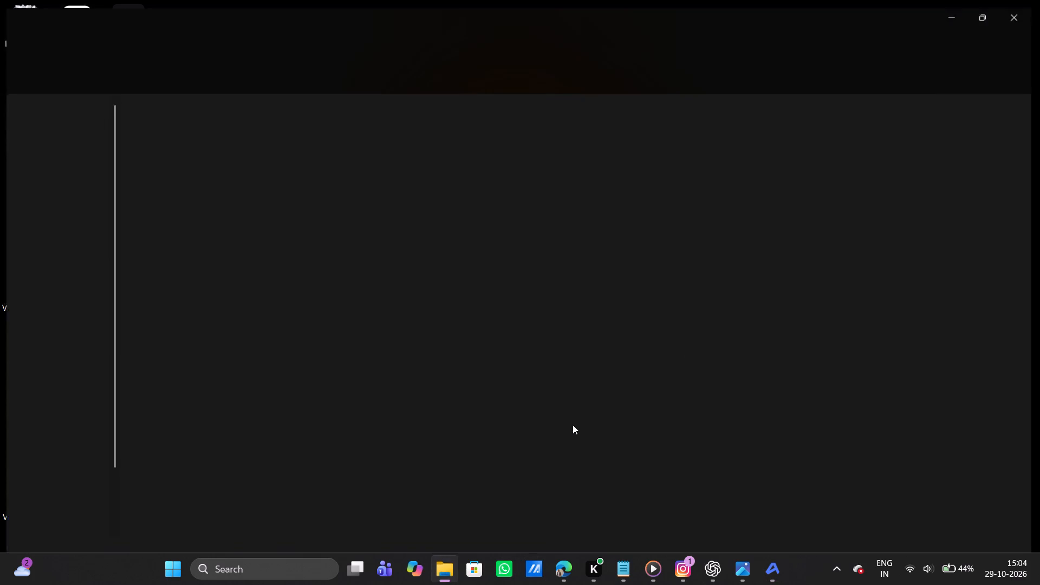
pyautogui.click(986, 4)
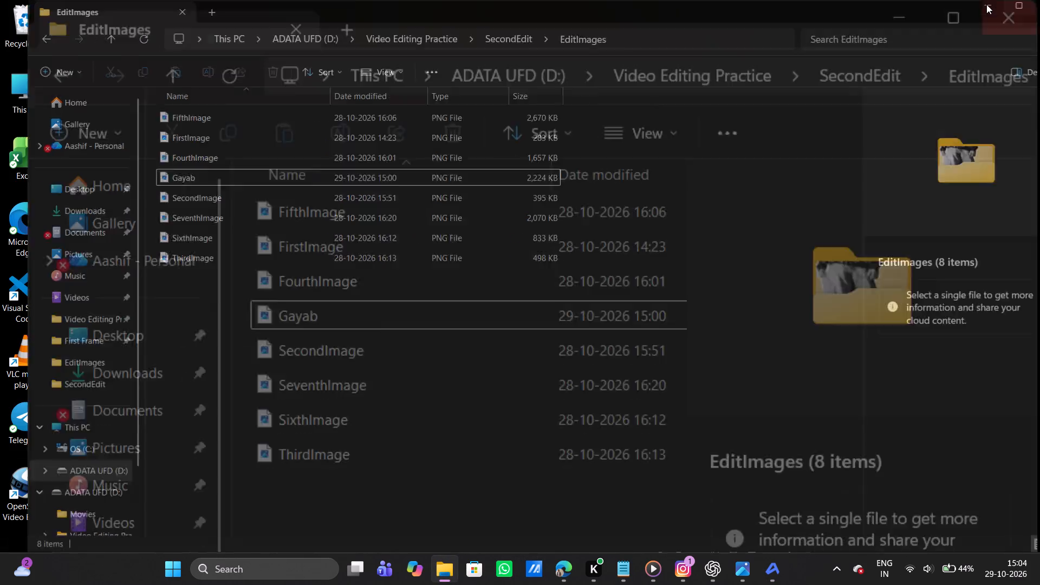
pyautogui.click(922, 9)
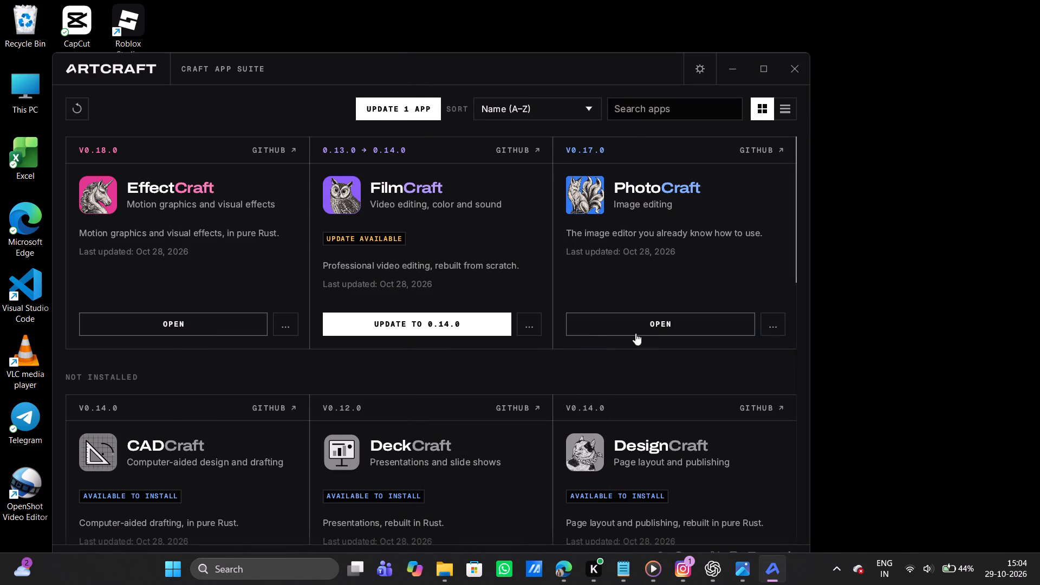
# Launch the updated PhotoCraft and open the Gayab image from the EditImages folder in it.
pyautogui.click(653, 326)
pyautogui.click(440, 578)
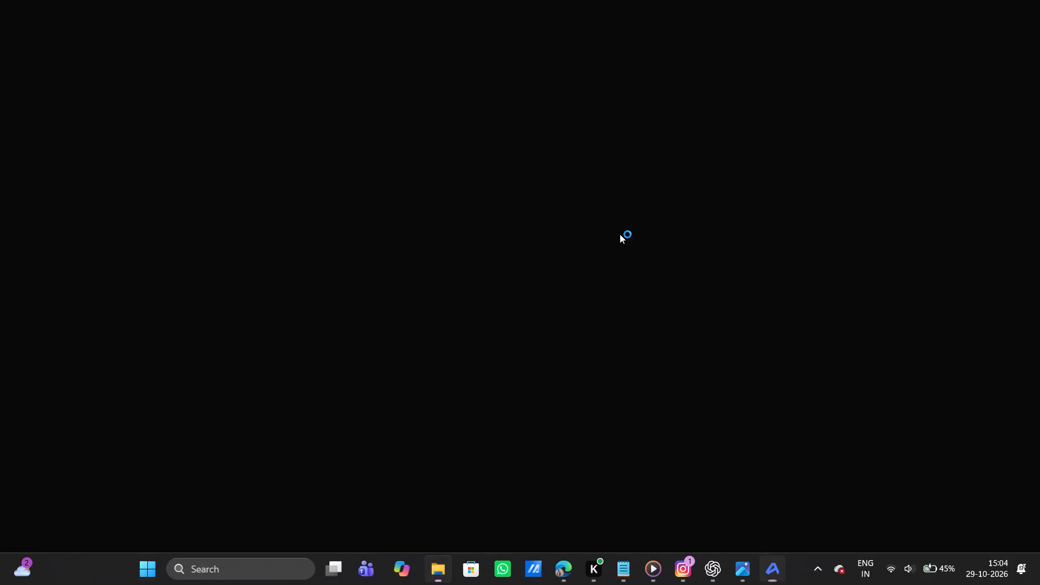
pyautogui.moveTo(822, 14); pyautogui.dragTo(399, 50)
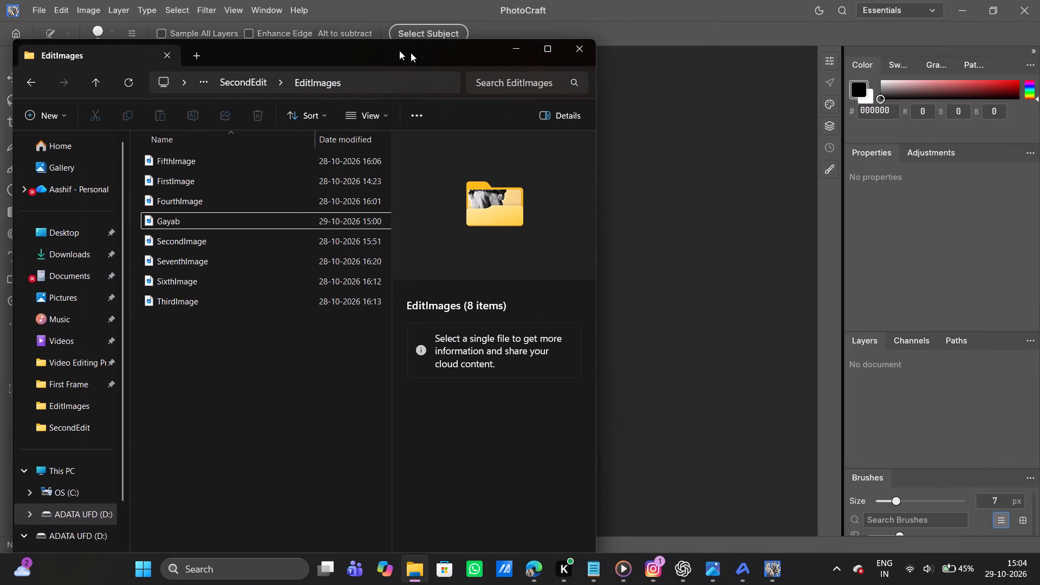
pyautogui.moveTo(399, 50); pyautogui.dragTo(398, 26)
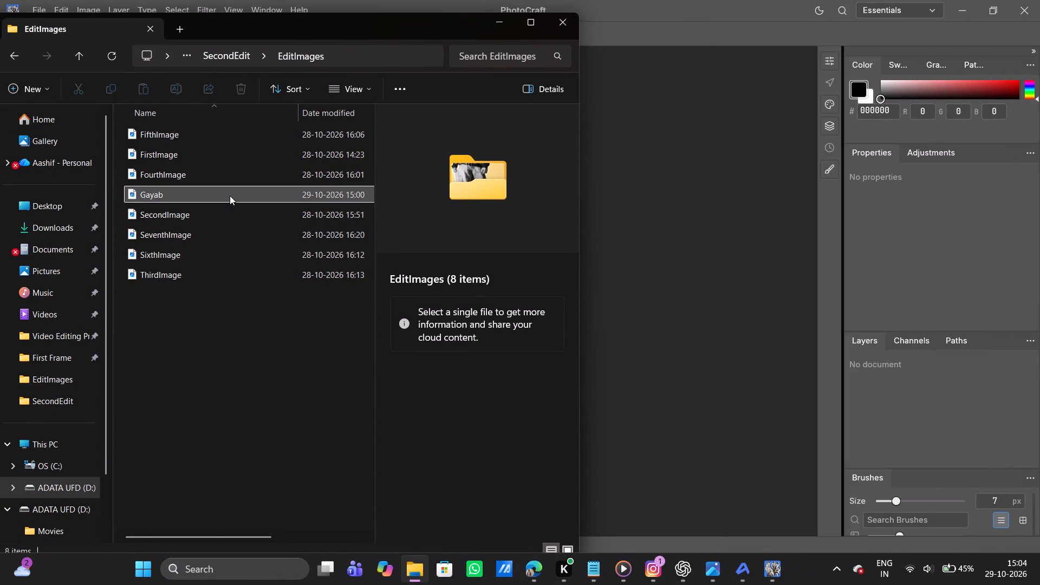
pyautogui.moveTo(230, 196); pyautogui.dragTo(589, 191)
pyautogui.moveTo(257, 198); pyautogui.dragTo(887, 318)
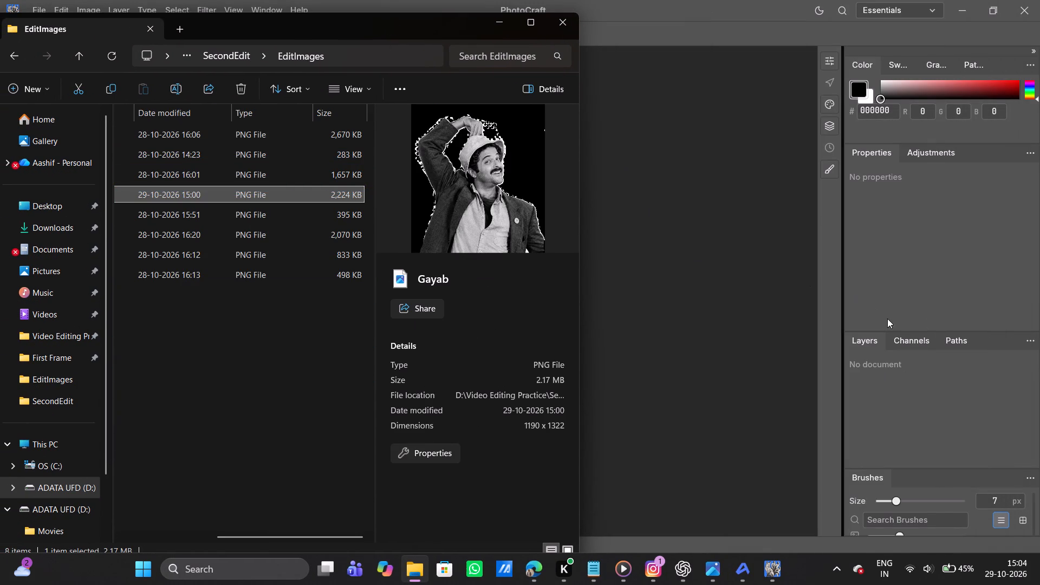
pyautogui.moveTo(887, 318); pyautogui.dragTo(882, 373)
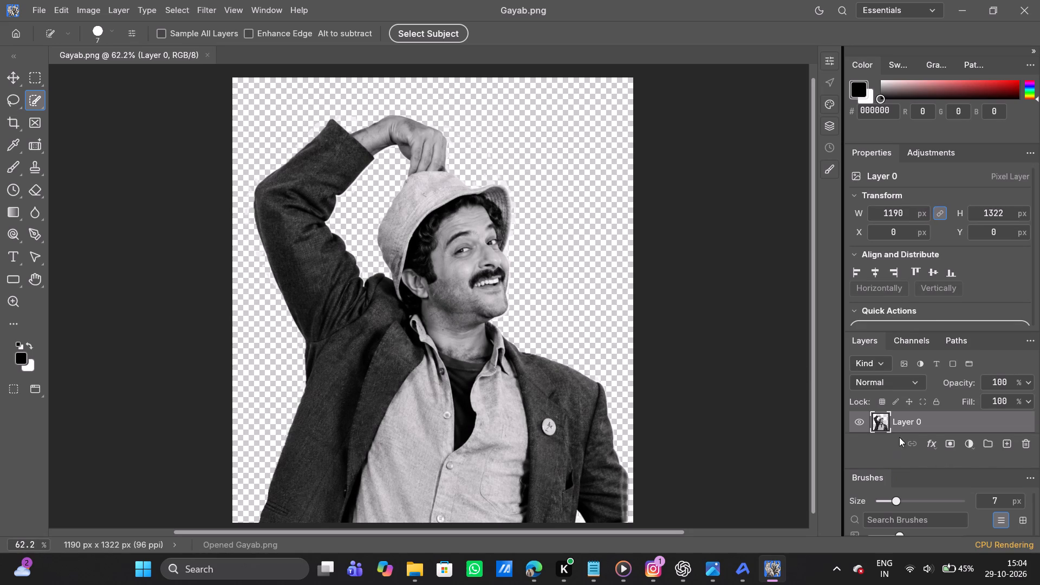
pyautogui.scroll(-1, 888, 426)
# Select the man in Gayab.png automatically using the Subject selection command.
pyautogui.click(185, 11)
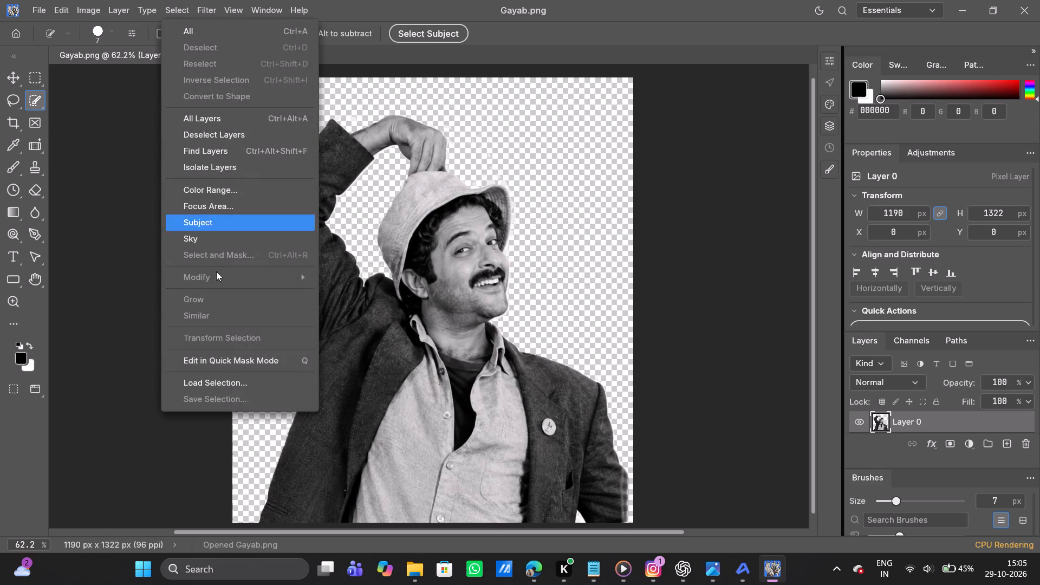
pyautogui.click(214, 218)
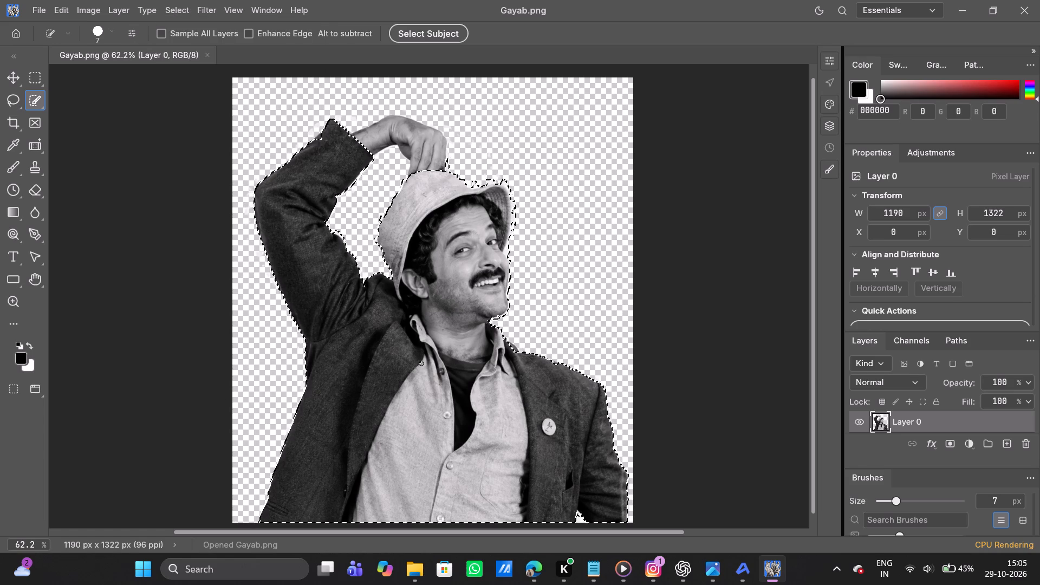
# Add the raised hand and the missing edge of the coat sleeve near the cuff to the selection with the Quick Selection Tool.
pyautogui.rightClick(33, 107)
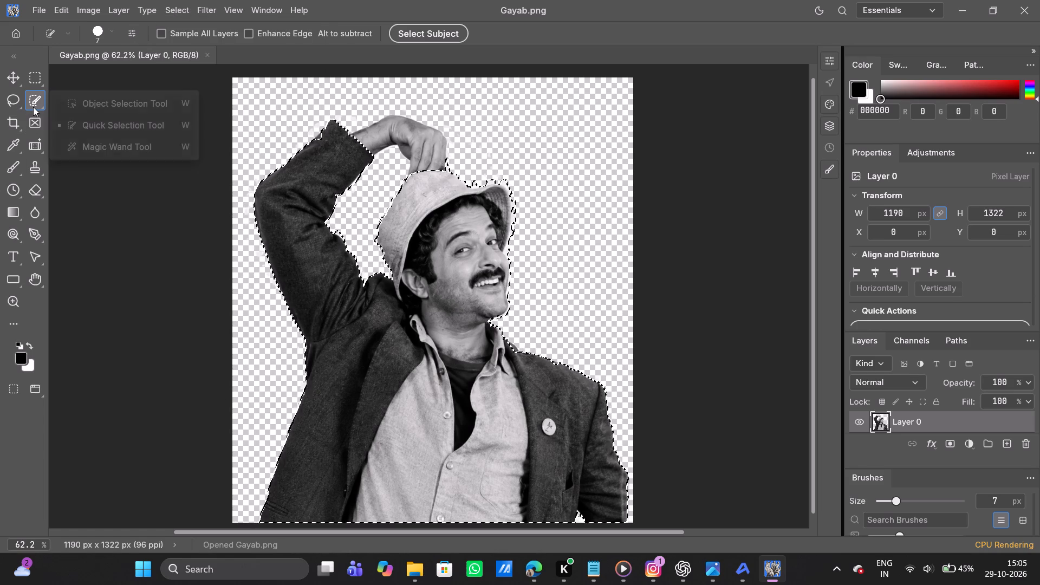
pyautogui.click(36, 93)
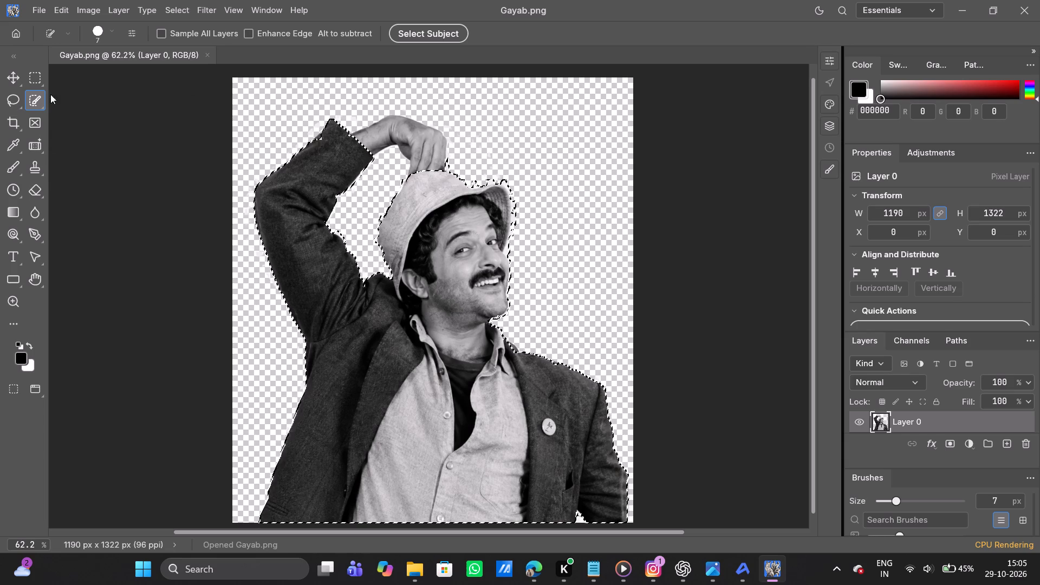
pyautogui.moveTo(367, 142); pyautogui.dragTo(412, 129)
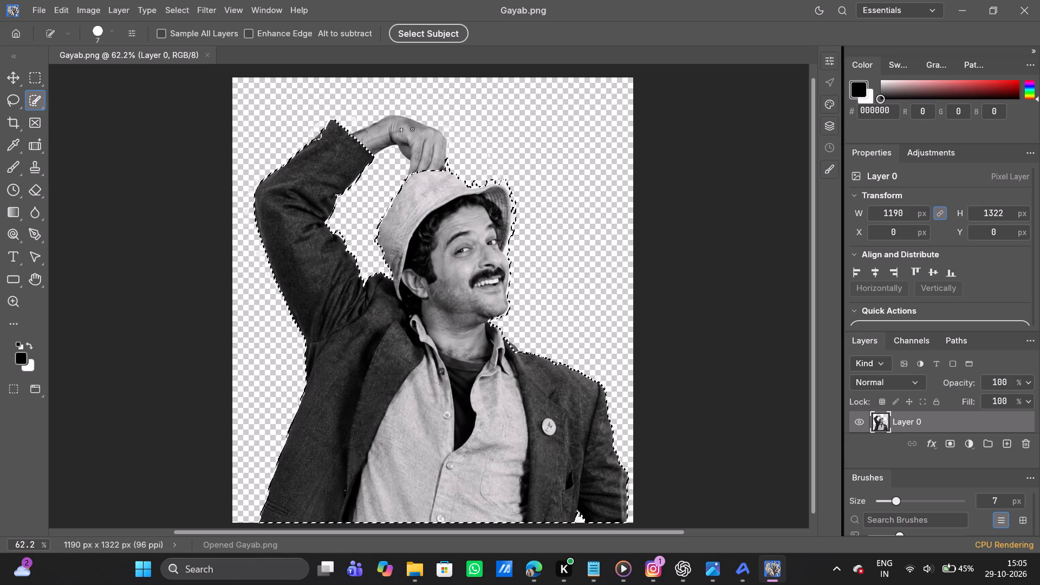
pyautogui.moveTo(412, 129); pyautogui.dragTo(426, 174)
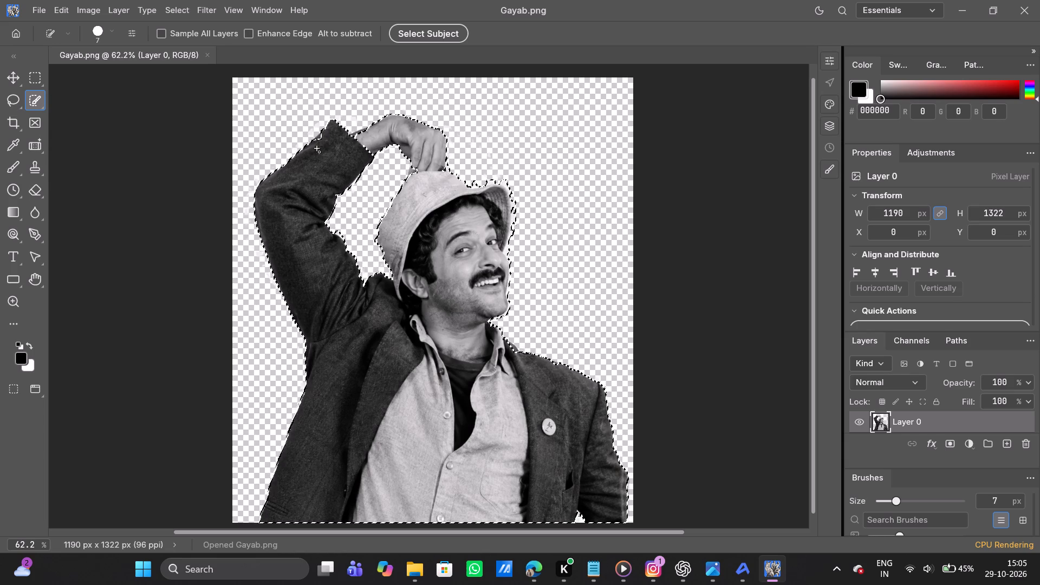
pyautogui.keyDown('alt'); pyautogui.scroll(5, 319, 152); pyautogui.keyUp('alt')
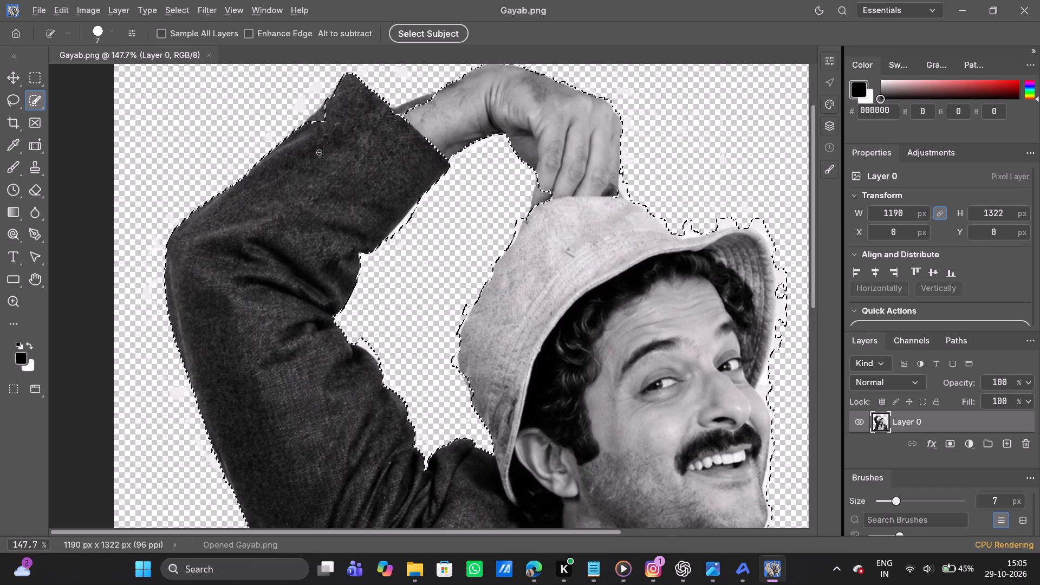
pyautogui.moveTo(327, 113); pyautogui.dragTo(315, 125)
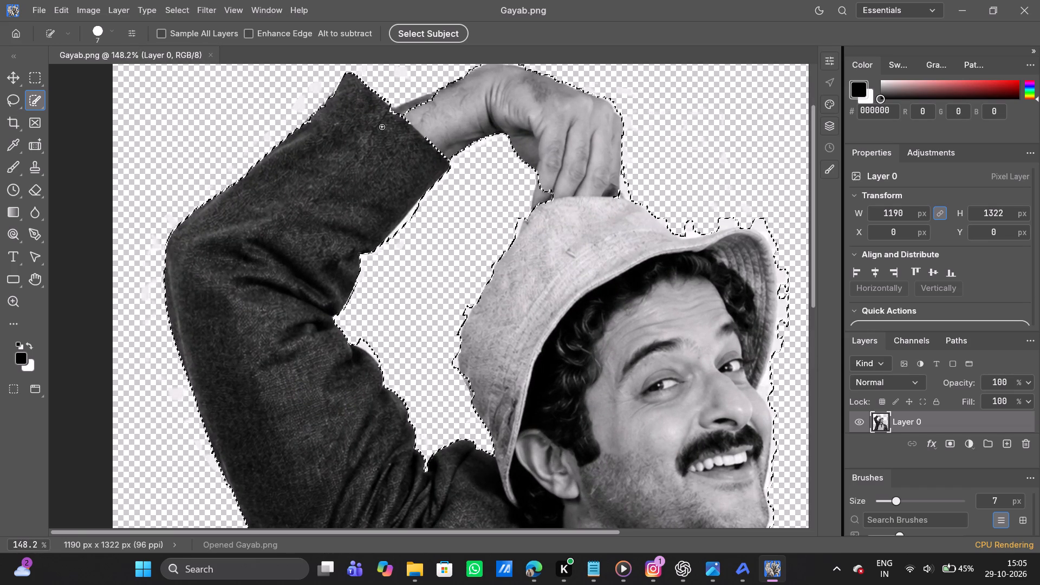
# Refine the selection where the fingers meet the hat, subtracting the stray area beside the fingers.
pyautogui.hscroll(-1, 382, 127)
pyautogui.moveTo(407, 184); pyautogui.dragTo(400, 211)
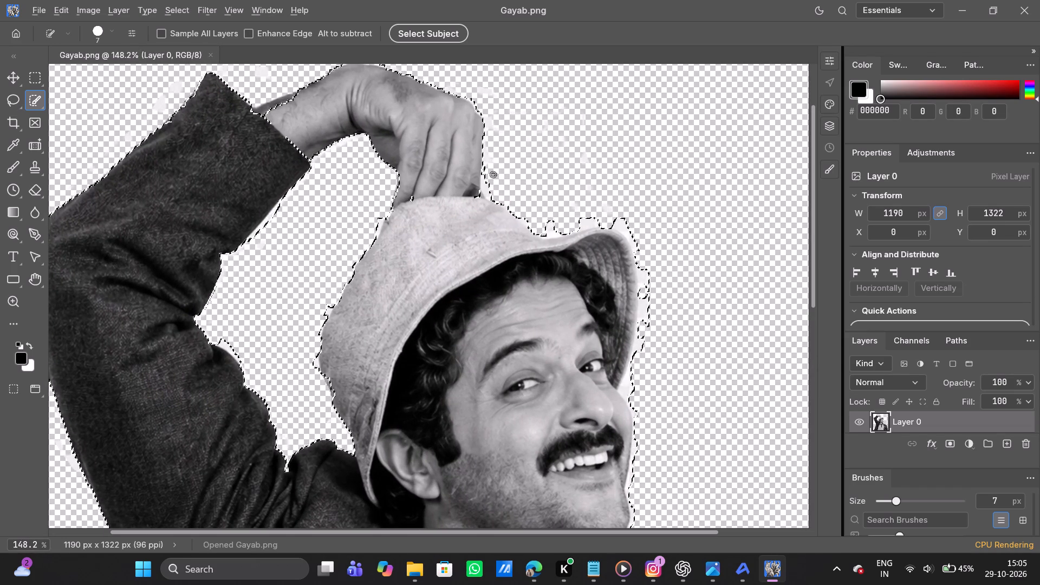
pyautogui.keyDown('alt'); pyautogui.moveTo(490, 174); pyautogui.dragTo(492, 194); pyautogui.keyUp('alt')
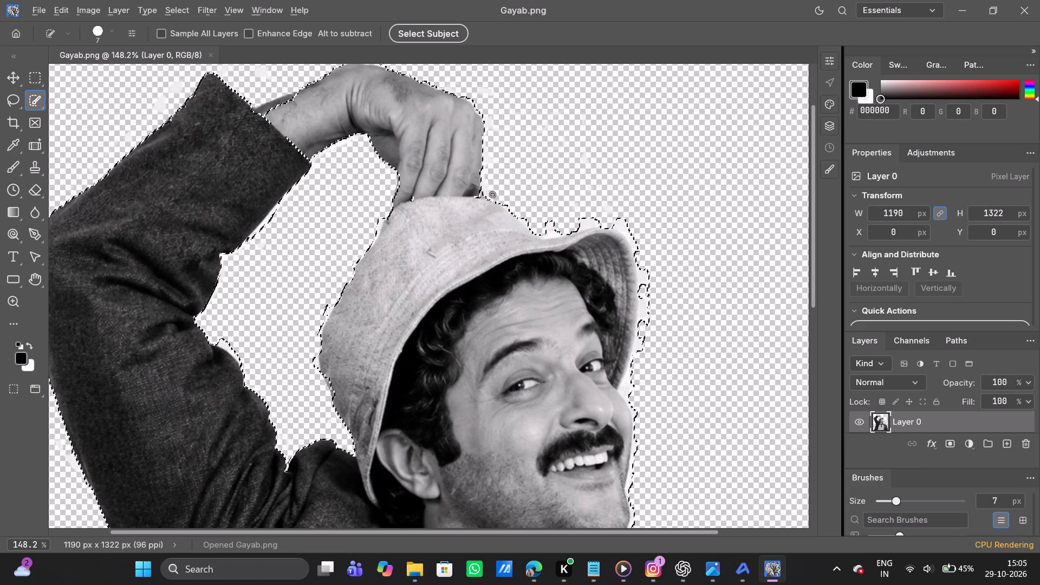
# Subtract the jagged background fringe from the selection above the hat brim and down along the brim and face.
pyautogui.hscroll(-1, 530, 185)
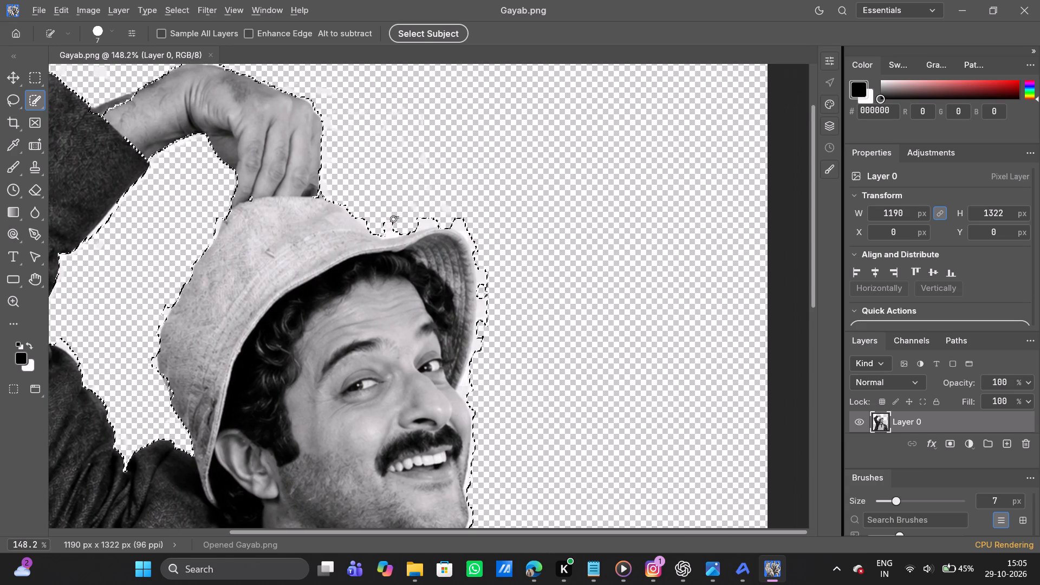
pyautogui.keyDown('alt'); pyautogui.moveTo(377, 224); pyautogui.dragTo(425, 223); pyautogui.keyUp('alt')
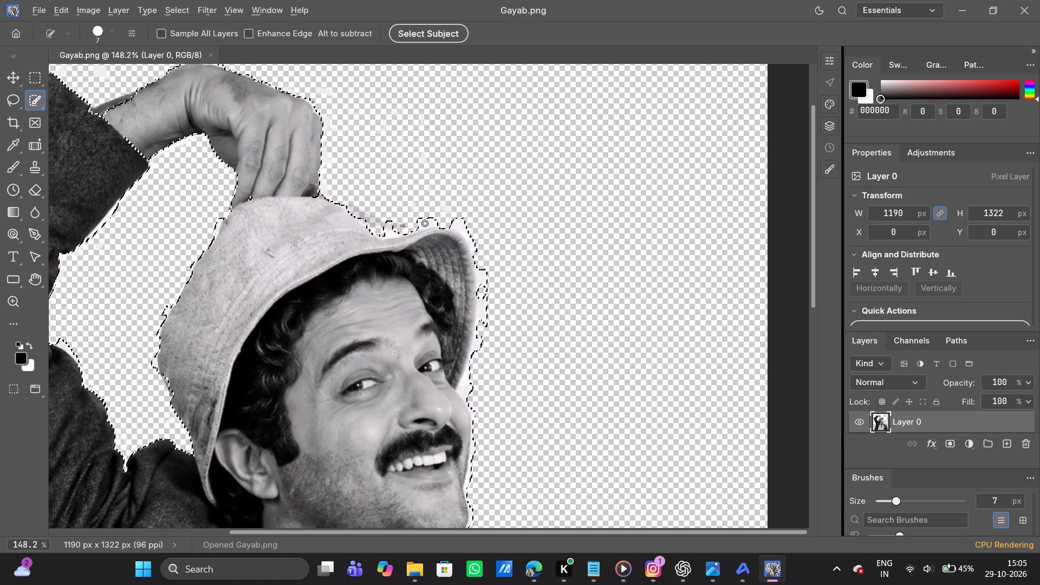
pyautogui.keyDown('alt'); pyautogui.moveTo(425, 223); pyautogui.dragTo(512, 453); pyautogui.keyUp('alt')
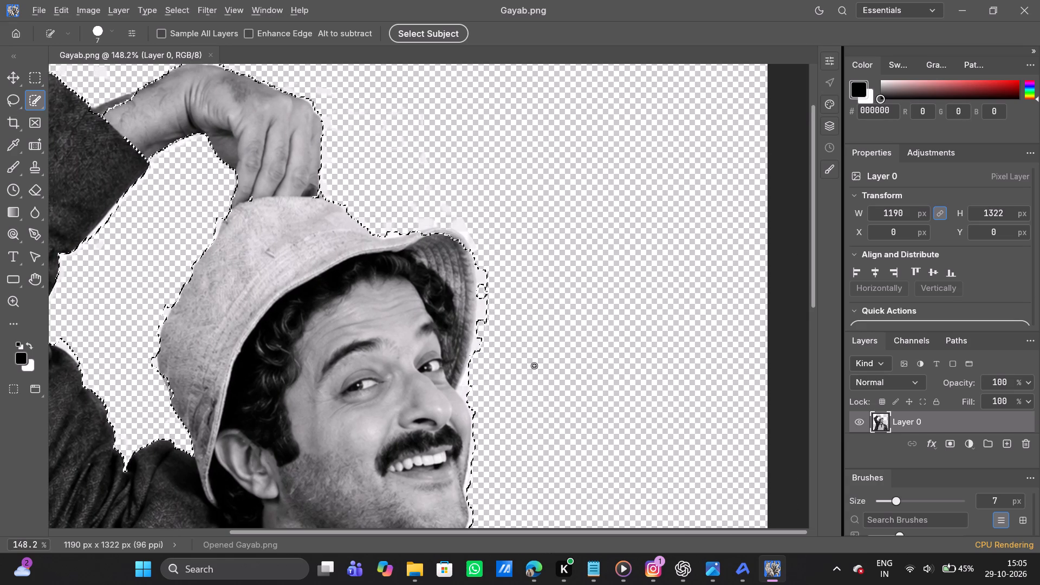
pyautogui.scroll(-1, 534, 366)
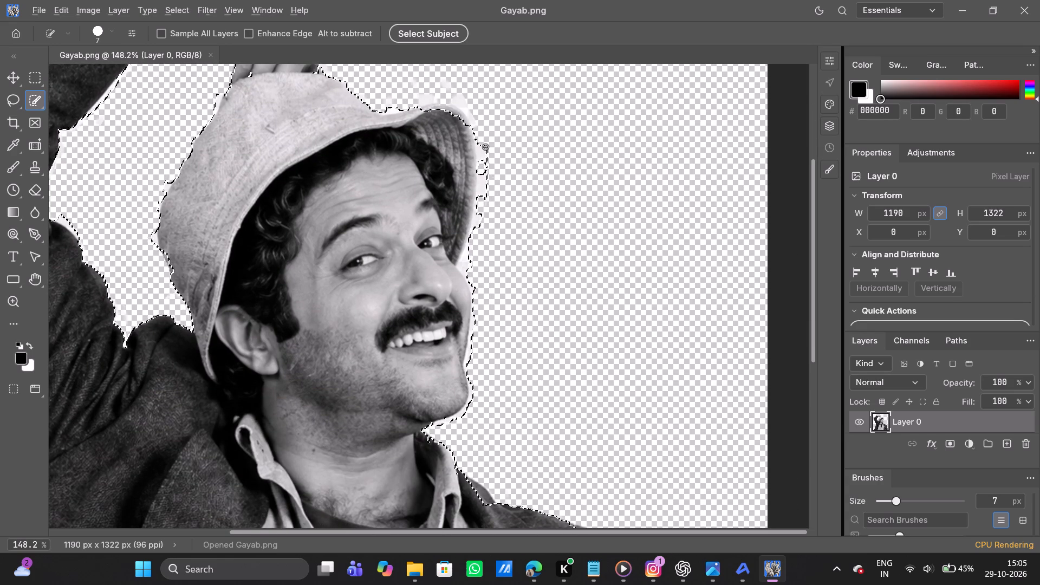
pyautogui.keyDown('alt'); pyautogui.moveTo(485, 147); pyautogui.dragTo(482, 431); pyautogui.keyUp('alt')
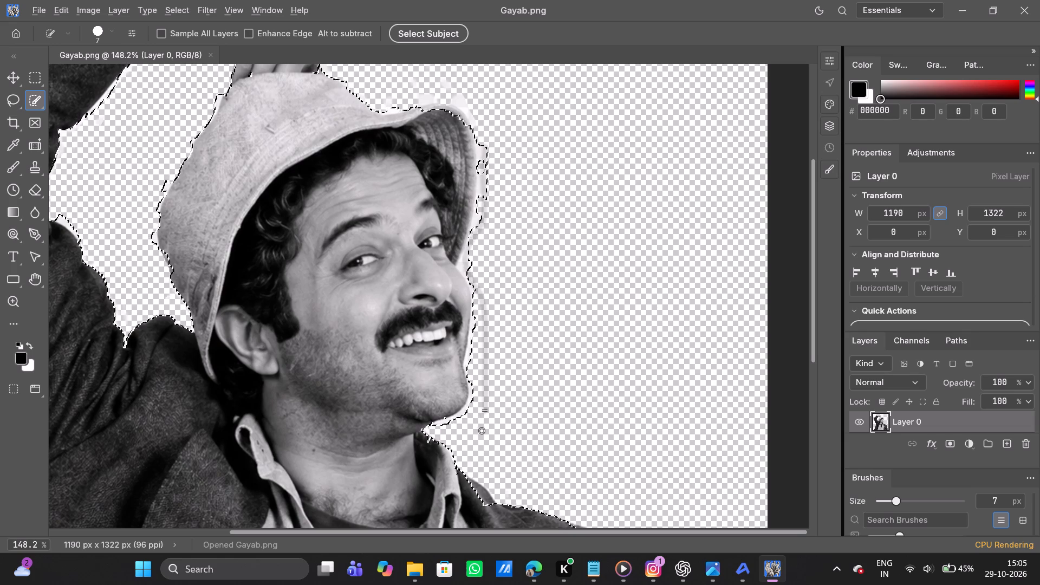
pyautogui.keyDown('alt'); pyautogui.moveTo(482, 431); pyautogui.dragTo(482, 431); pyautogui.keyUp('alt')
# Brush over the outer part of the hat brim to add its edge back to the selection.
pyautogui.scroll(1, 512, 343)
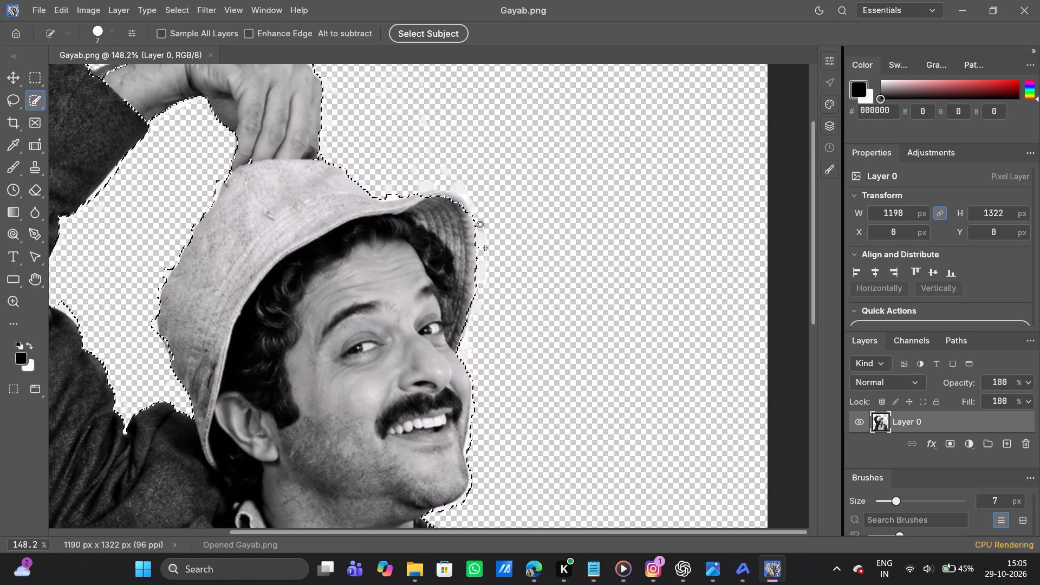
pyautogui.moveTo(426, 205); pyautogui.dragTo(448, 205)
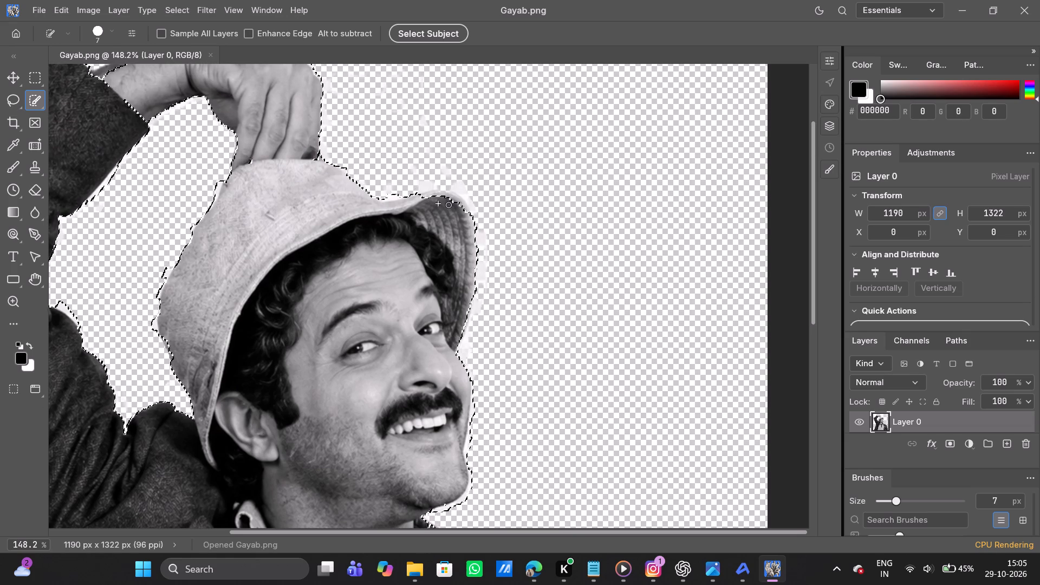
pyautogui.moveTo(448, 205); pyautogui.dragTo(457, 230)
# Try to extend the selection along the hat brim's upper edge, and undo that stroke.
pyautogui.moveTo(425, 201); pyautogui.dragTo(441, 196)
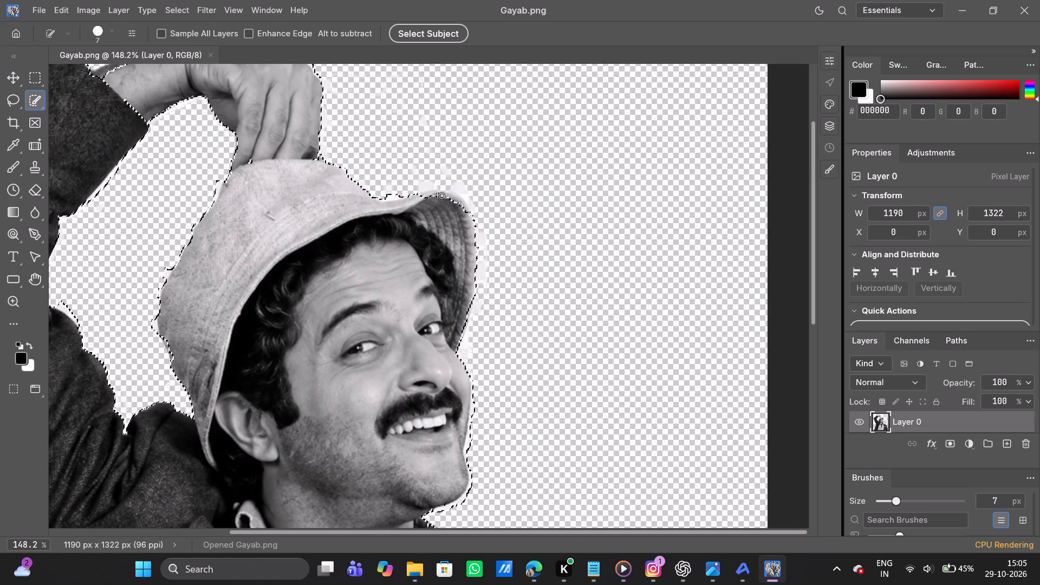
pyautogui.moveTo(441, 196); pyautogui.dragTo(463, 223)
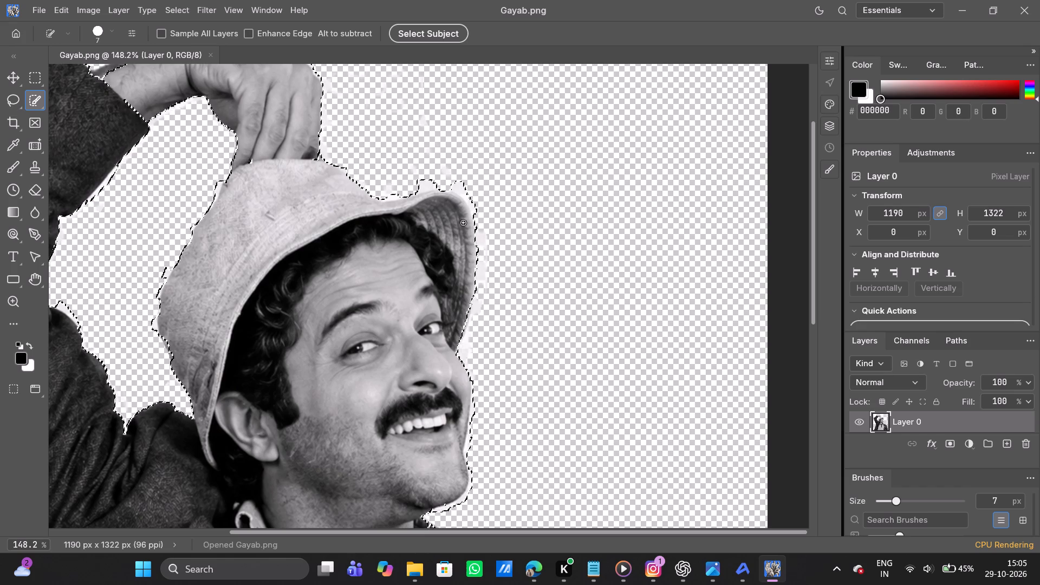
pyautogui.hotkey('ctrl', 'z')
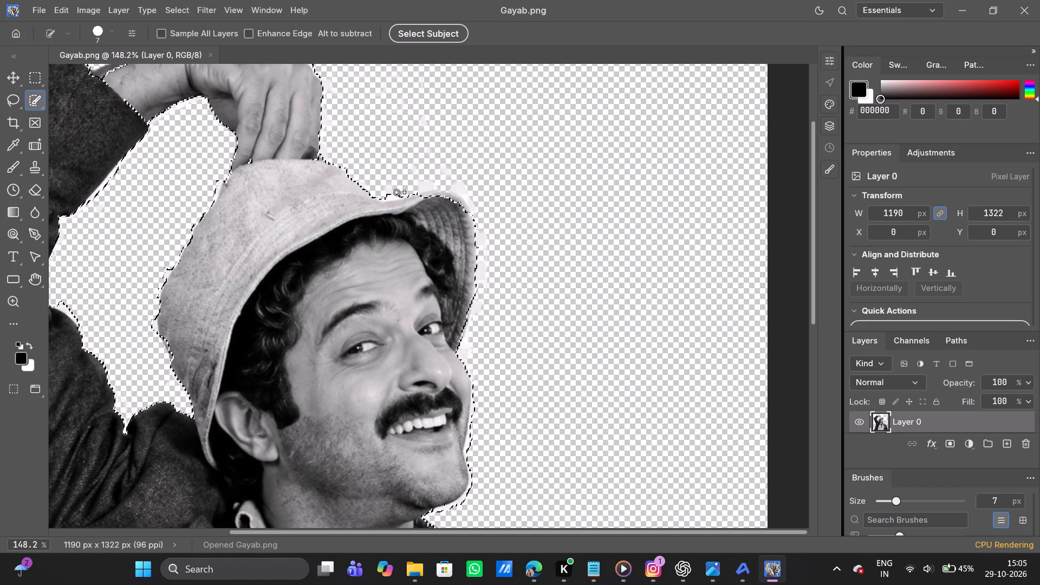
# Subtract the background fringe from the selection in the dip along the hat brim's upper edge.
pyautogui.keyDown('alt'); pyautogui.moveTo(383, 195); pyautogui.dragTo(400, 193); pyautogui.keyUp('alt')
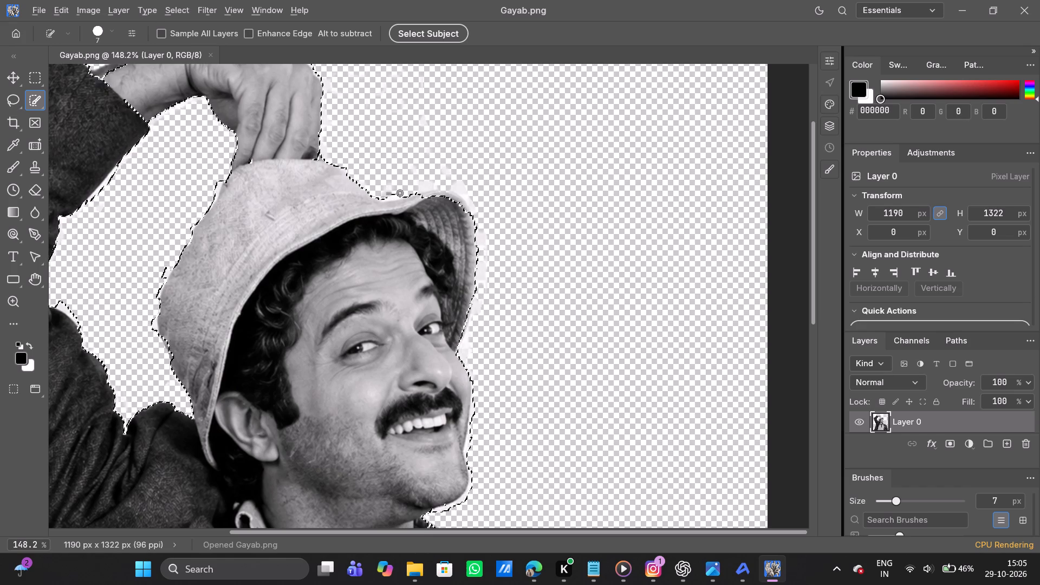
pyautogui.keyDown('alt'); pyautogui.moveTo(400, 193); pyautogui.dragTo(419, 186); pyautogui.keyUp('alt')
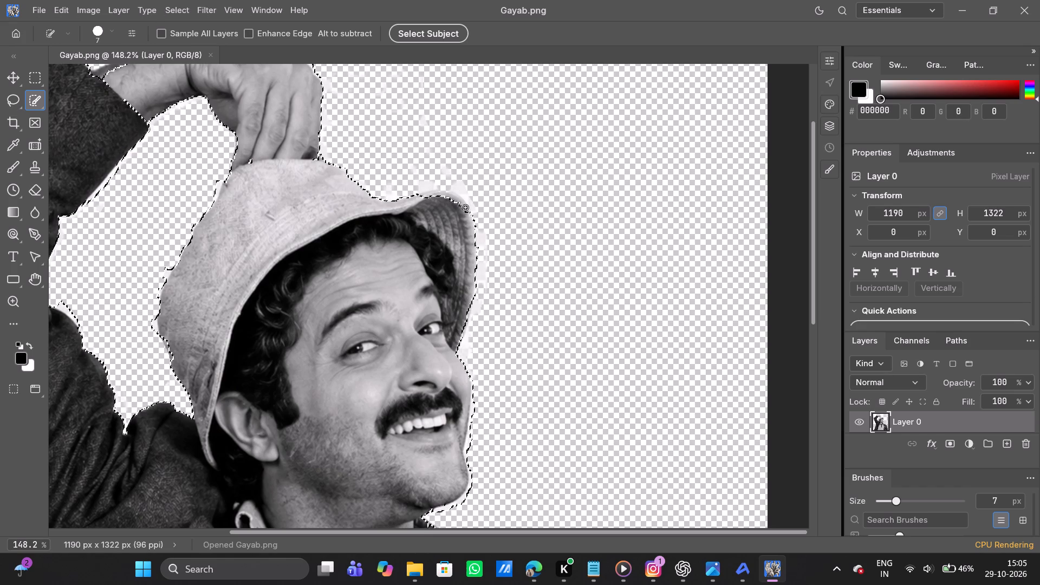
# Subtract the background fringe from the selection along the cheek, jaw and underside of the chin.
pyautogui.hscroll(-1, 465, 207)
pyautogui.scroll(-3, 465, 207)
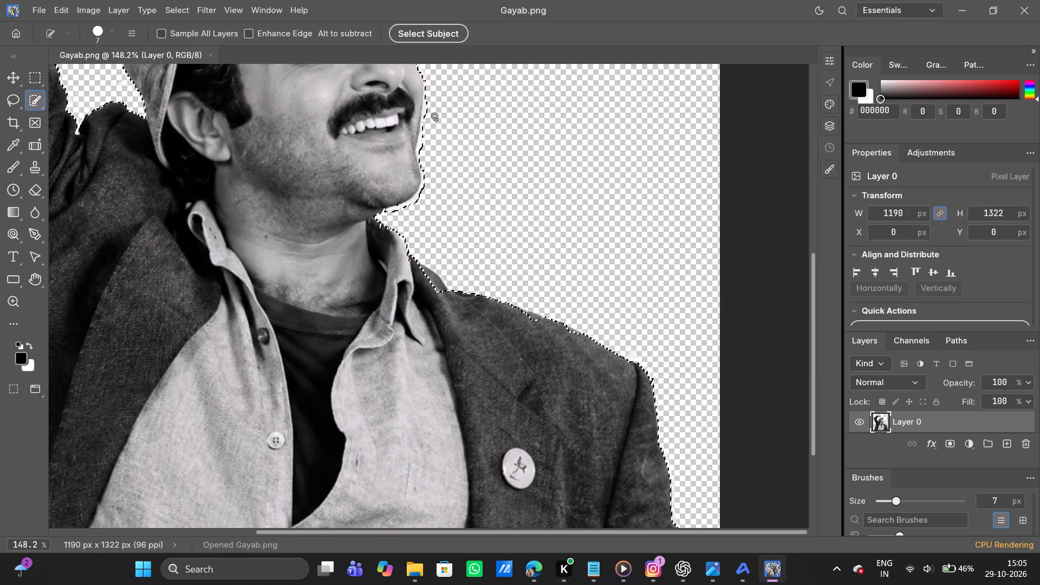
pyautogui.keyDown('alt'); pyautogui.moveTo(430, 106); pyautogui.dragTo(426, 173); pyautogui.keyUp('alt')
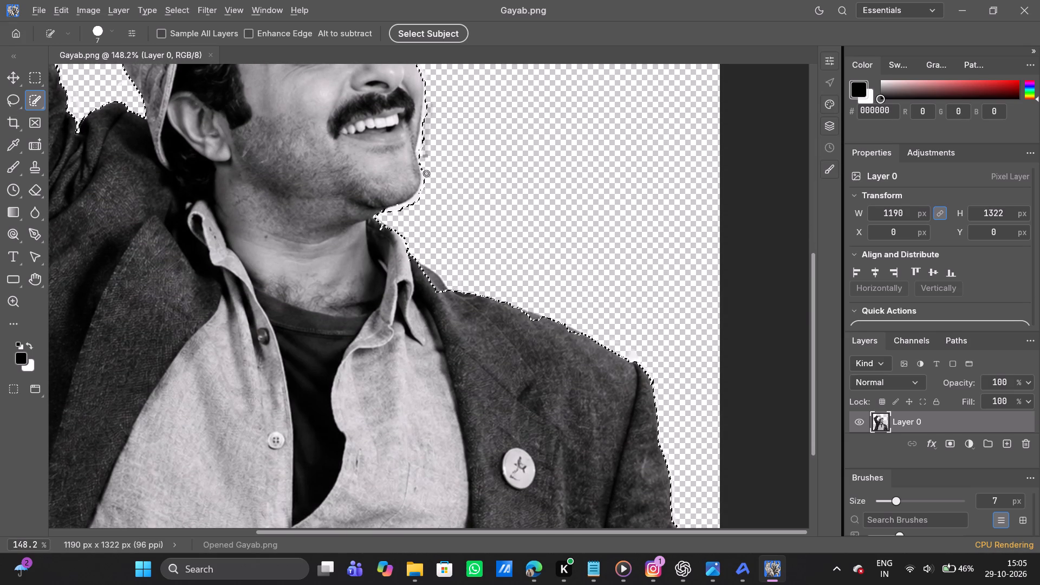
pyautogui.keyDown('alt'); pyautogui.moveTo(426, 173); pyautogui.dragTo(397, 216); pyautogui.keyUp('alt')
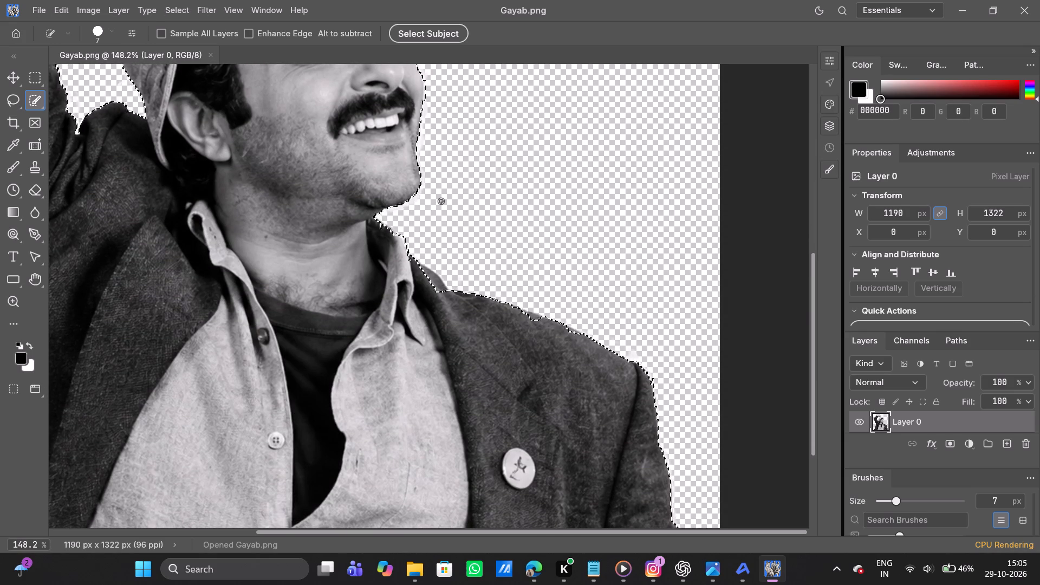
# Brush over the jacket's lapel, collar and shoulder edges to add the missing parts to the selection.
pyautogui.moveTo(419, 281); pyautogui.dragTo(436, 287)
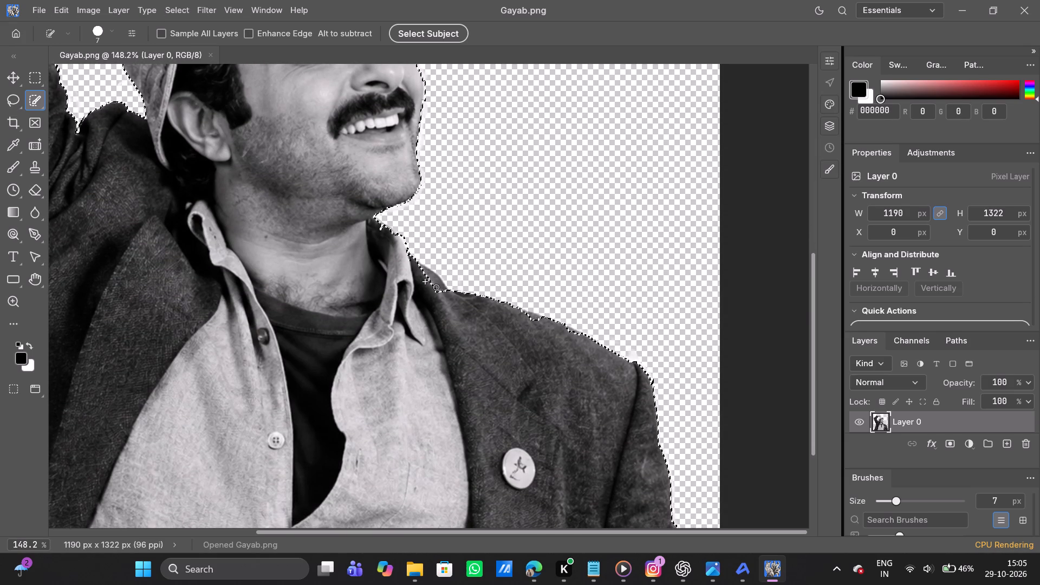
pyautogui.moveTo(436, 287); pyautogui.dragTo(439, 296)
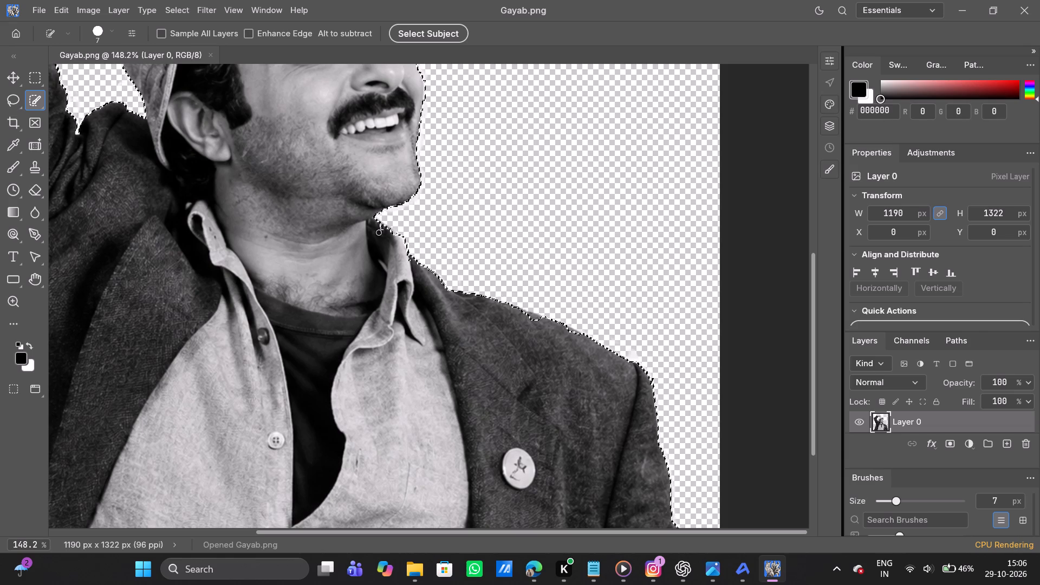
pyautogui.moveTo(378, 232); pyautogui.dragTo(385, 238)
pyautogui.hscroll(-1, 457, 321)
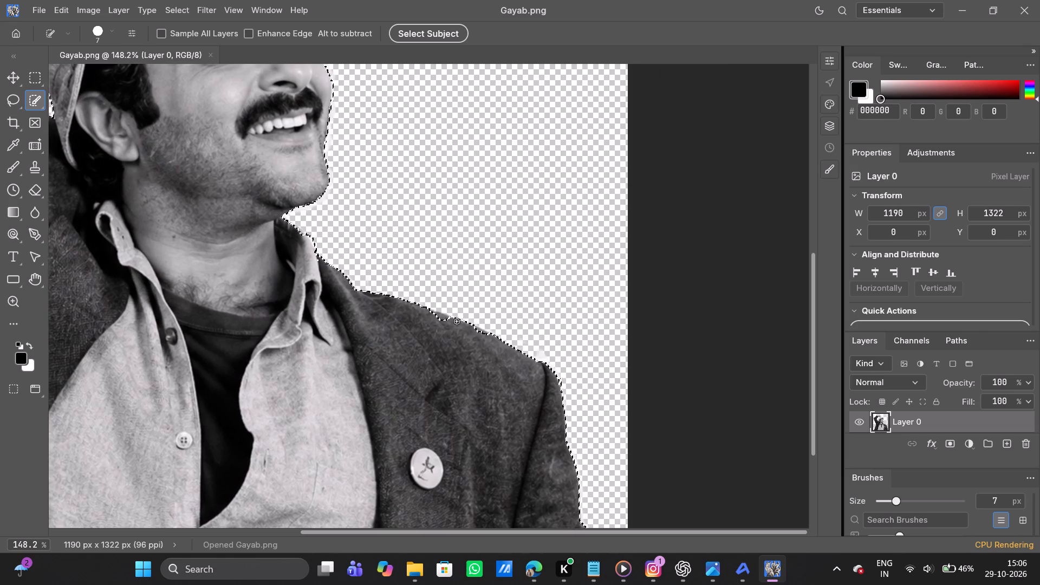
pyautogui.moveTo(431, 321); pyautogui.dragTo(535, 465)
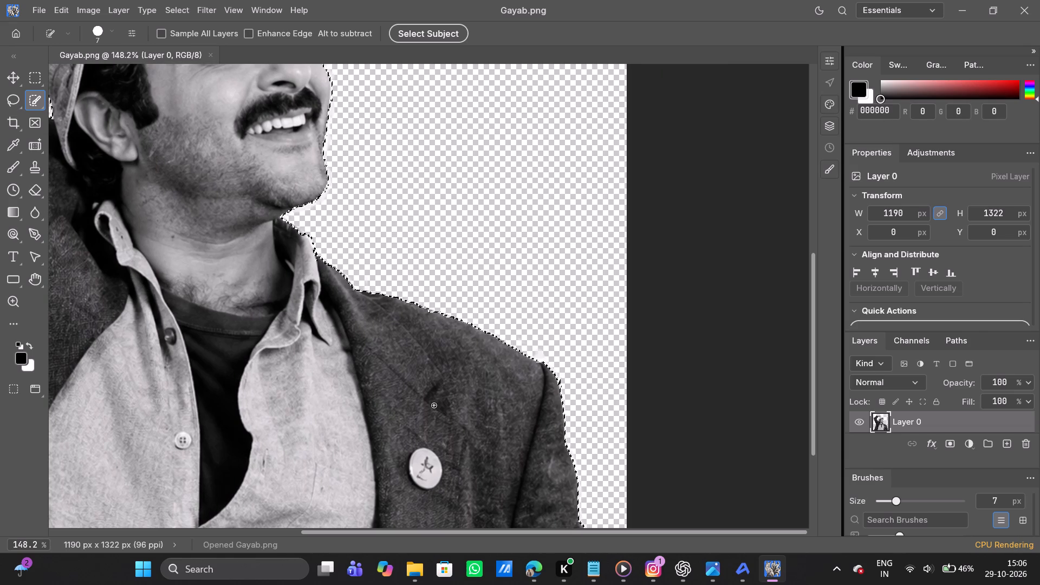
# Touch up the selection at the small gap between the jacket body and sleeve on the image's lower edge.
pyautogui.scroll(-3, 434, 405)
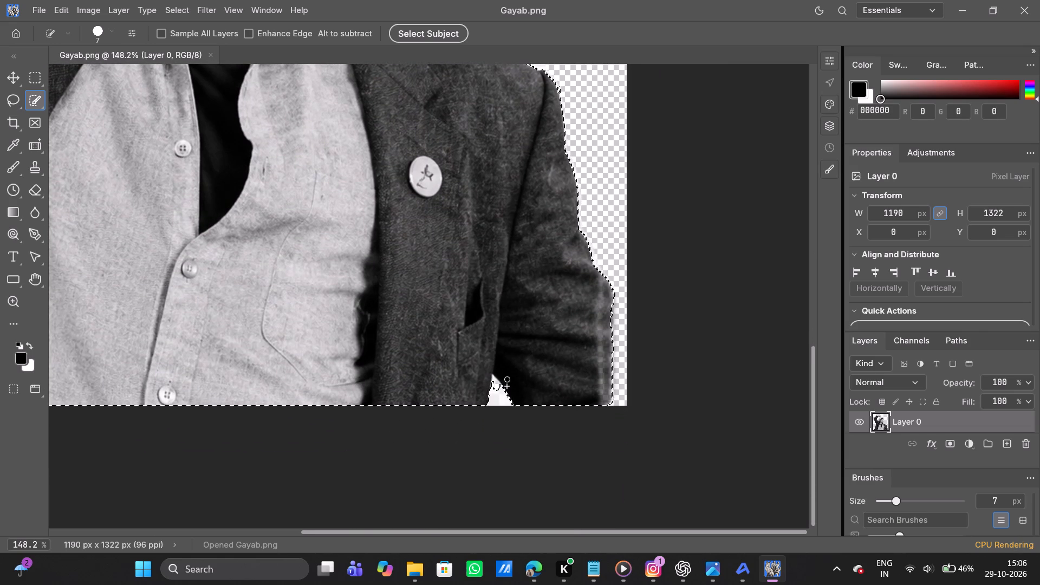
pyautogui.keyDown('alt'); pyautogui.click(495, 387); pyautogui.keyUp('alt')
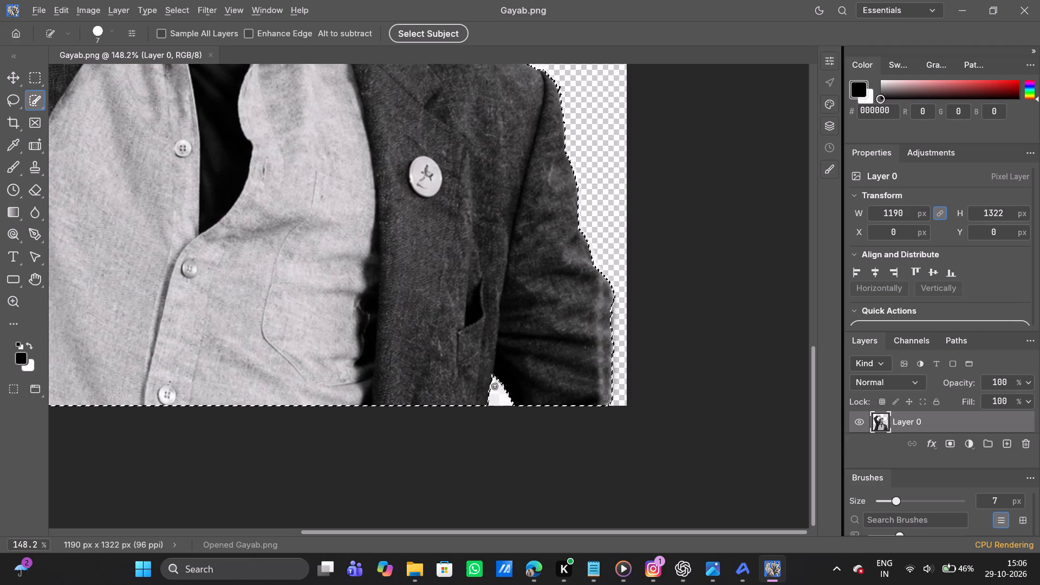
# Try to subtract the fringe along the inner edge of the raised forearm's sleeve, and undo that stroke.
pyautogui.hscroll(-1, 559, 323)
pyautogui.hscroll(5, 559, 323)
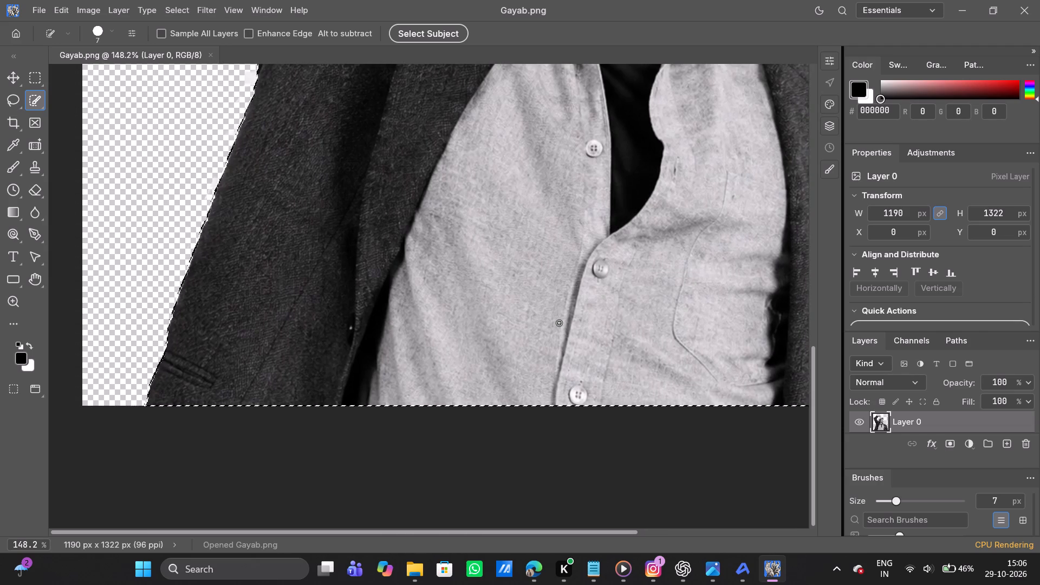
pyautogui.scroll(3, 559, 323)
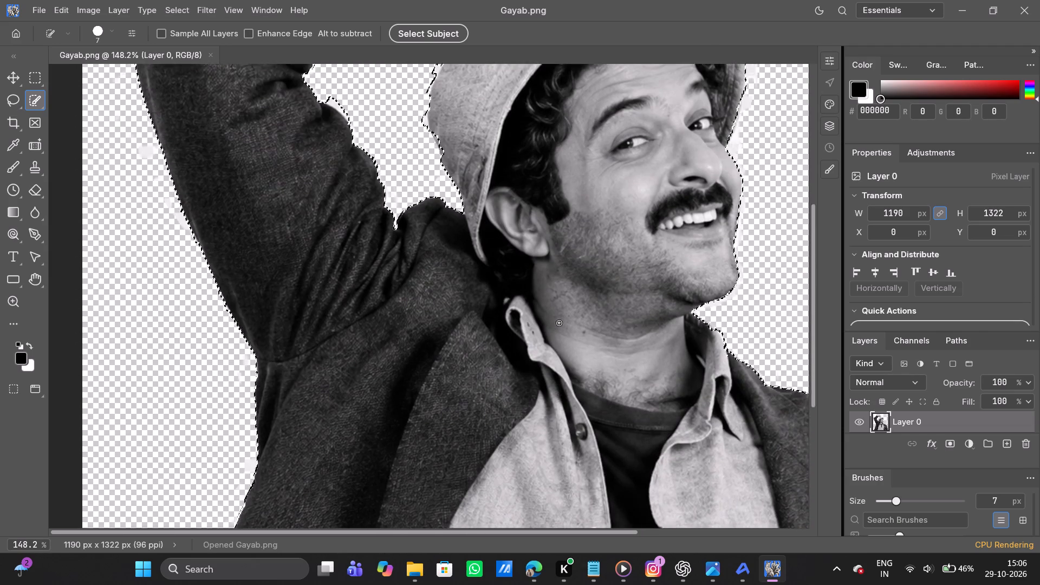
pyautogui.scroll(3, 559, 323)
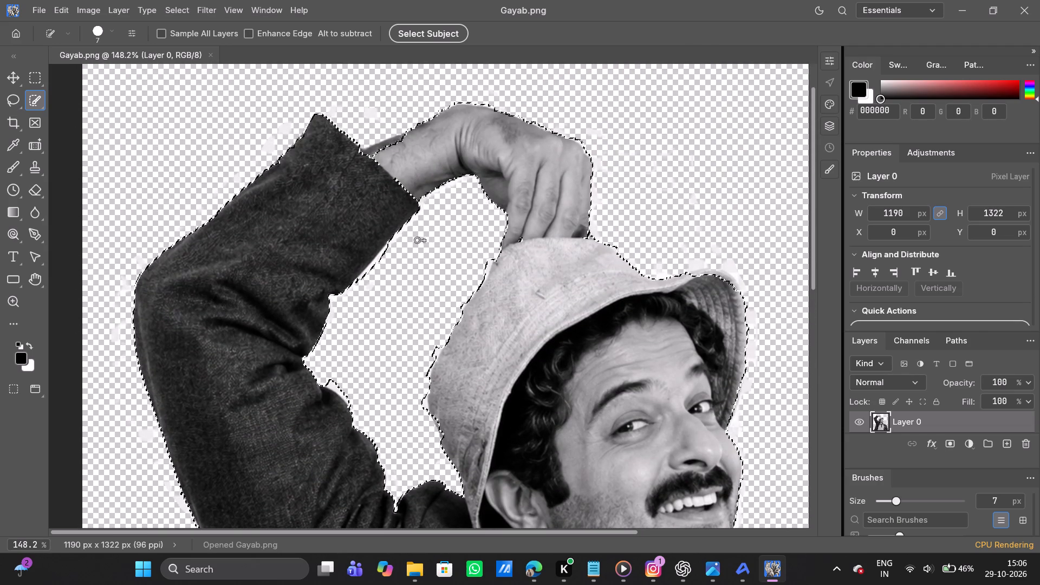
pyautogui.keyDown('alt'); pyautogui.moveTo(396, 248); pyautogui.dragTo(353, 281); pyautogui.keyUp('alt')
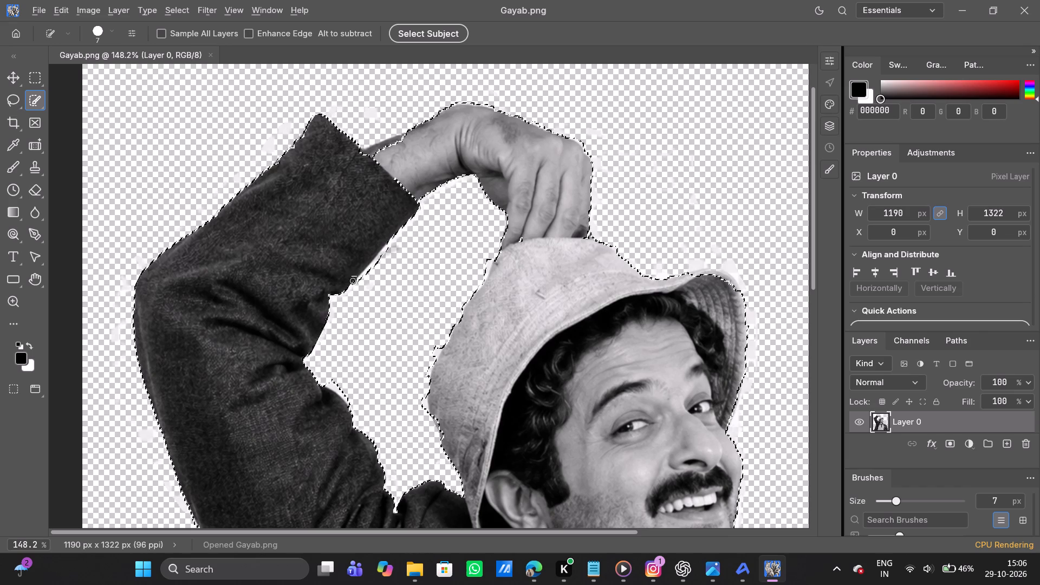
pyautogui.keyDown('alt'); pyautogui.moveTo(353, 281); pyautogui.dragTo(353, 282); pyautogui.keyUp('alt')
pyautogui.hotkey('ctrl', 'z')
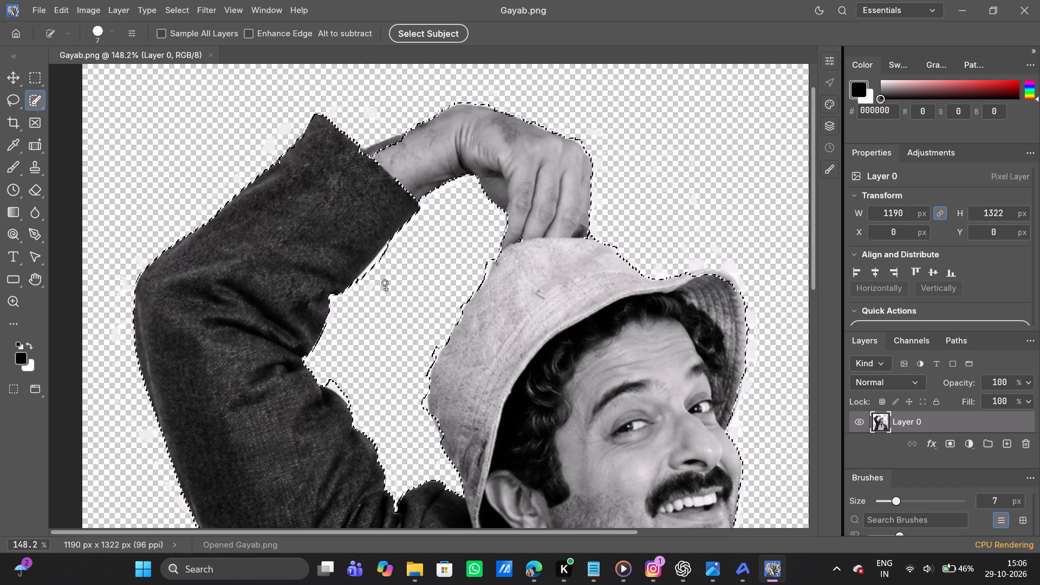
# Subtract the fringe along the raised forearm sleeve's inner edge and the bump on the upper arm below the elbow.
pyautogui.keyDown('alt'); pyautogui.moveTo(386, 253); pyautogui.dragTo(357, 292); pyautogui.keyUp('alt')
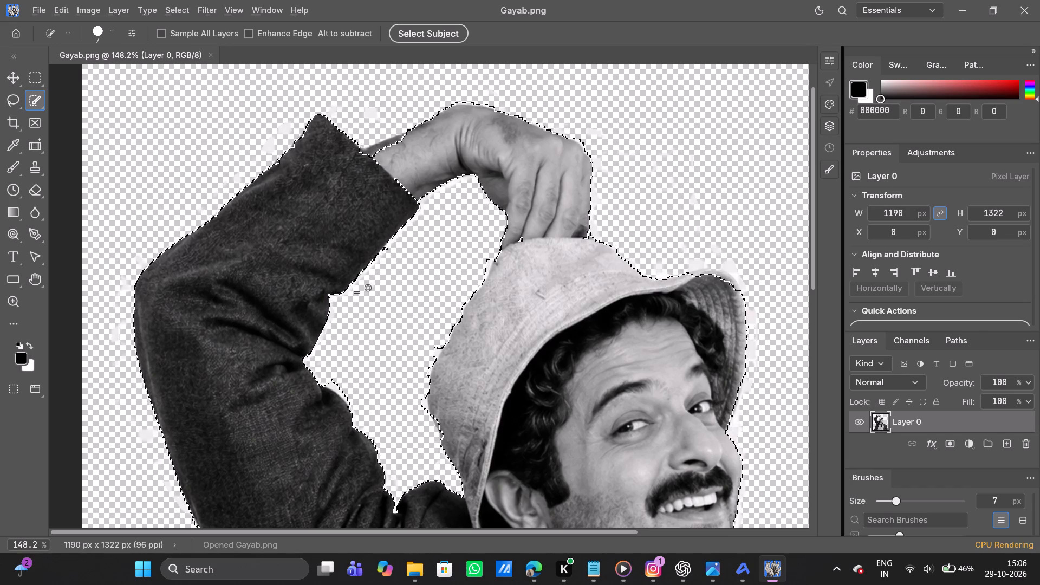
pyautogui.hscroll(-1, 404, 268)
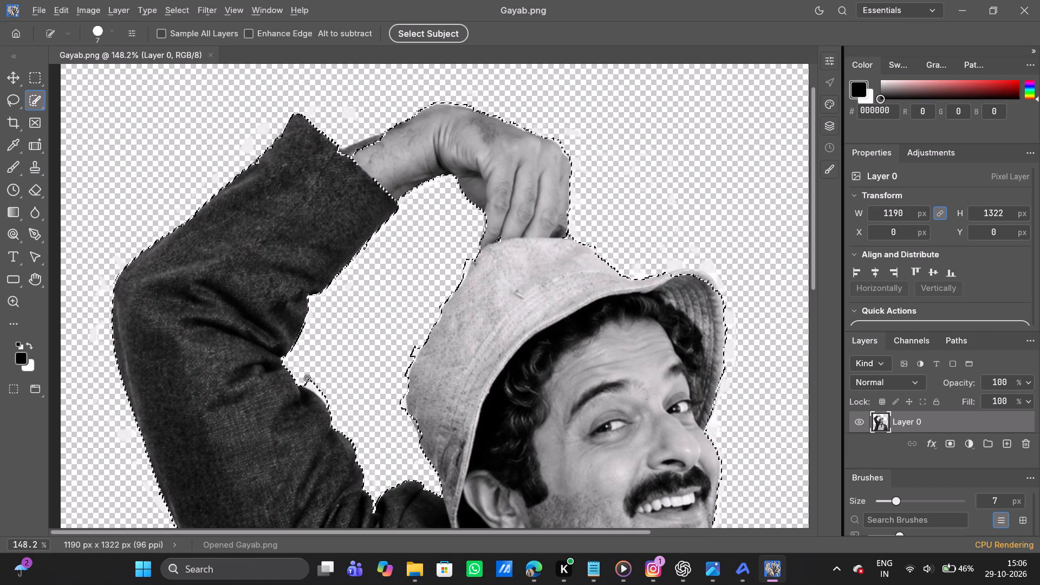
pyautogui.keyDown('alt'); pyautogui.moveTo(307, 378); pyautogui.dragTo(330, 400); pyautogui.keyUp('alt')
# Clean up the selection along the hat side facing the raised arm, subtracting the fringe beside the crown and retouching the brim edge.
pyautogui.hscroll(-1, 388, 377)
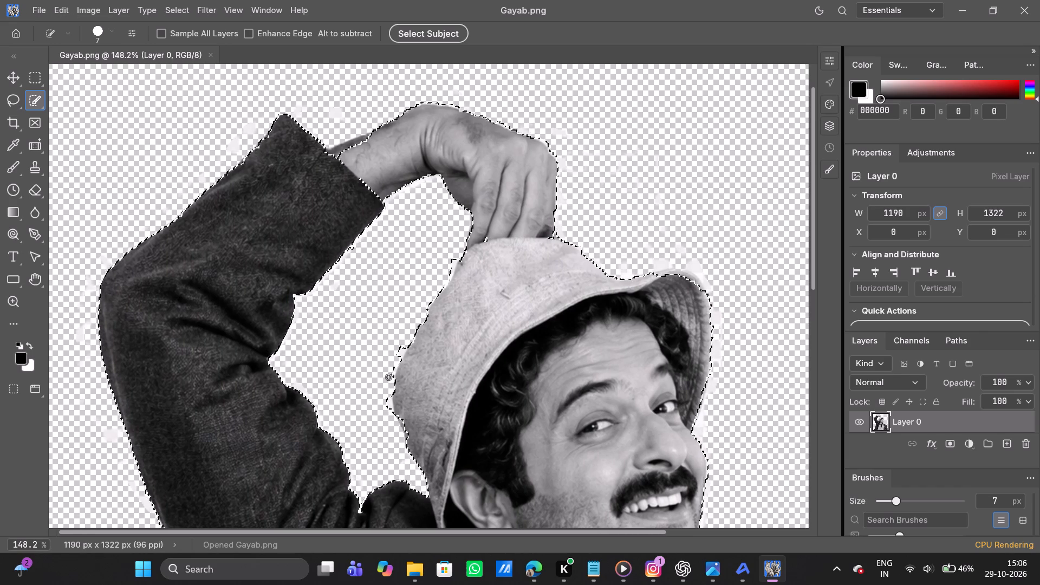
pyautogui.hscroll(-1, 388, 377)
pyautogui.keyDown('alt'); pyautogui.moveTo(397, 257); pyautogui.dragTo(399, 265); pyautogui.keyUp('alt')
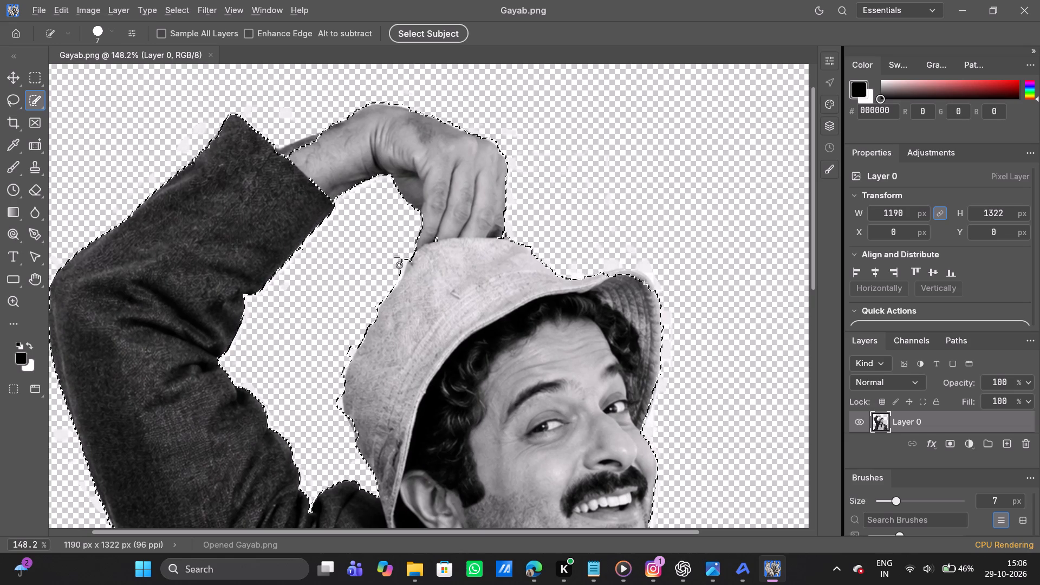
pyautogui.keyDown('alt'); pyautogui.moveTo(399, 265); pyautogui.dragTo(336, 366); pyautogui.keyUp('alt')
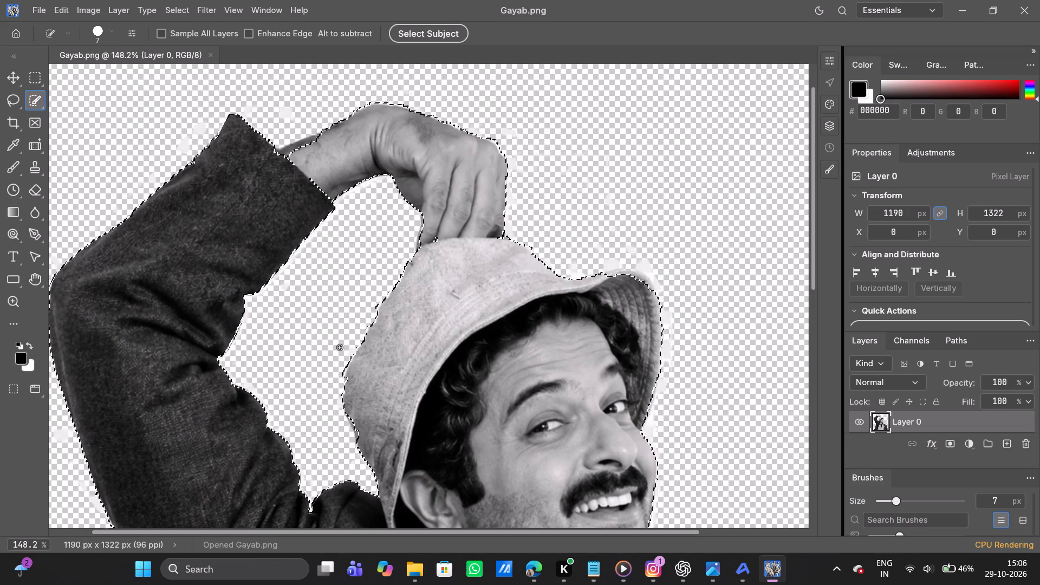
pyautogui.scroll(-1, 331, 346)
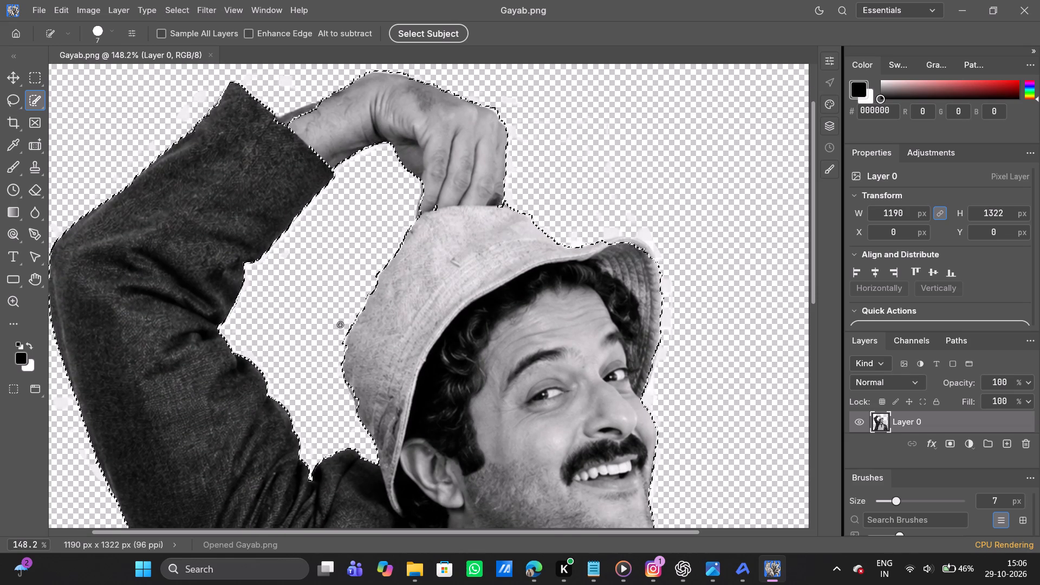
pyautogui.moveTo(352, 375); pyautogui.dragTo(361, 400)
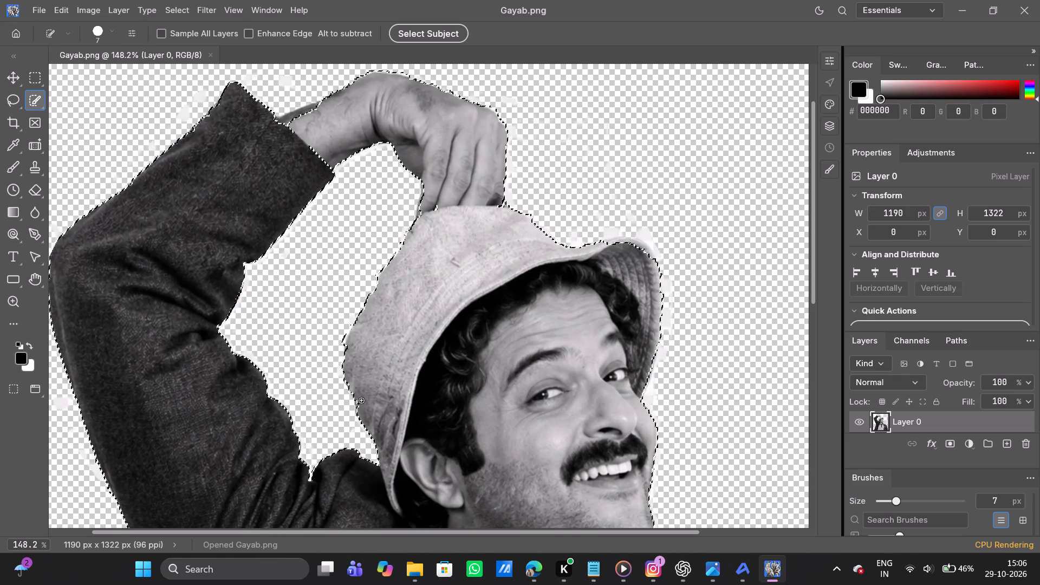
pyautogui.moveTo(357, 390); pyautogui.dragTo(362, 407)
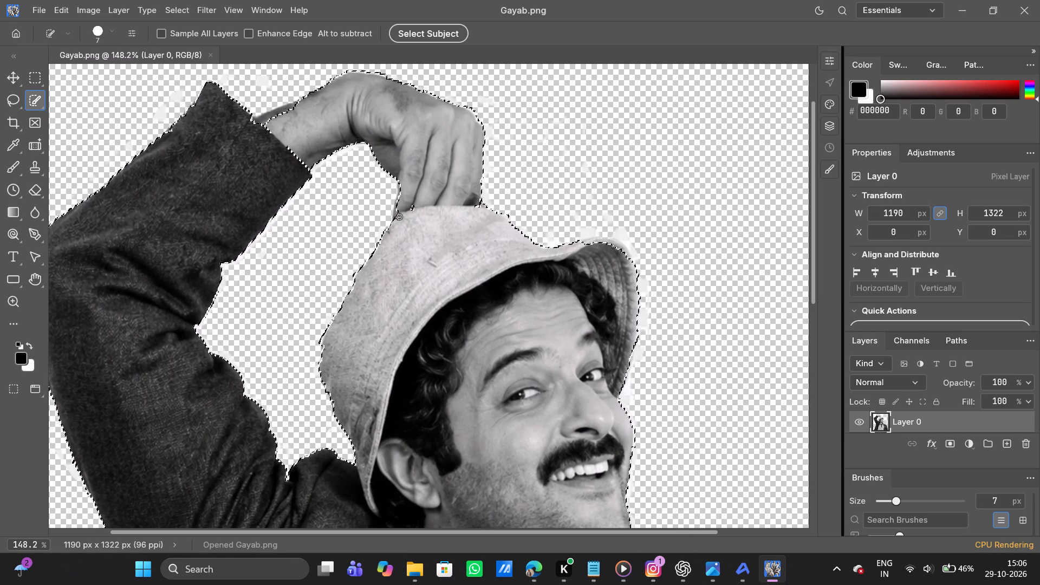
# Refine the selection where the fingertip meets the top of the hat on the side facing the raised arm.
pyautogui.moveTo(415, 204); pyautogui.dragTo(404, 243)
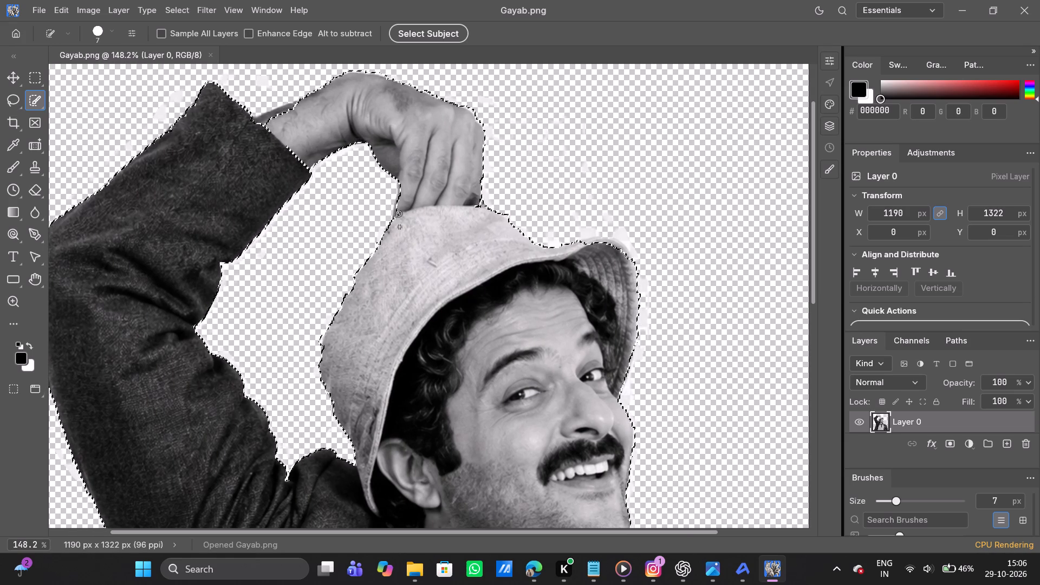
pyautogui.moveTo(398, 211); pyautogui.dragTo(398, 218)
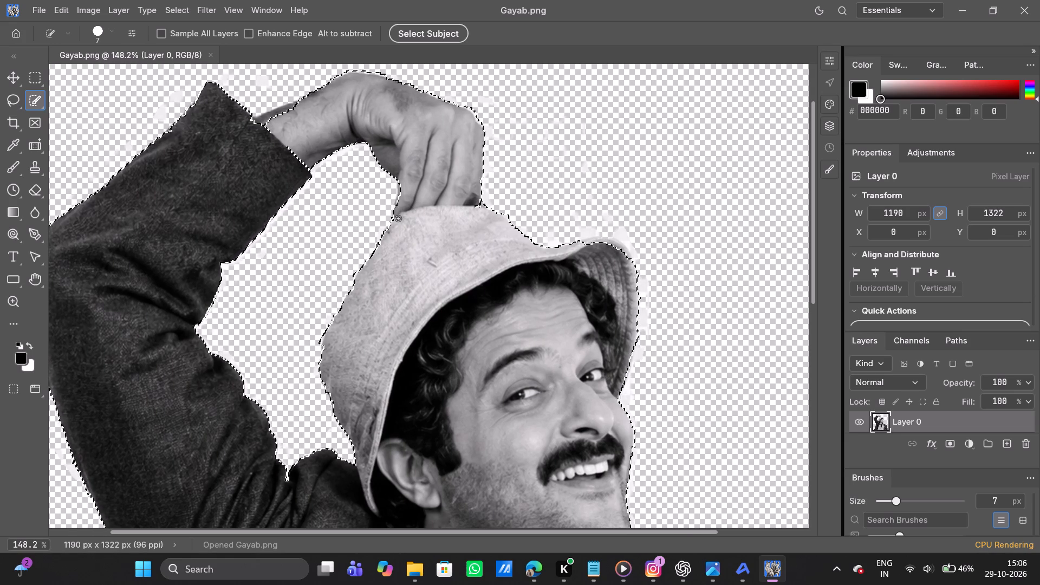
pyautogui.moveTo(402, 188); pyautogui.dragTo(402, 206)
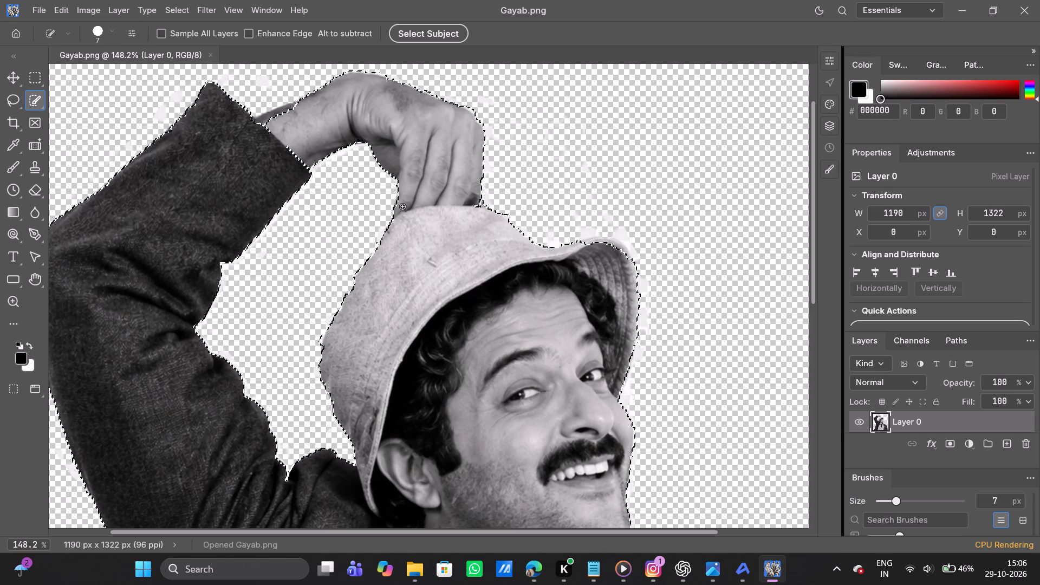
# Subtract the remaining fringe just outside the hat along the side facing the raised arm.
pyautogui.keyDown('alt'); pyautogui.moveTo(349, 262); pyautogui.dragTo(307, 339); pyautogui.keyUp('alt')
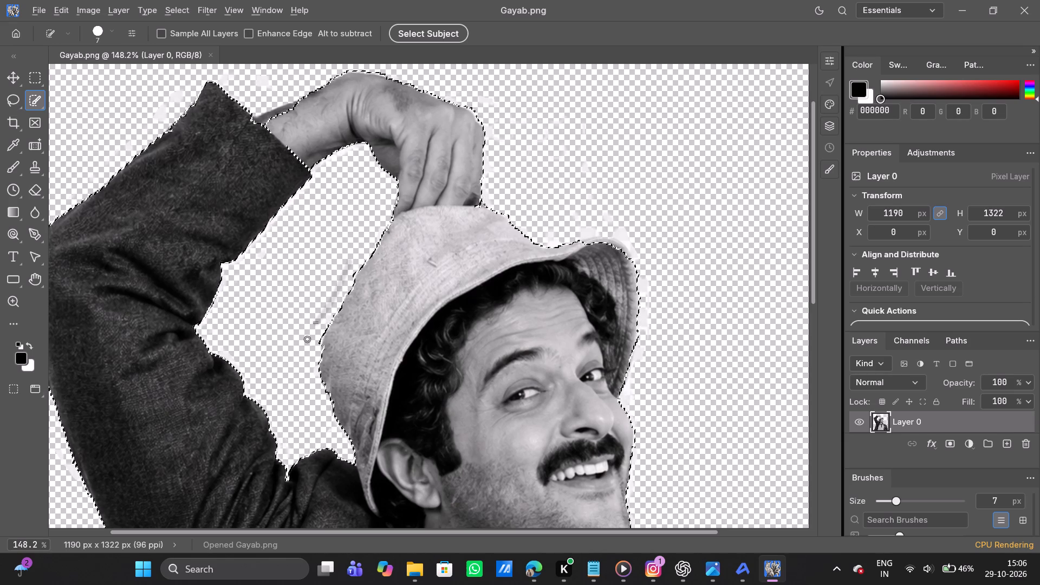
pyautogui.keyDown('alt'); pyautogui.moveTo(307, 339); pyautogui.dragTo(303, 377); pyautogui.keyUp('alt')
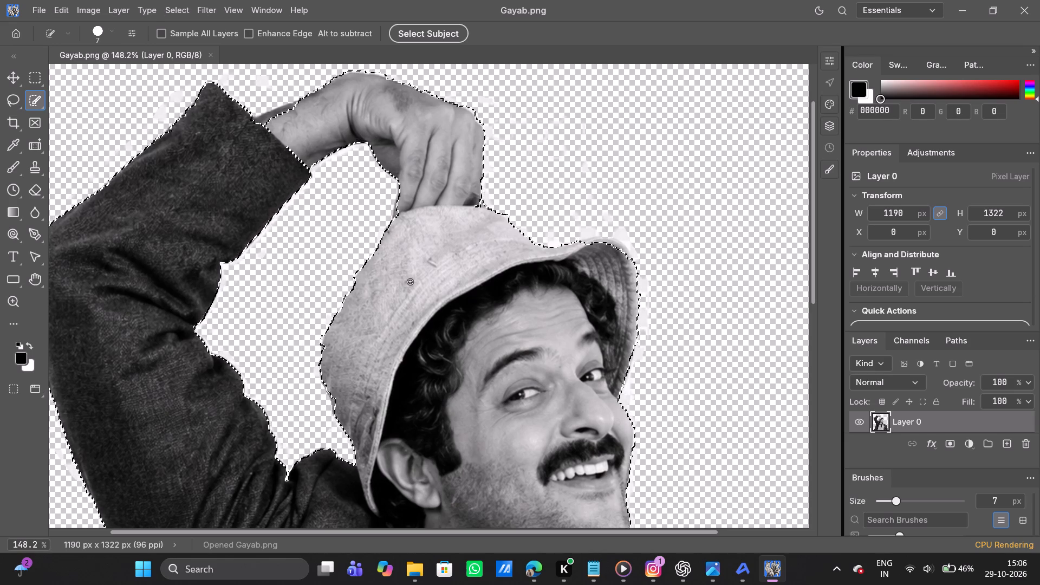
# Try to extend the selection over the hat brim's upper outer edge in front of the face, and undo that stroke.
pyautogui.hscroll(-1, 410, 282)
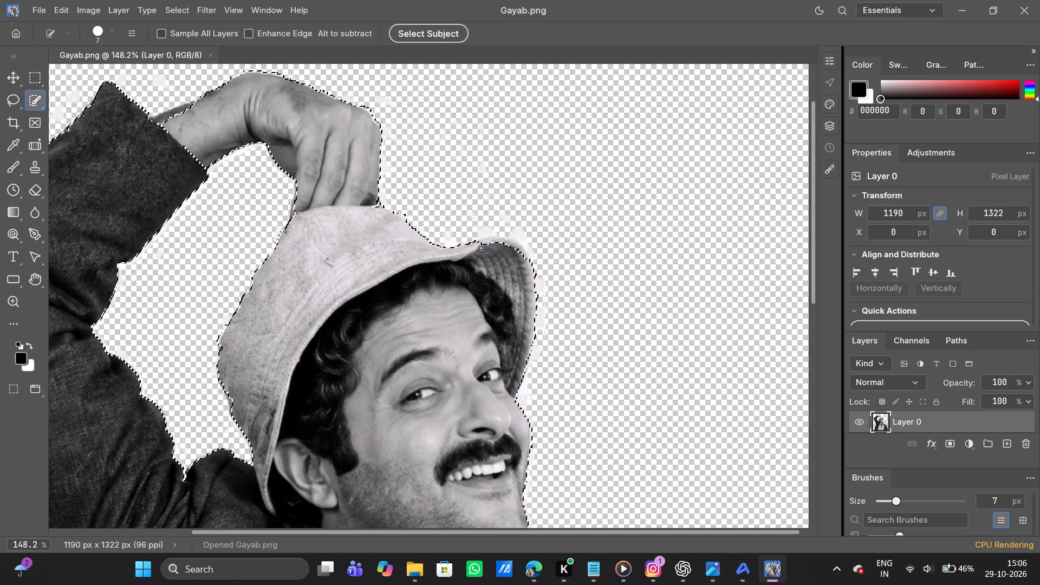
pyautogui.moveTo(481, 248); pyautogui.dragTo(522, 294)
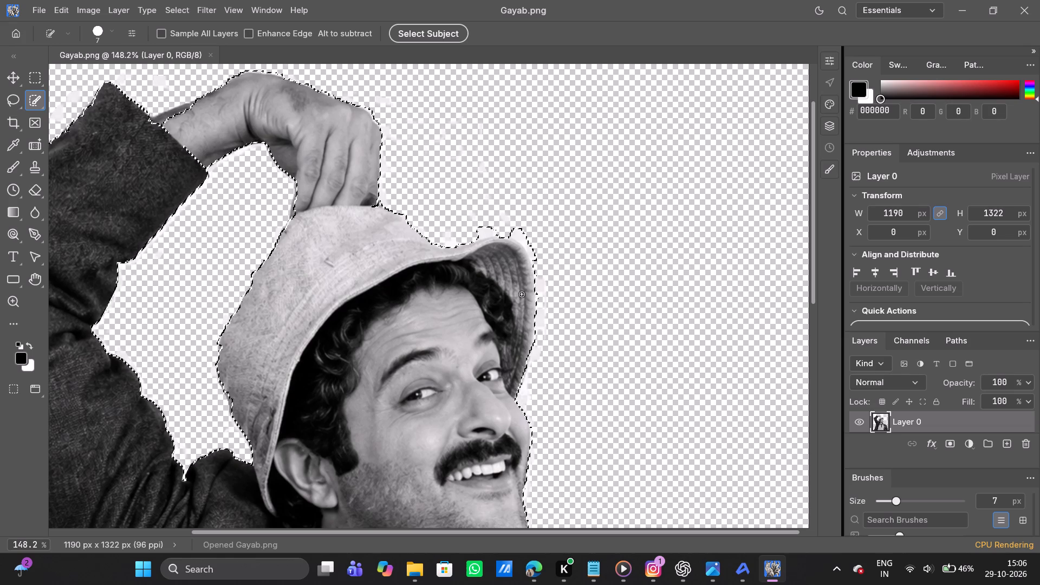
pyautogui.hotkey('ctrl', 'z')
# Extend the selection onto the hat brim's upper edge where it begins to curl up, undoing the stray dabs beside it.
pyautogui.keyDown('alt'); pyautogui.scroll(1, 516, 257); pyautogui.keyUp('alt')
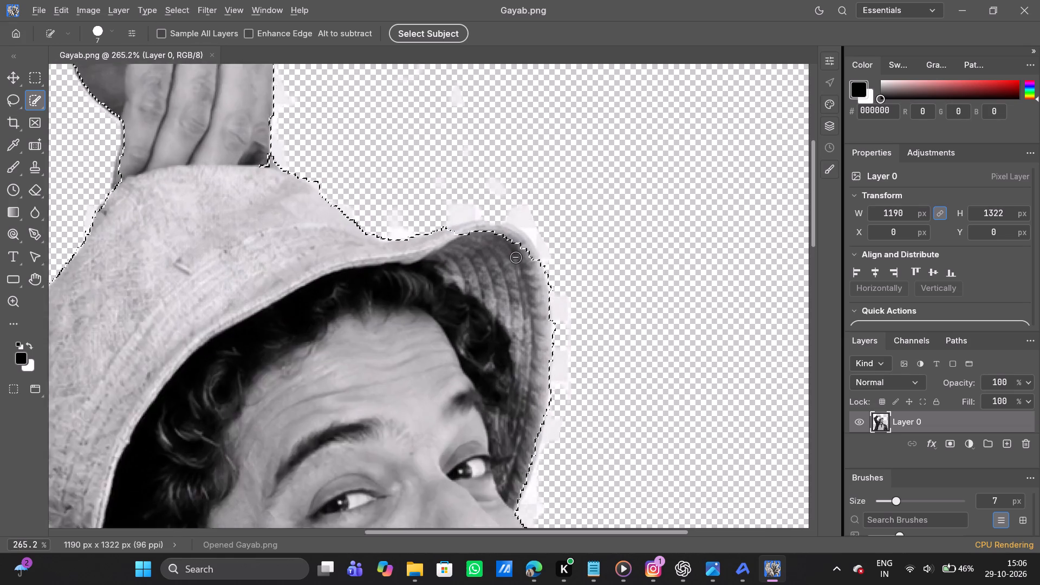
pyautogui.keyDown('alt'); pyautogui.scroll(2, 516, 257); pyautogui.keyUp('alt')
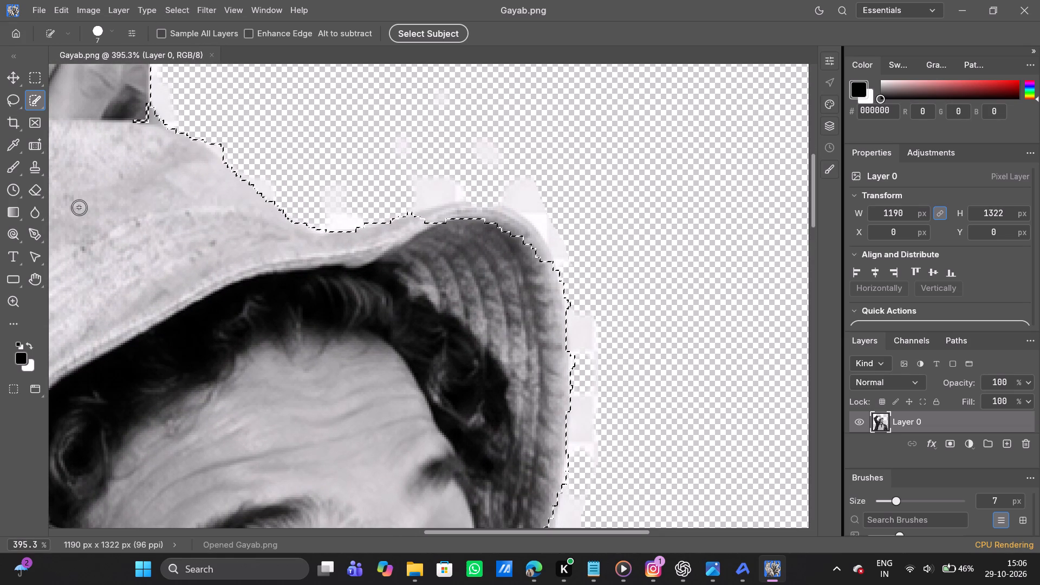
pyautogui.rightClick(40, 101)
pyautogui.click(40, 101)
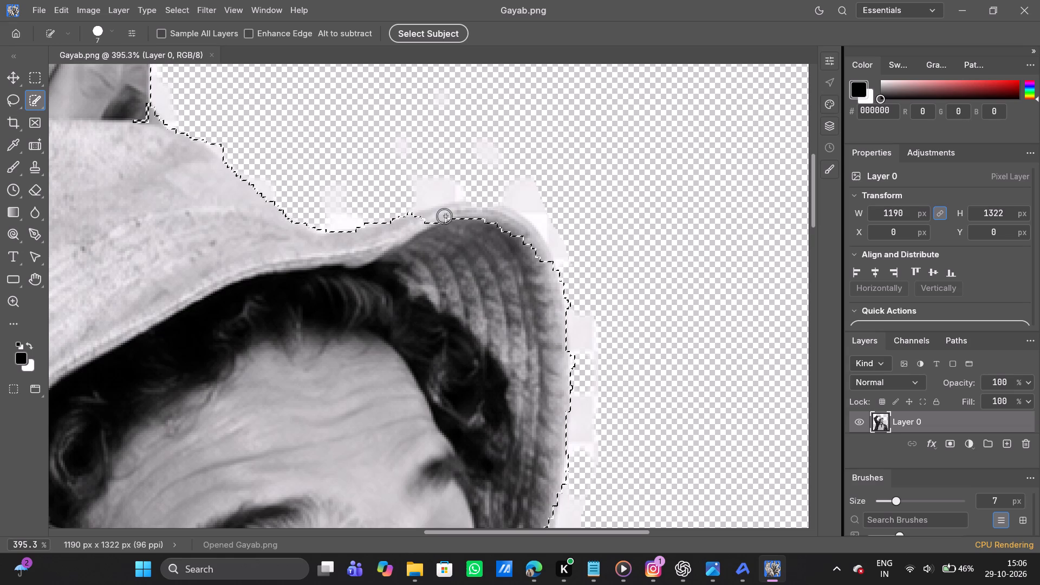
pyautogui.click(439, 222)
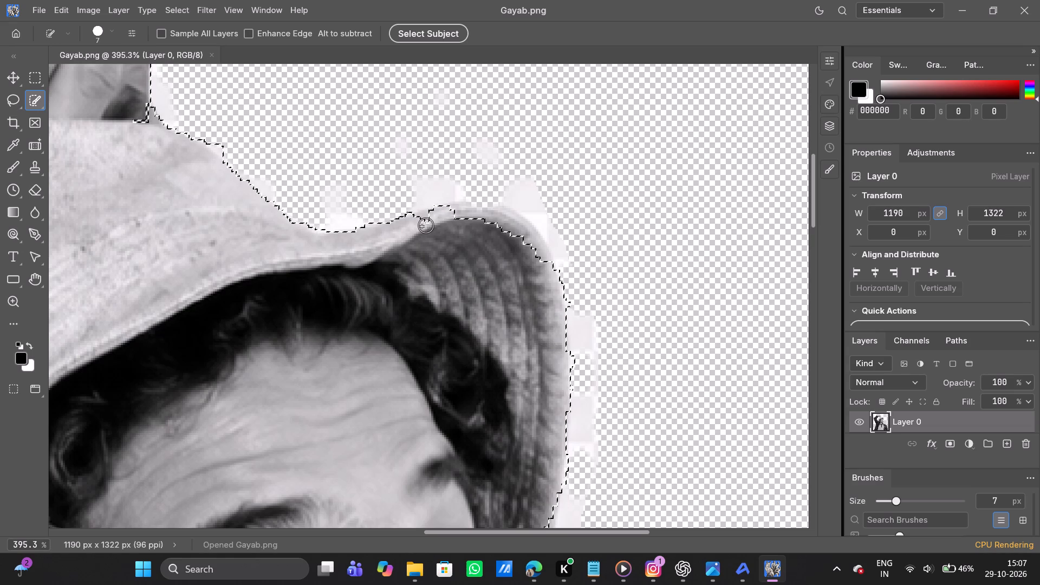
pyautogui.click(426, 224)
pyautogui.hotkey('ctrl', 'z')
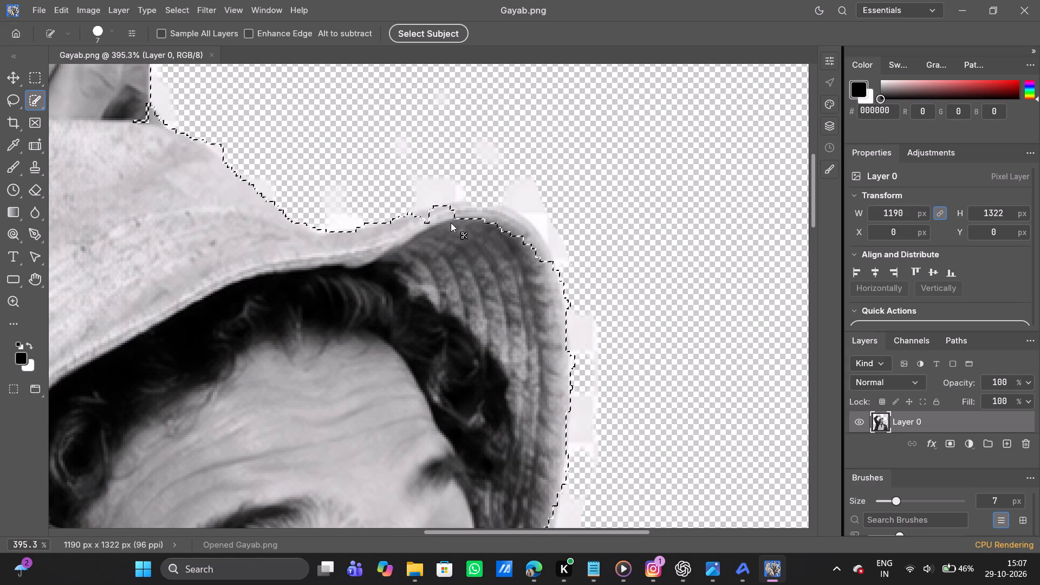
pyautogui.click(430, 231)
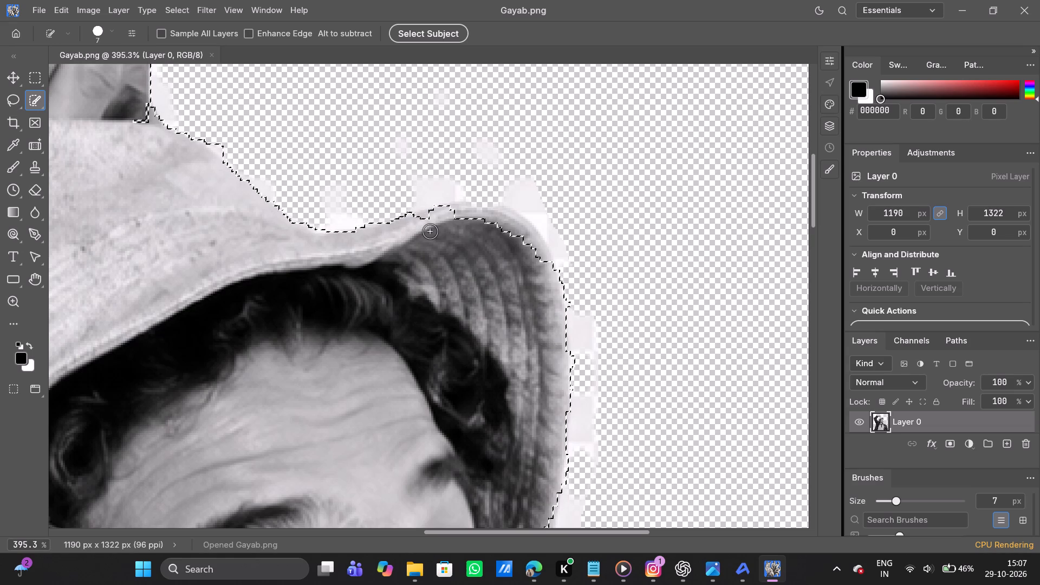
pyautogui.click(430, 230)
pyautogui.click(428, 227)
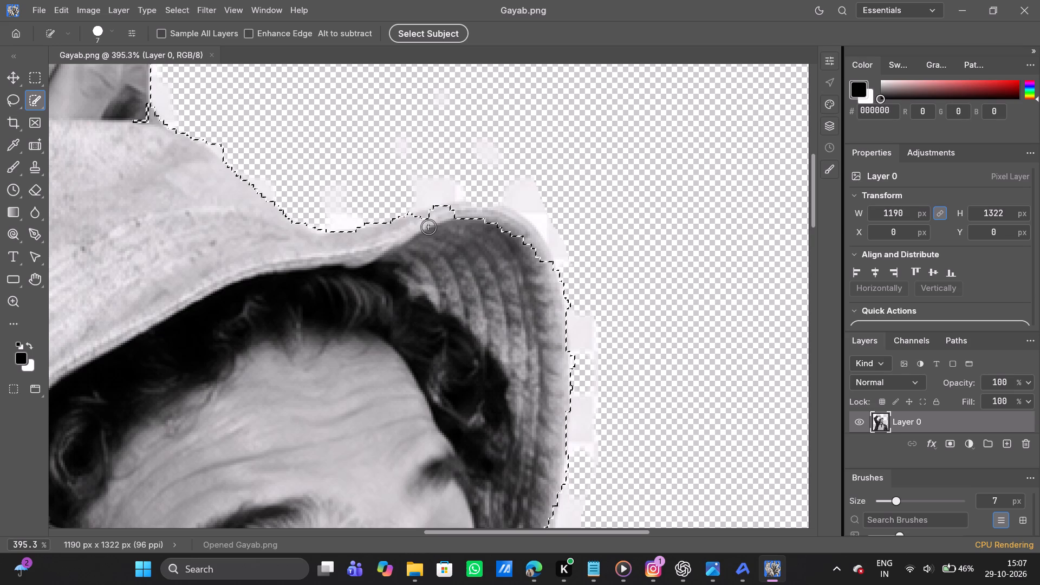
pyautogui.hotkey('ctrl', 'z')
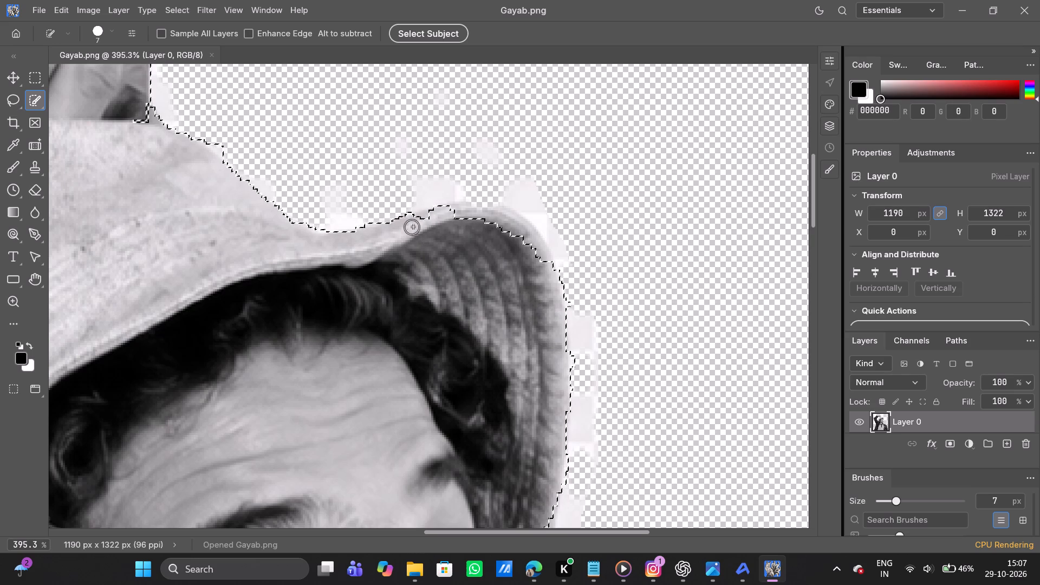
# Extend the selection along the brim's pale curled rim, from its upper edge around to the outer corner in front of the face.
pyautogui.click(450, 221)
pyautogui.click(470, 221)
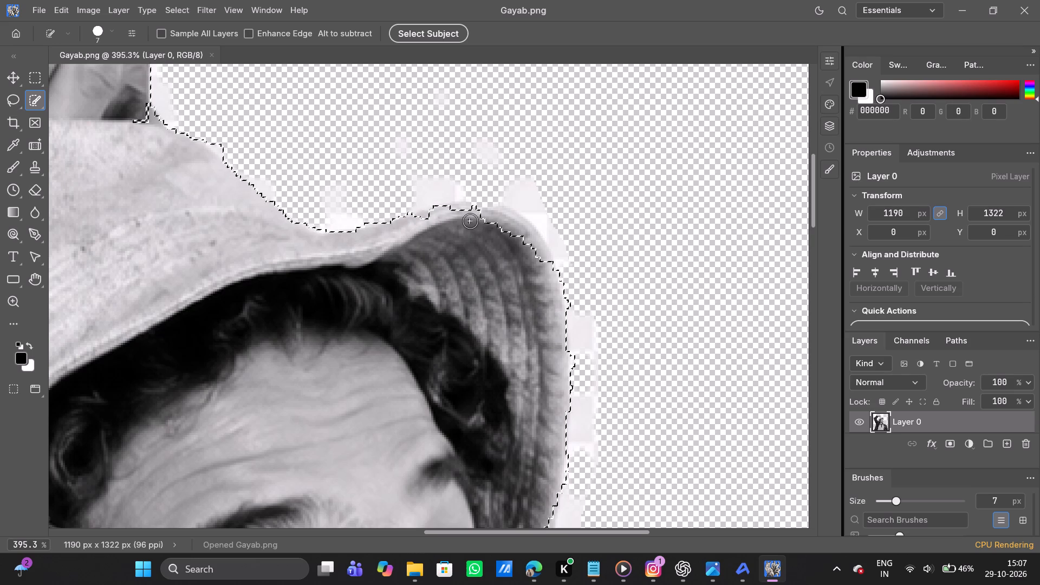
pyautogui.click(489, 224)
pyautogui.click(513, 236)
pyautogui.click(527, 247)
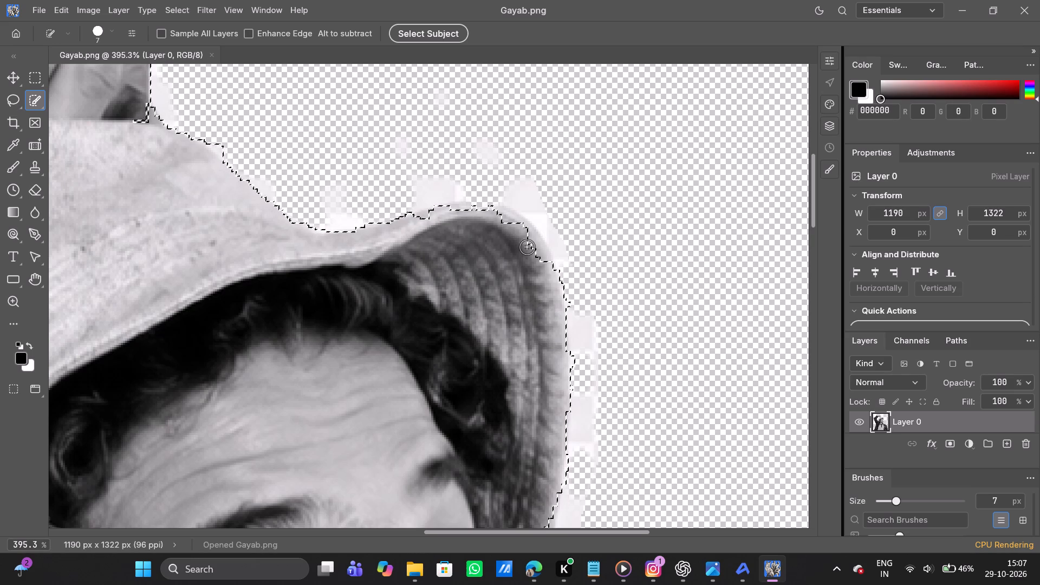
pyautogui.click(538, 267)
pyautogui.click(530, 247)
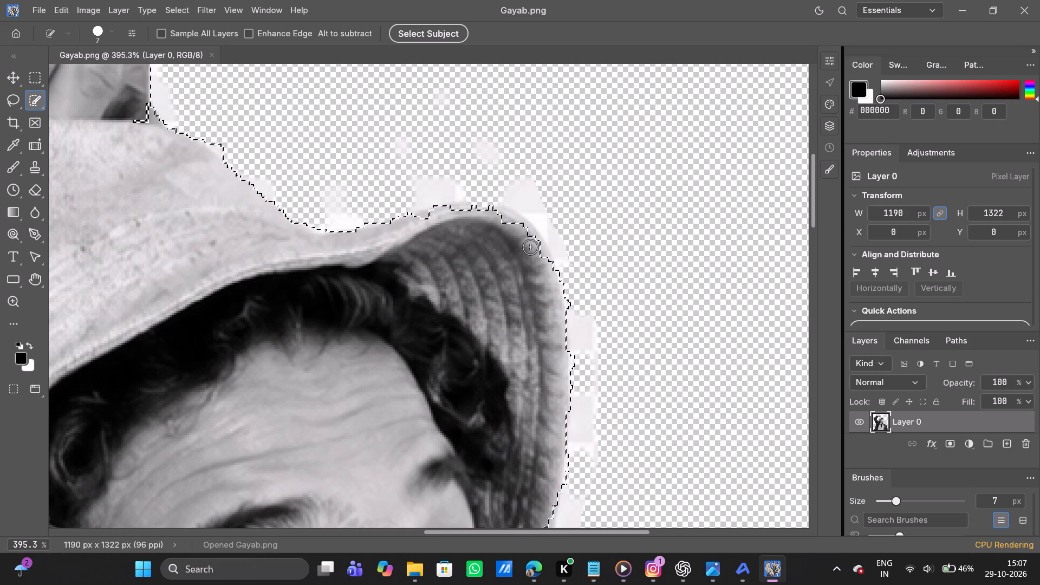
pyautogui.click(513, 231)
pyautogui.click(505, 224)
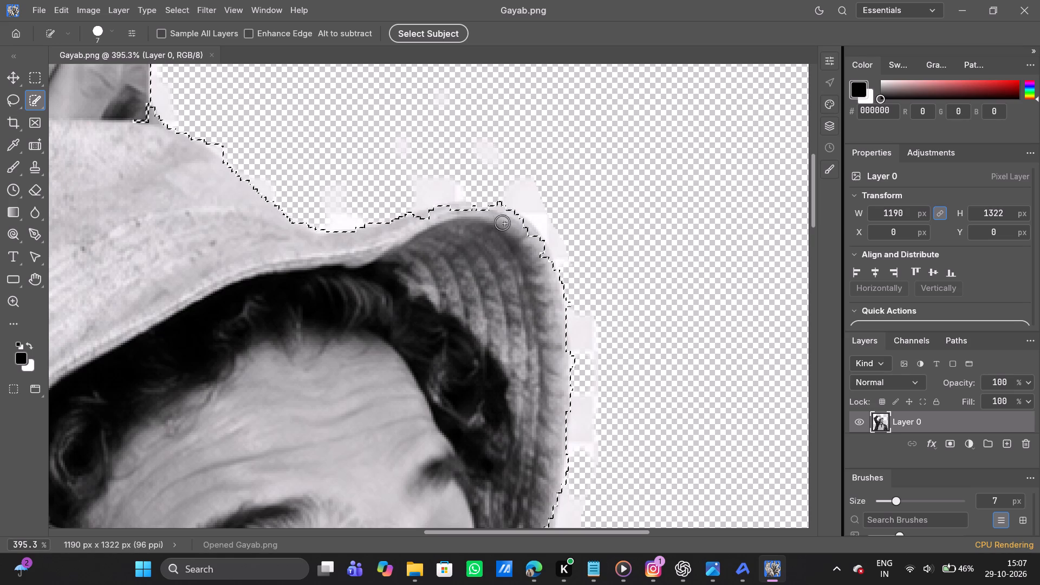
pyautogui.click(457, 213)
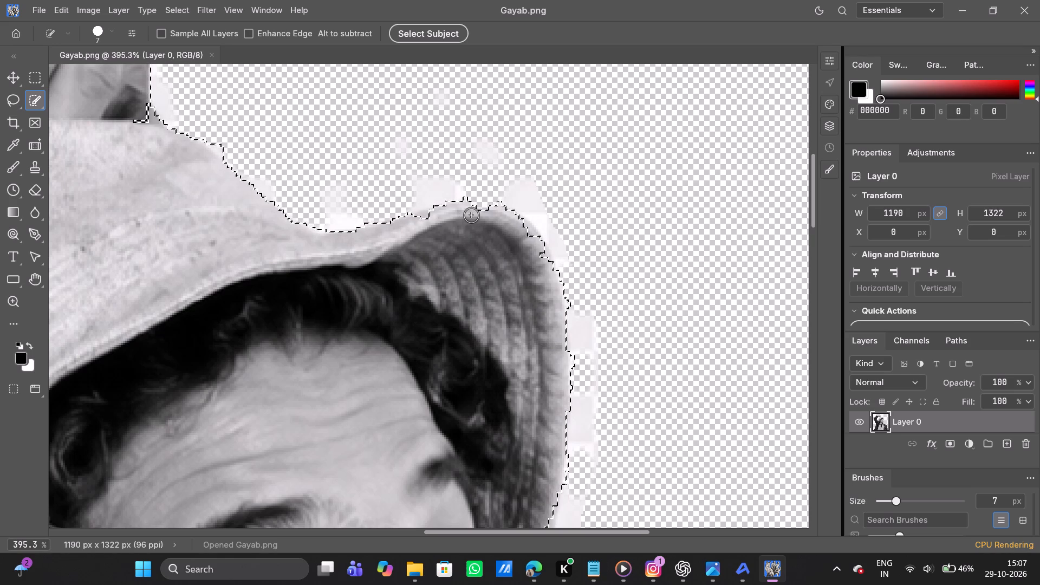
# Retouch the selection at the start of the brim's upward curl and around the brim's outer corner.
pyautogui.click(432, 224)
pyautogui.click(419, 224)
pyautogui.hotkey('ctrl', 'z')
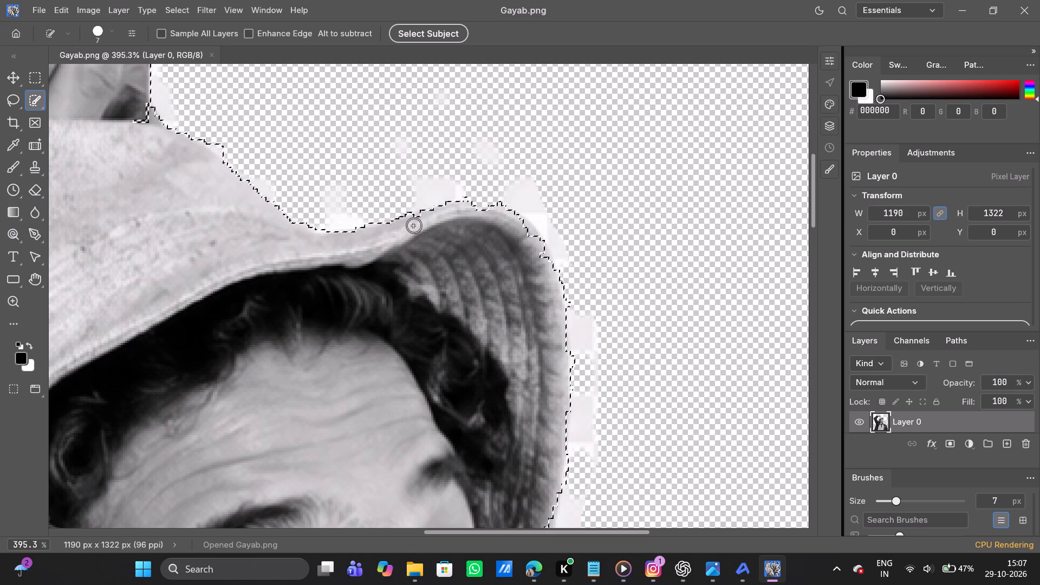
pyautogui.click(419, 225)
pyautogui.hotkey('ctrl', 'z')
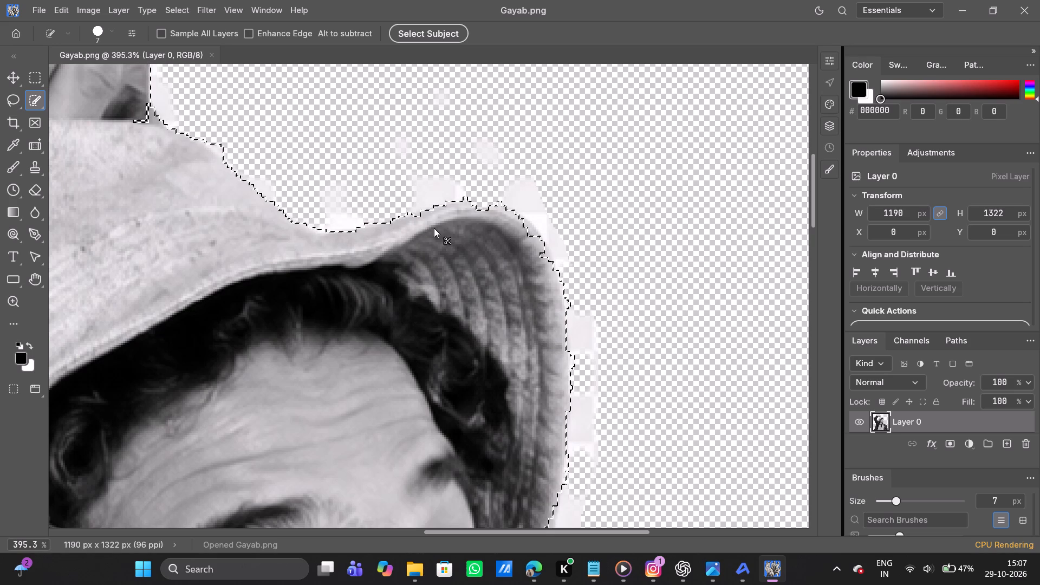
pyautogui.click(531, 266)
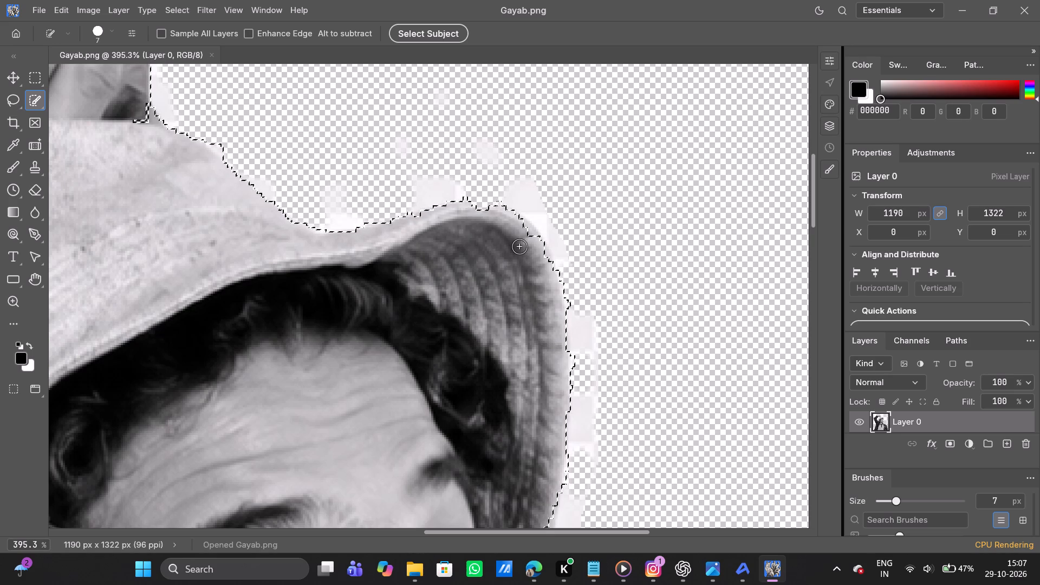
pyautogui.click(519, 246)
pyautogui.click(525, 241)
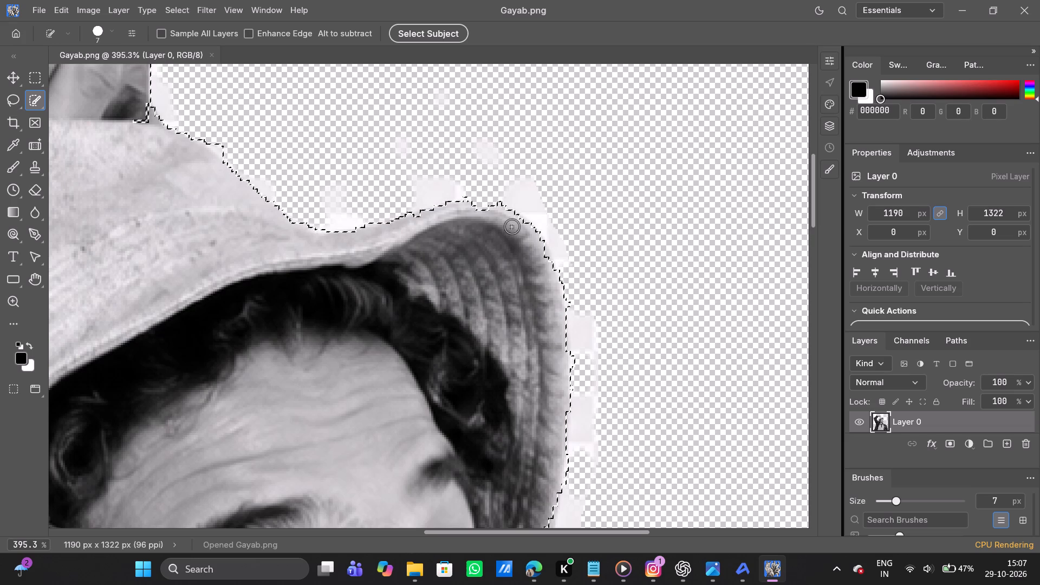
# Smooth the selection on the hat crown beside the fingertips, subtracting the small bump and filling the notch between fingers and hat.
pyautogui.hscroll(1, 496, 230)
pyautogui.scroll(1, 496, 230)
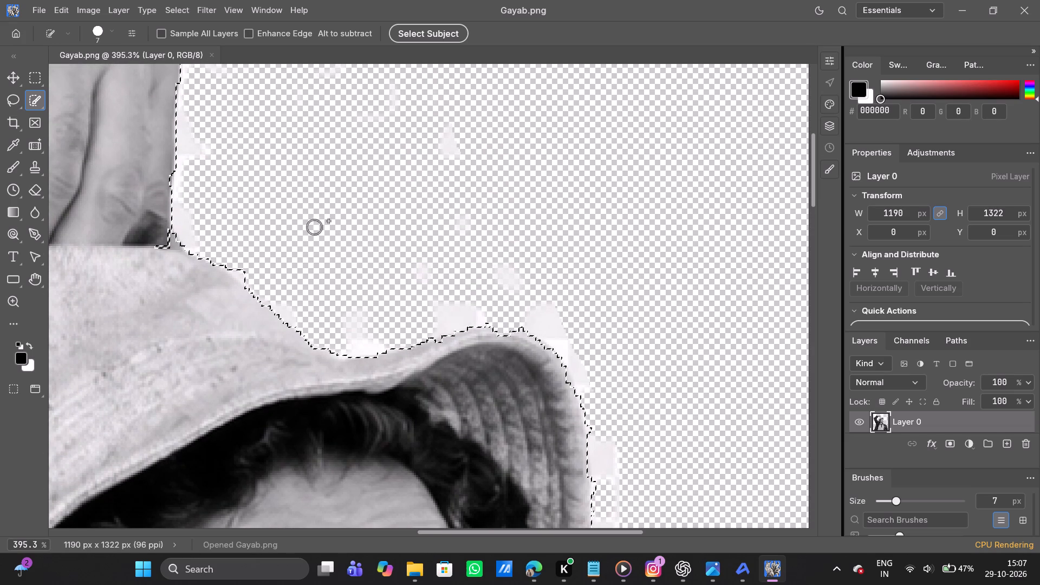
pyautogui.keyDown('alt'); pyautogui.click(246, 267); pyautogui.keyUp('alt')
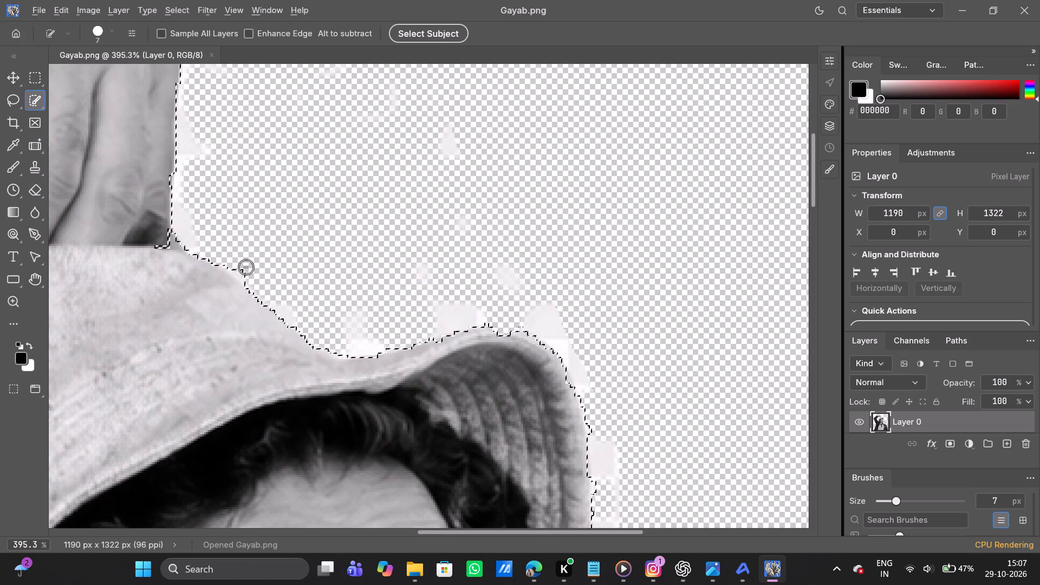
pyautogui.hscroll(2, 224, 241)
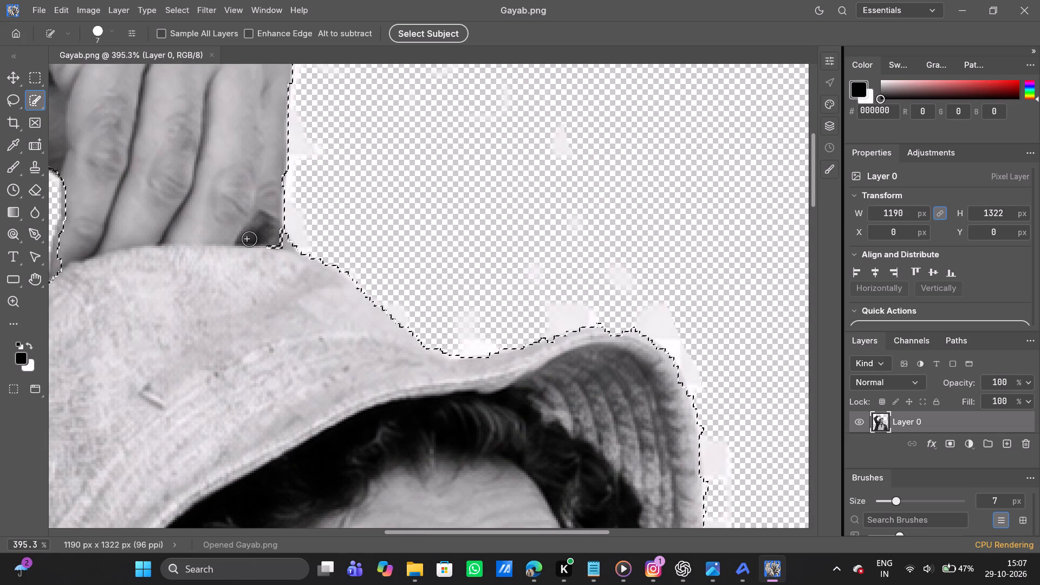
pyautogui.moveTo(259, 238); pyautogui.dragTo(283, 265)
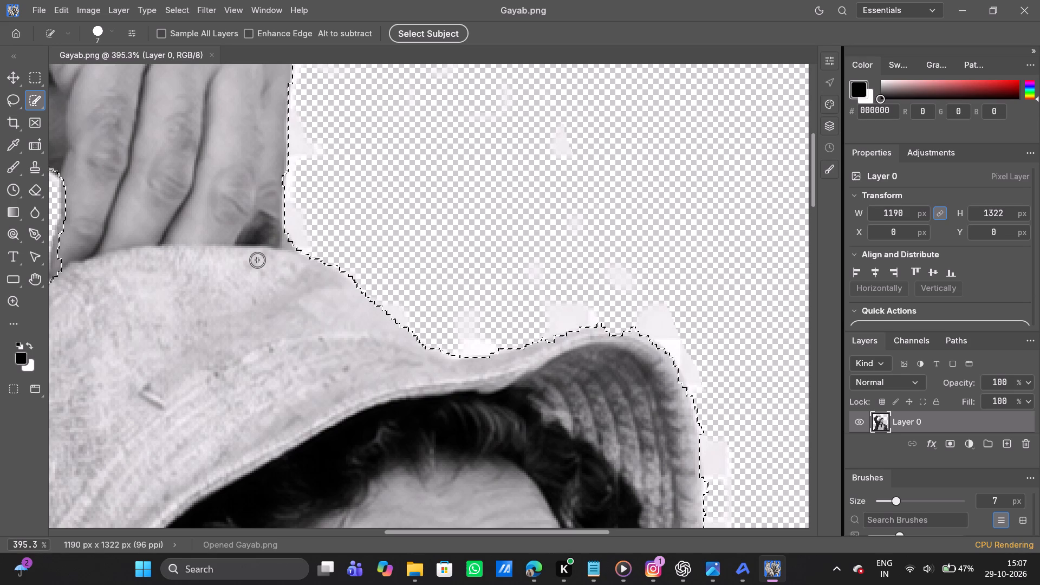
# Extend the selection over the missing edge of the finger nearest the sleeve, down to where it meets the hat.
pyautogui.hscroll(1, 257, 260)
pyautogui.scroll(2, 257, 260)
pyautogui.keyDown('alt'); pyautogui.scroll(1, 257, 260); pyautogui.keyUp('alt')
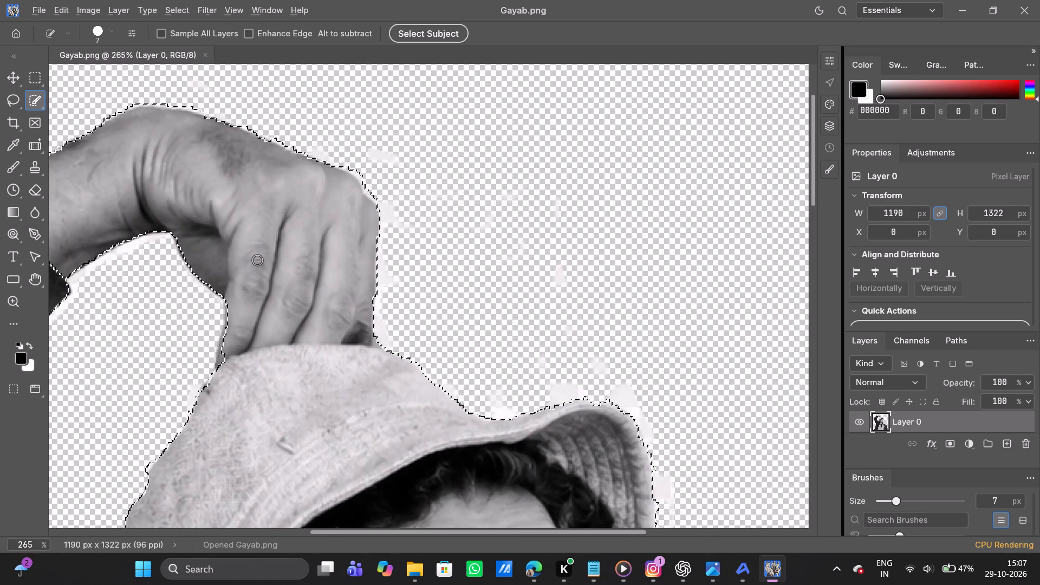
pyautogui.keyDown('alt'); pyautogui.scroll(1, 257, 260); pyautogui.keyUp('alt')
pyautogui.moveTo(232, 336); pyautogui.dragTo(211, 419)
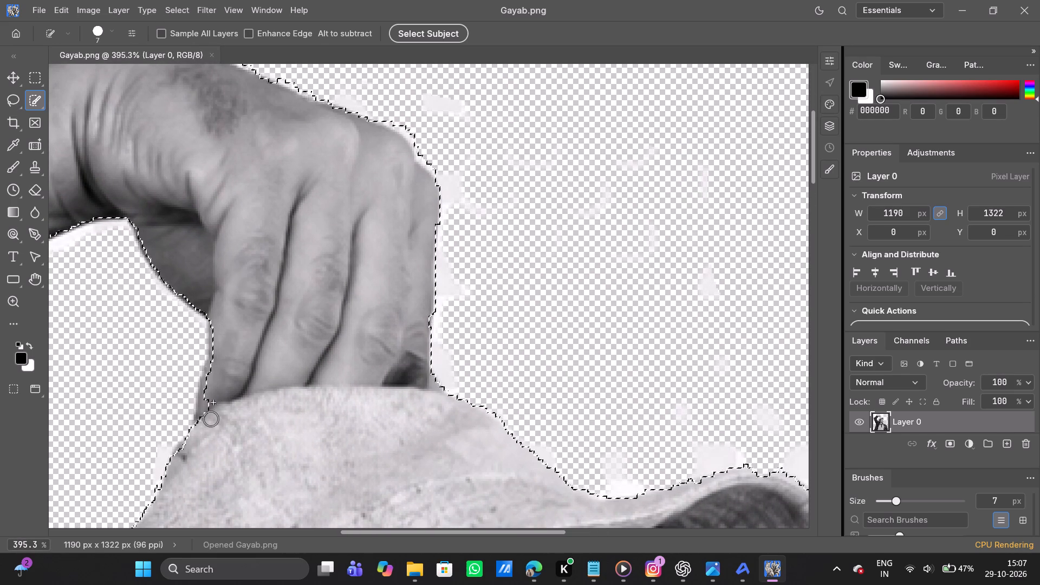
pyautogui.moveTo(211, 419); pyautogui.dragTo(208, 451)
pyautogui.click(228, 344)
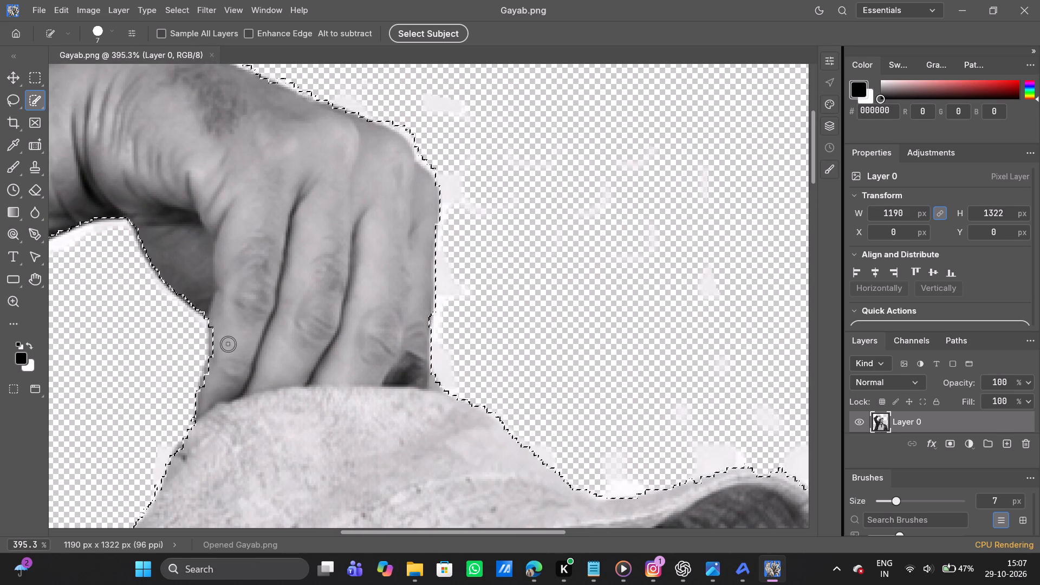
pyautogui.moveTo(223, 330); pyautogui.dragTo(225, 356)
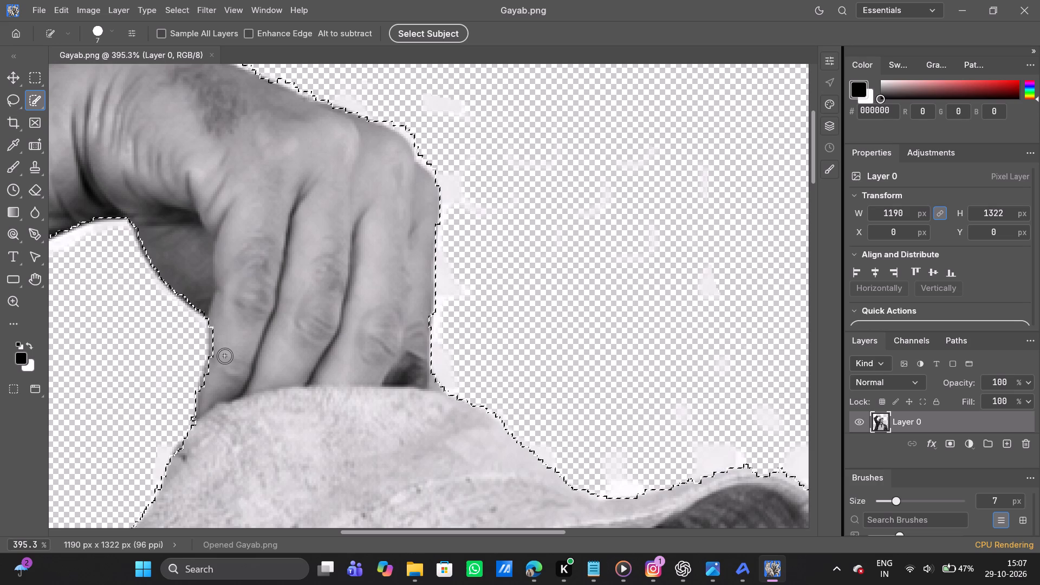
pyautogui.moveTo(221, 323); pyautogui.dragTo(222, 373)
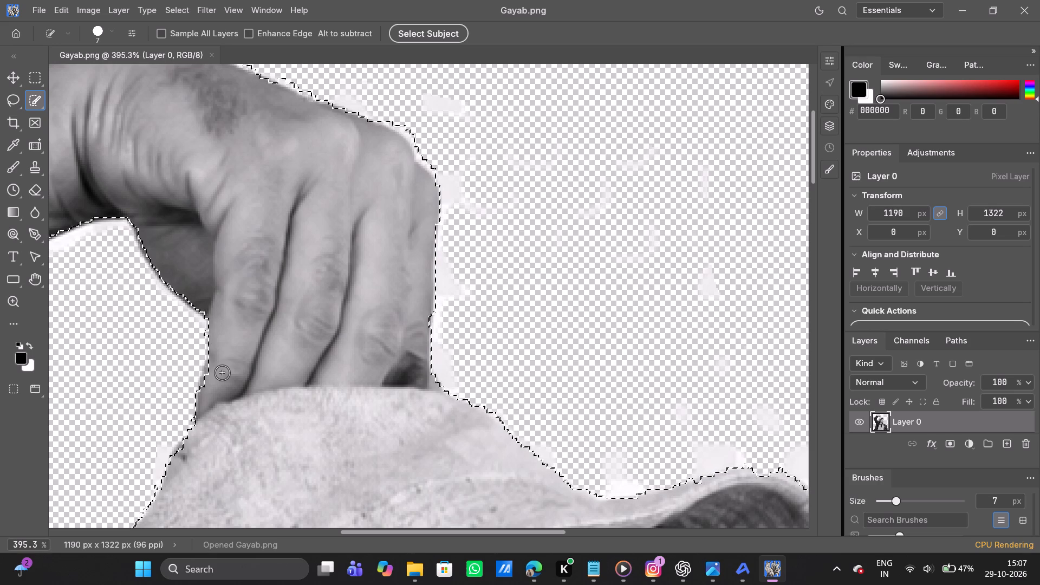
pyautogui.keyDown('alt'); pyautogui.click(194, 334); pyautogui.keyUp('alt')
# Subtract the fringe outside the knuckles and along the back of the raised hand up to the wrist.
pyautogui.hscroll(1, 287, 339)
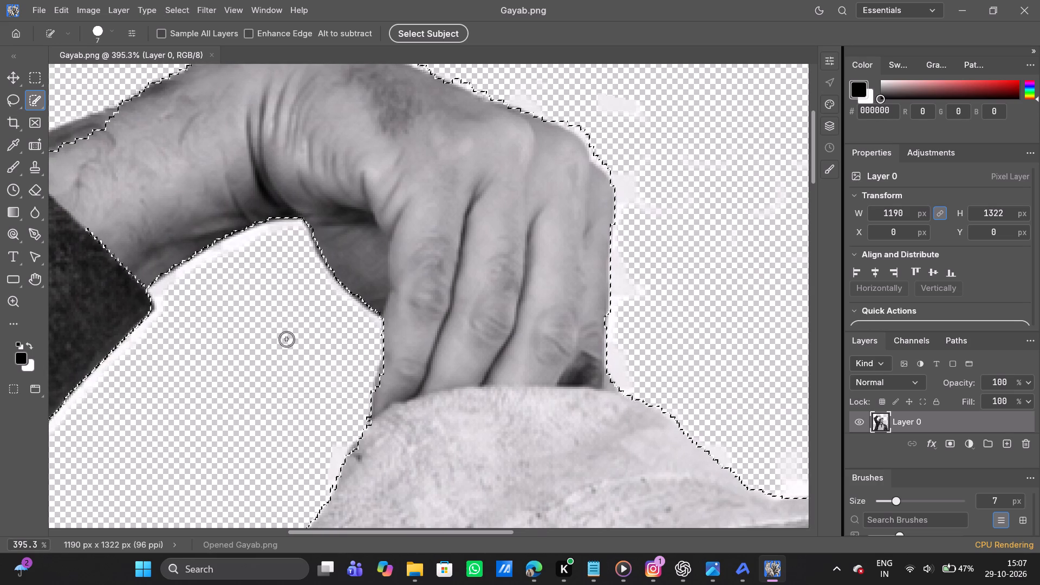
pyautogui.keyDown('alt'); pyautogui.moveTo(578, 119); pyautogui.dragTo(580, 119); pyautogui.keyUp('alt')
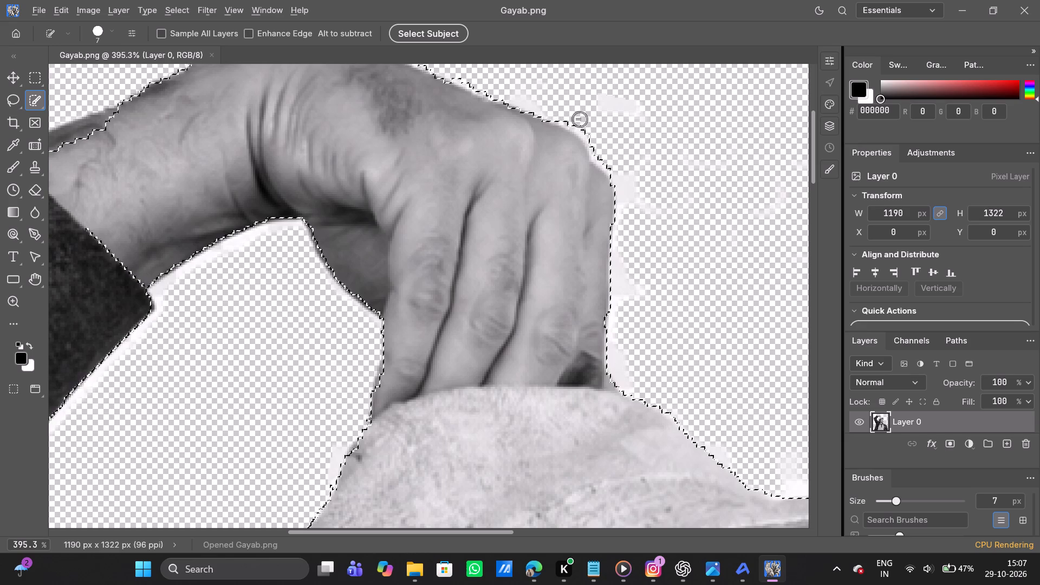
pyautogui.keyDown('alt'); pyautogui.moveTo(580, 119); pyautogui.dragTo(614, 160); pyautogui.keyUp('alt')
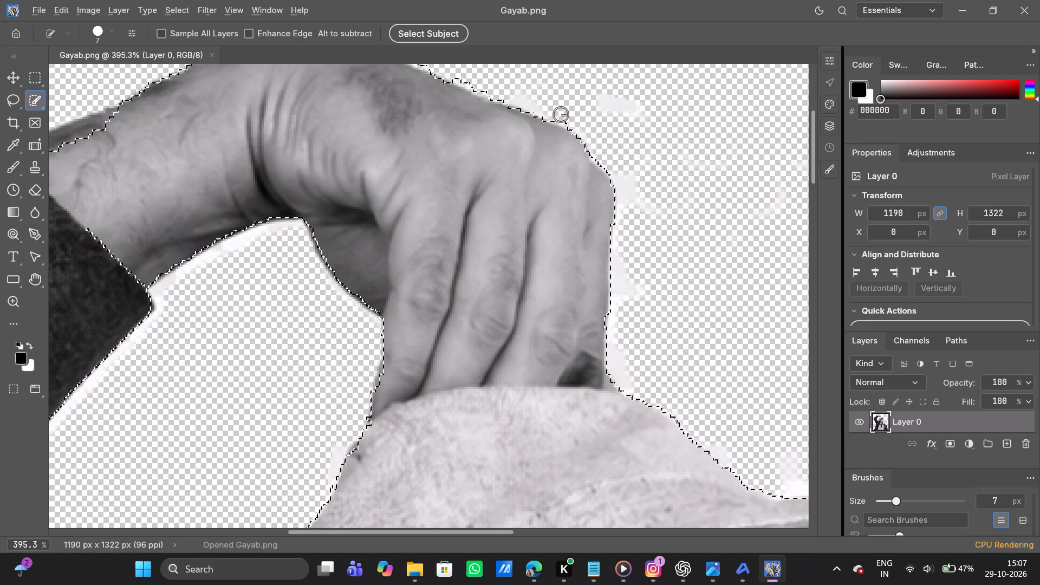
pyautogui.keyDown('alt'); pyautogui.moveTo(558, 114); pyautogui.dragTo(581, 122); pyautogui.keyUp('alt')
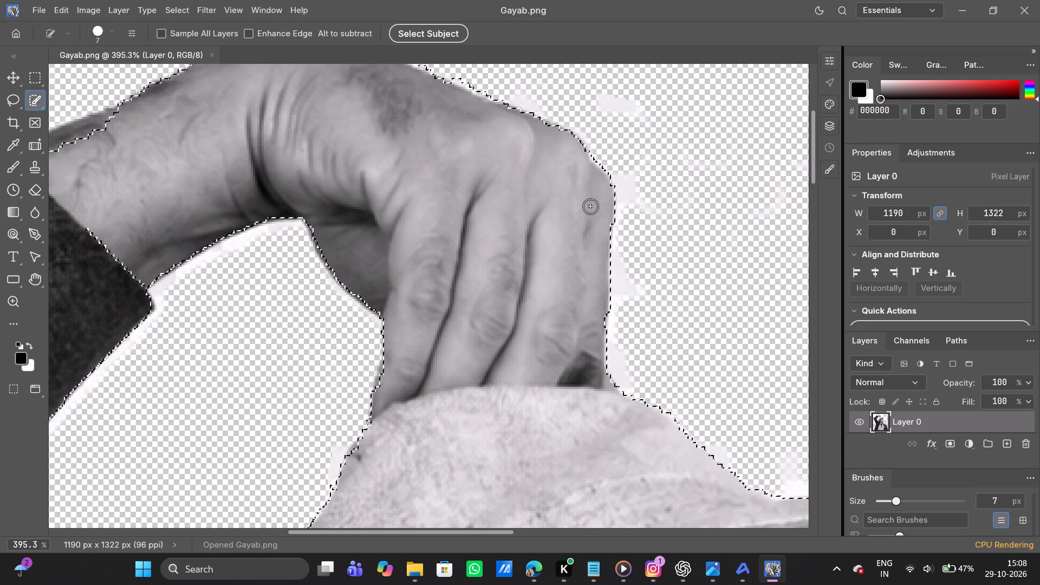
pyautogui.scroll(1, 568, 198)
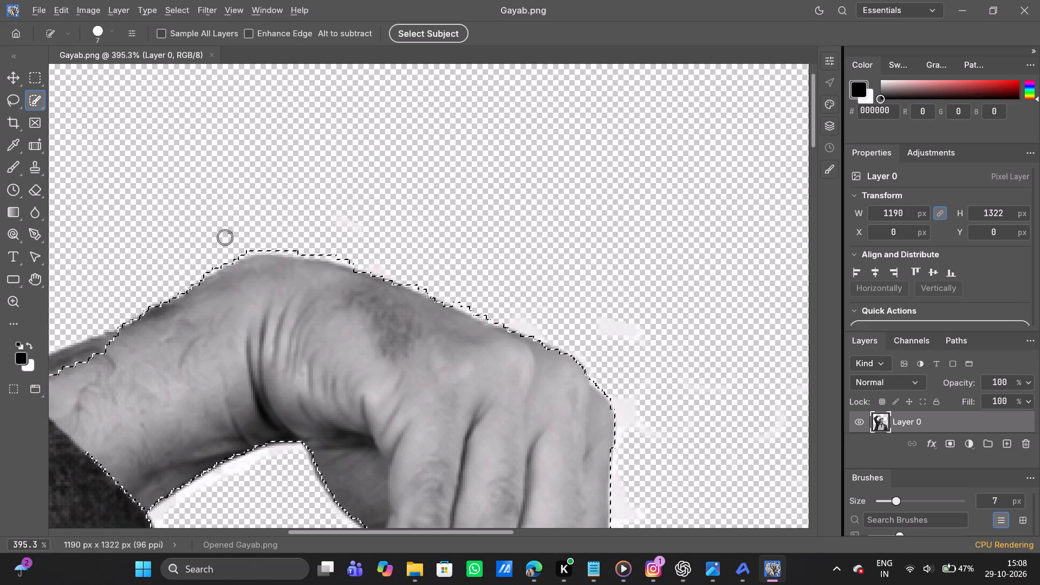
pyautogui.keyDown('alt'); pyautogui.moveTo(223, 239); pyautogui.dragTo(518, 308); pyautogui.keyUp('alt')
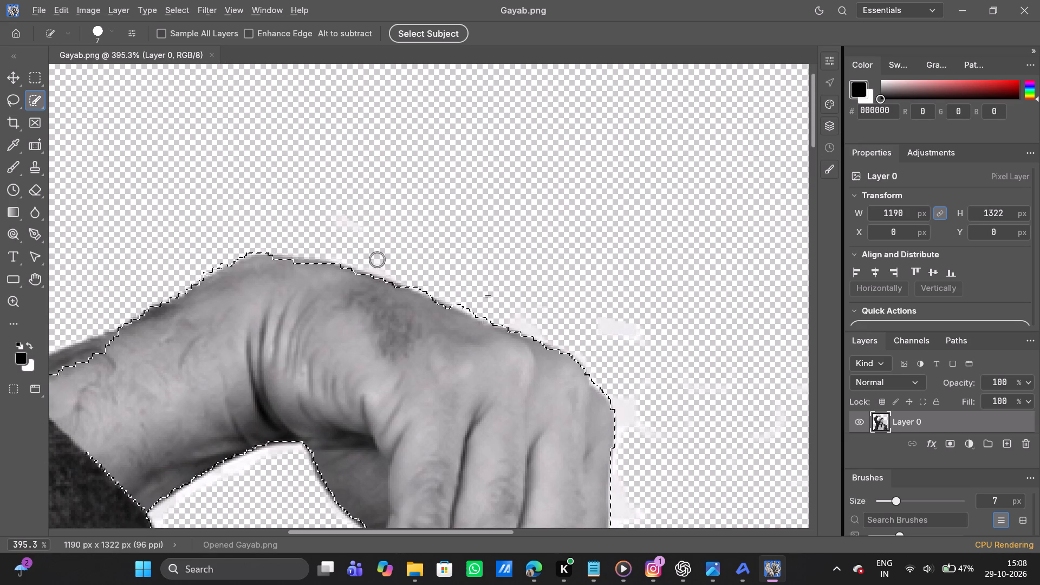
# Add the unselected dark strip along the forearm's upper edge beside the sleeve cuff to the selection.
pyautogui.hscroll(4, 337, 242)
pyautogui.scroll(-1, 337, 242)
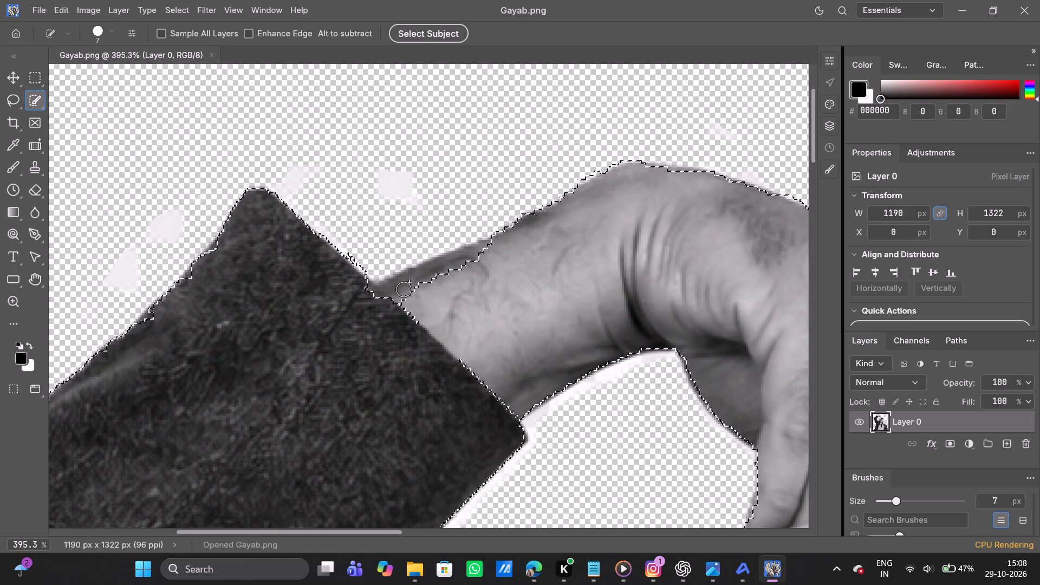
pyautogui.moveTo(386, 311); pyautogui.dragTo(531, 258)
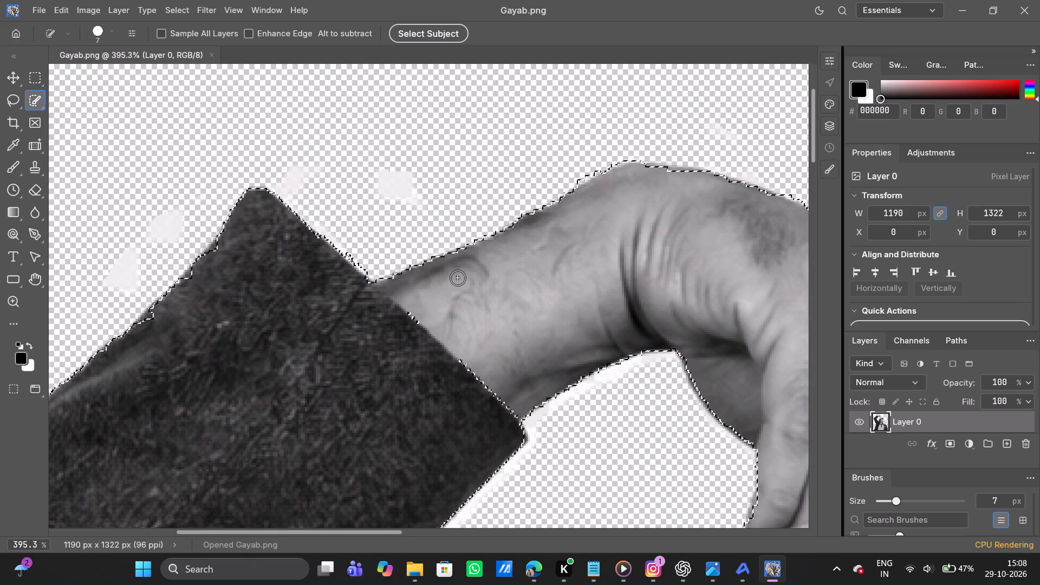
# Add a layer mask to Layer 0 from the finished selection around the man.
pyautogui.keyDown('alt'); pyautogui.scroll(-4, 458, 278); pyautogui.keyUp('alt')
pyautogui.scroll(-2, 443, 371)
pyautogui.hscroll(-1, 443, 371)
pyautogui.scroll(1, 443, 371)
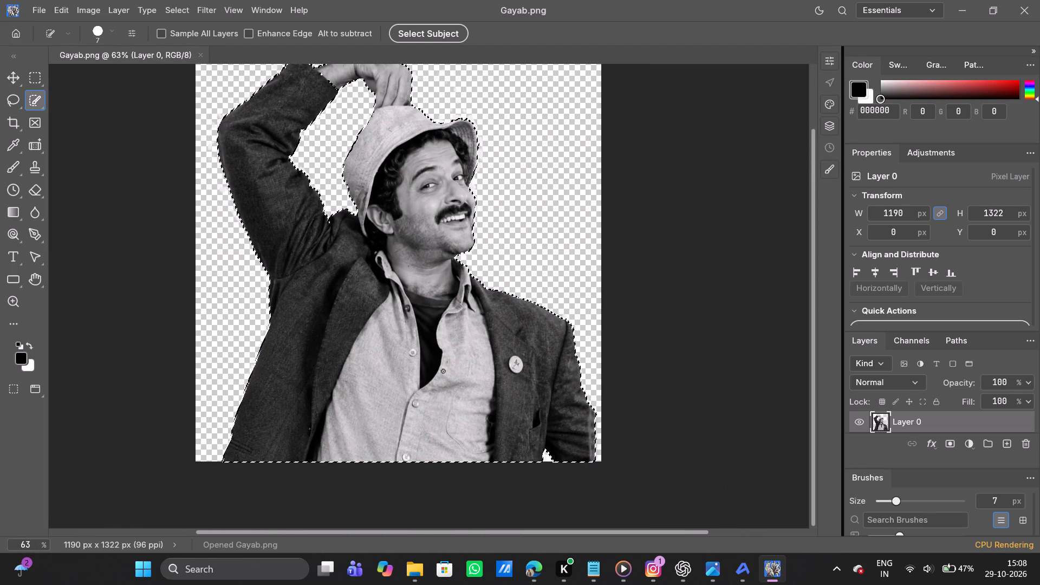
pyautogui.click(955, 445)
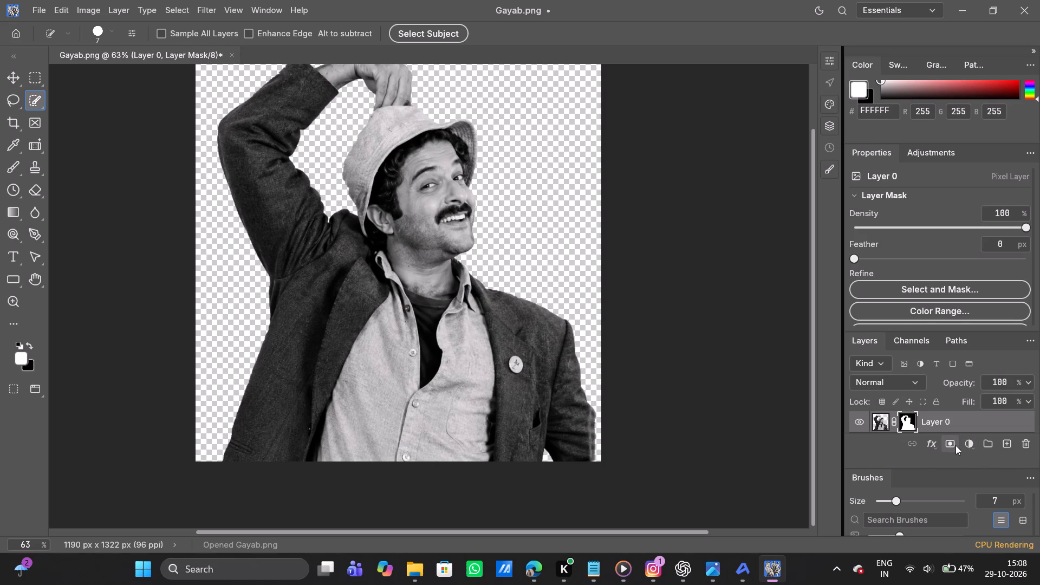
# Quick-export the masked Layer 0 as a PNG named Gayab in the EditImages folder, replacing the existing file.
pyautogui.rightClick(907, 425)
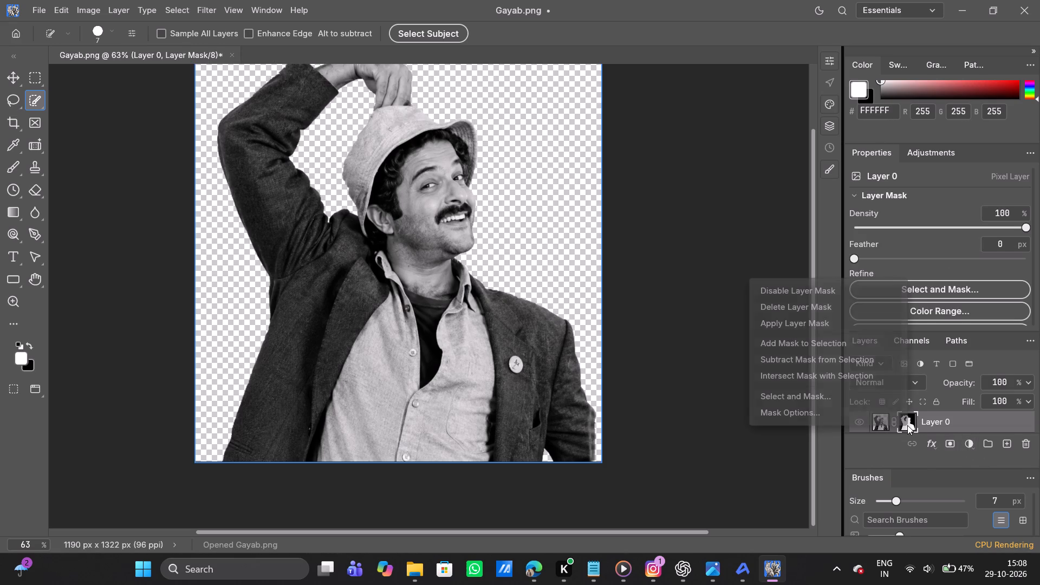
pyautogui.rightClick(964, 424)
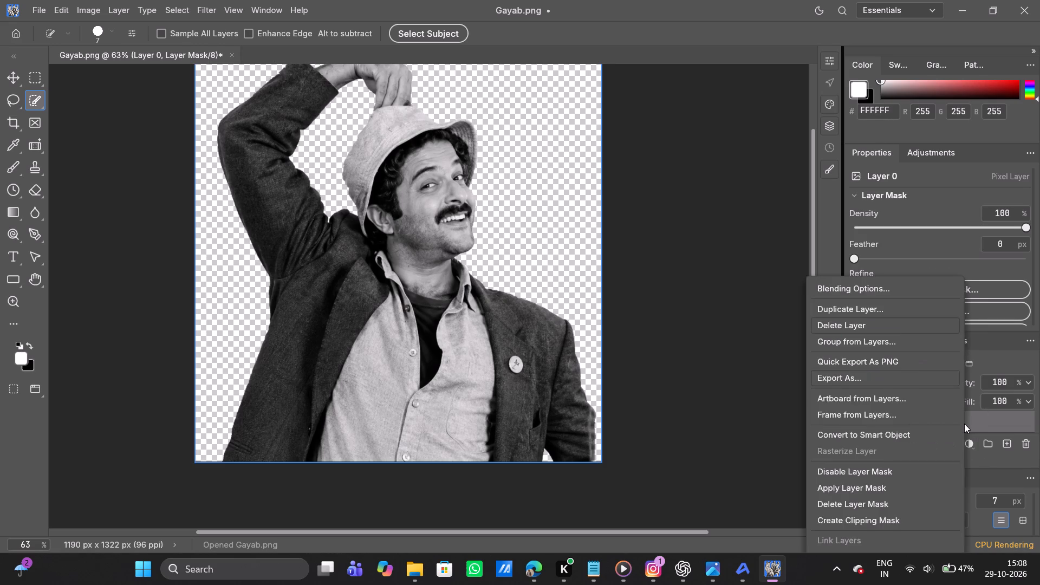
pyautogui.rightClick(965, 421)
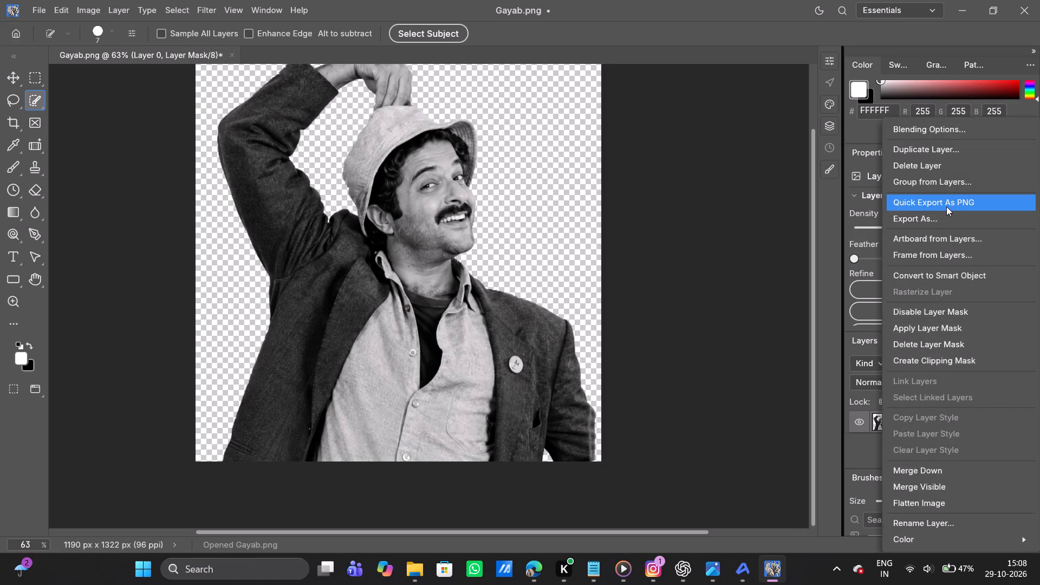
pyautogui.click(946, 206)
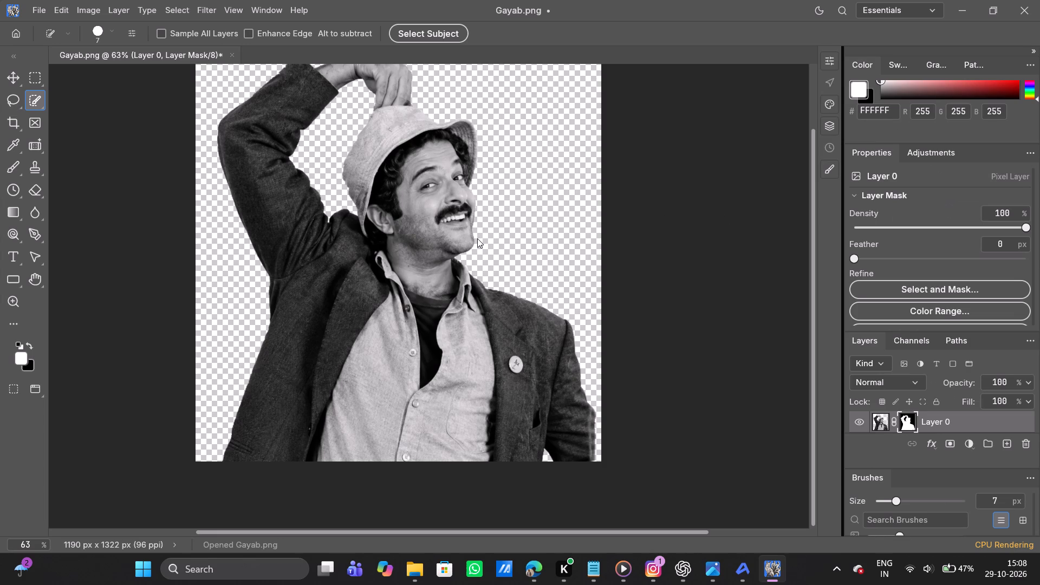
pyautogui.press('BackSpace')
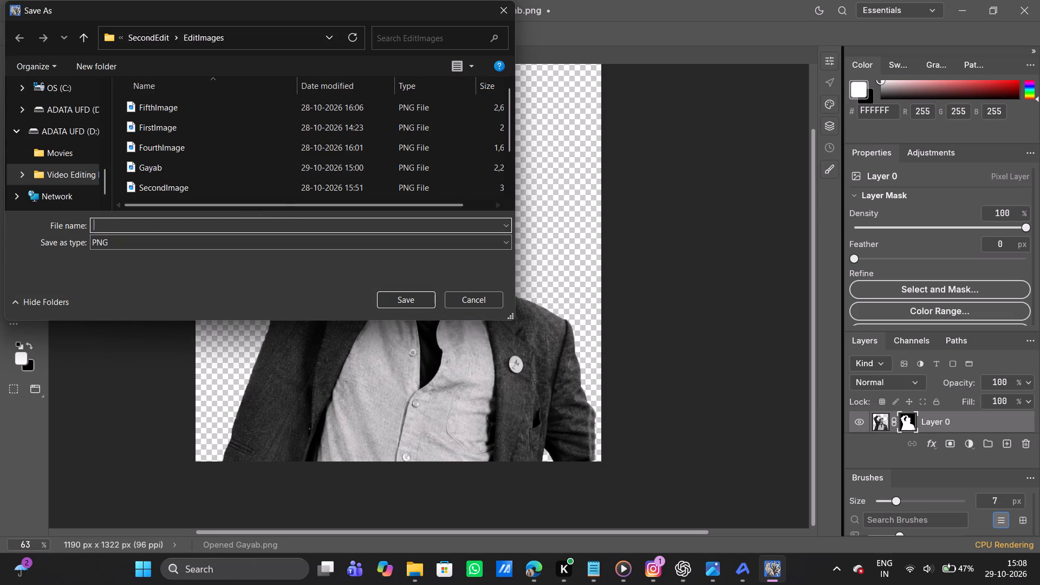
pyautogui.write('Gayab')
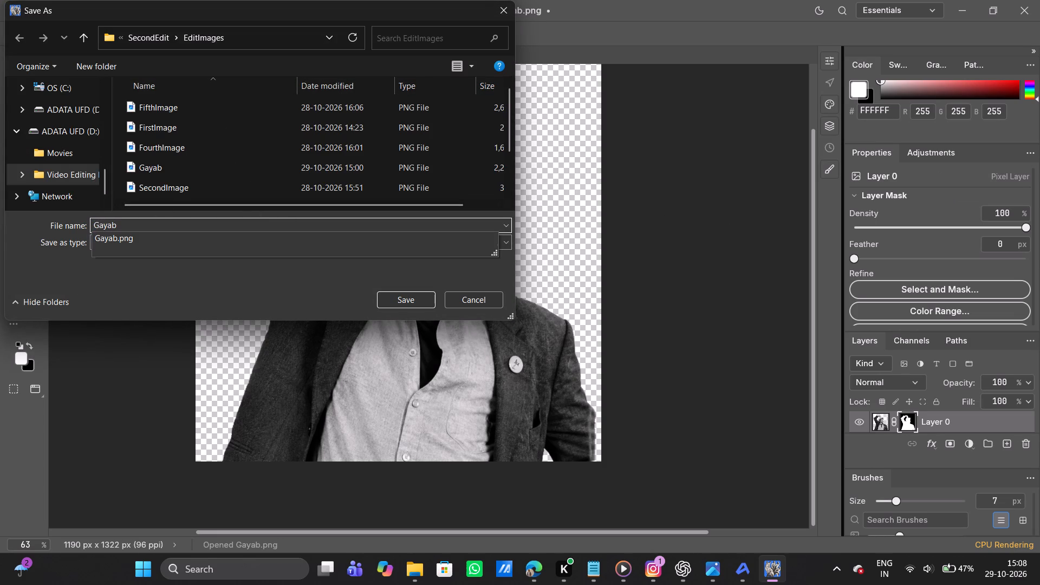
pyautogui.press('Return')
pyautogui.click(540, 283)
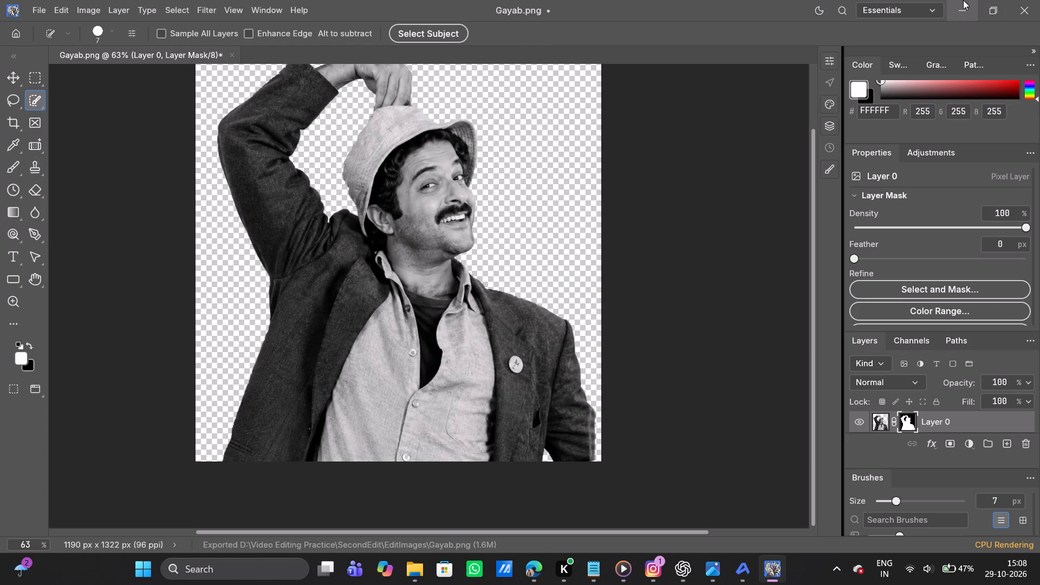
# Close the Gayab.png document and quit PhotoCraft.
pyautogui.click(1039, 0)
pyautogui.click(574, 303)
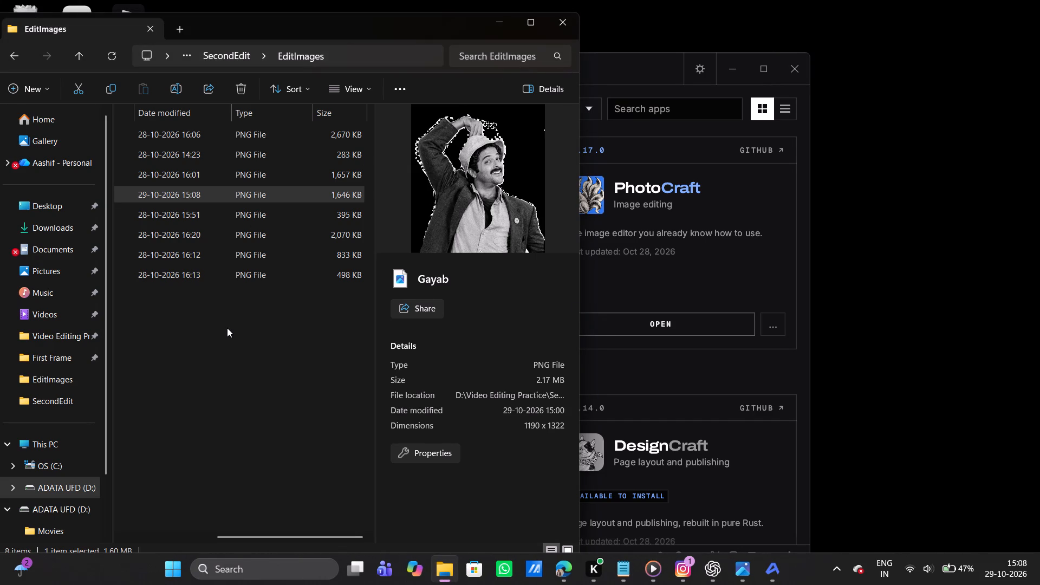
# Check the exported Gayab PNG in the EditImages folder in File Explorer.
pyautogui.click(227, 328)
pyautogui.click(196, 197)
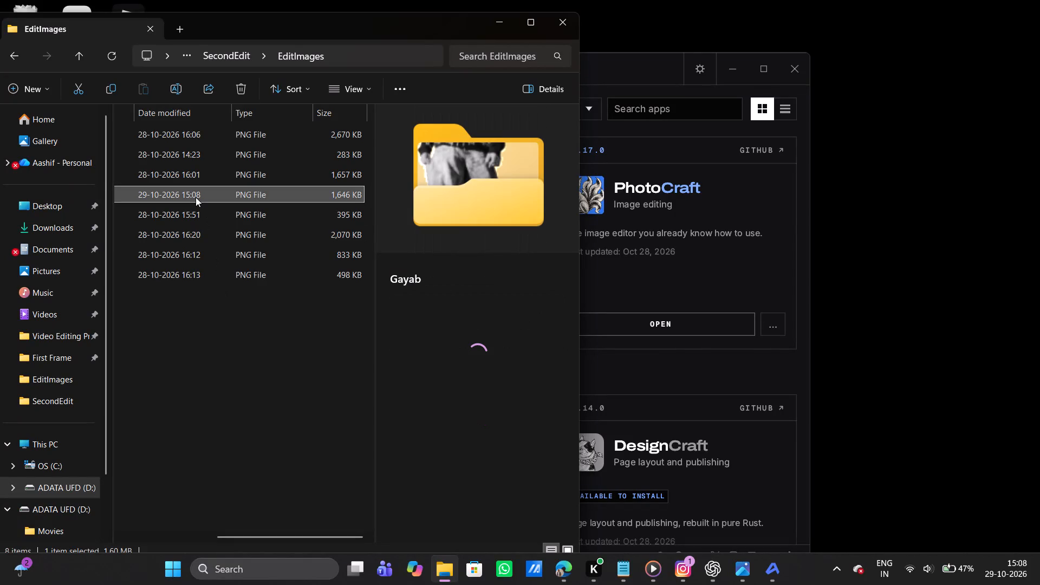
# Minimise the EditImages folder window and launch EffectCraft from the ArtCraft launcher.
pyautogui.click(495, 18)
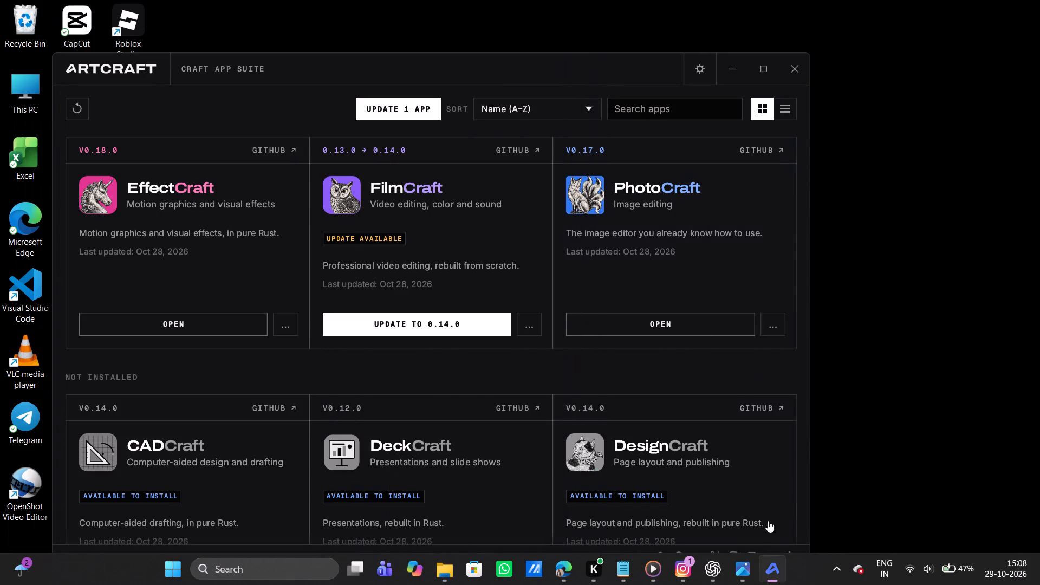
pyautogui.click(175, 329)
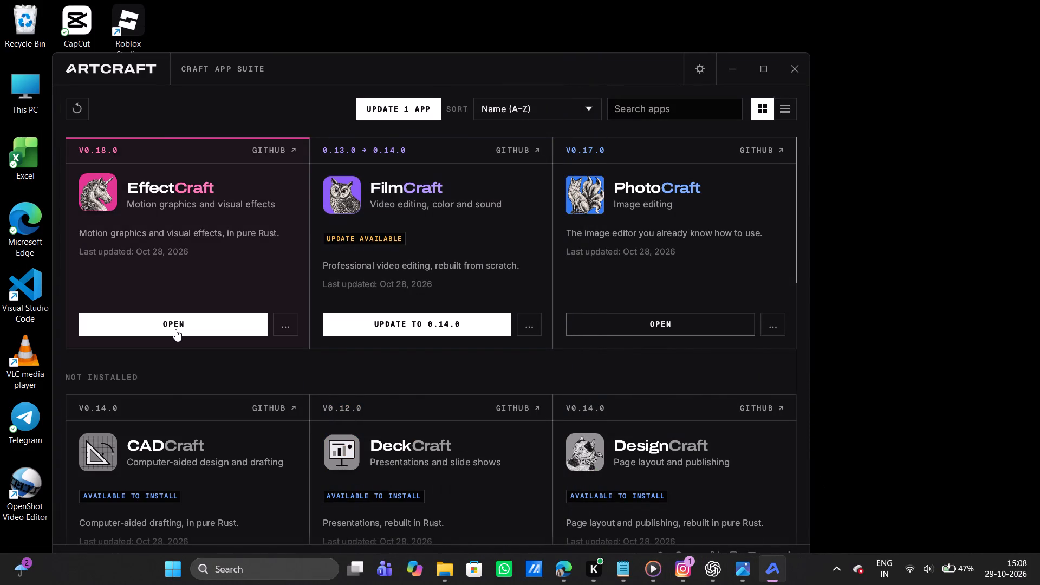